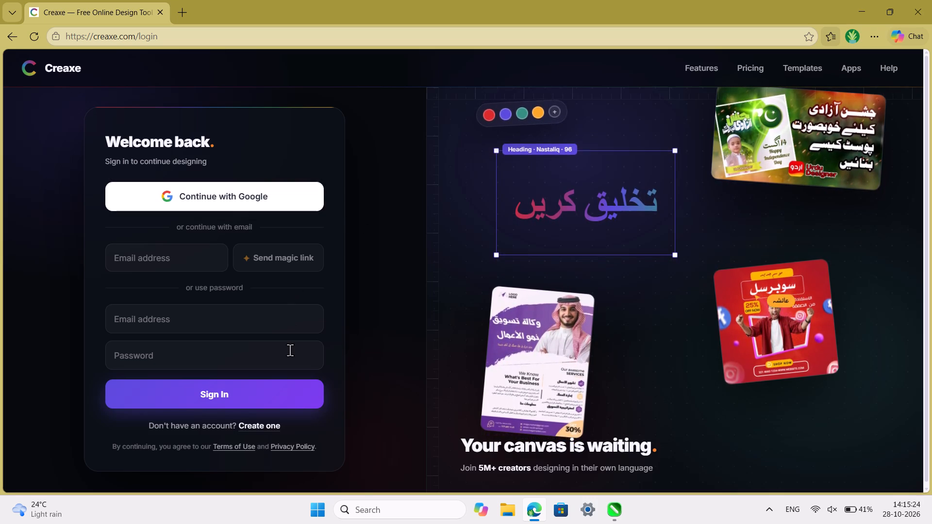
Reload the Creaxe login page and sign in by continuing with Google.
scroll(290, 350, down, 4)
scroll(290, 350, up, 6)
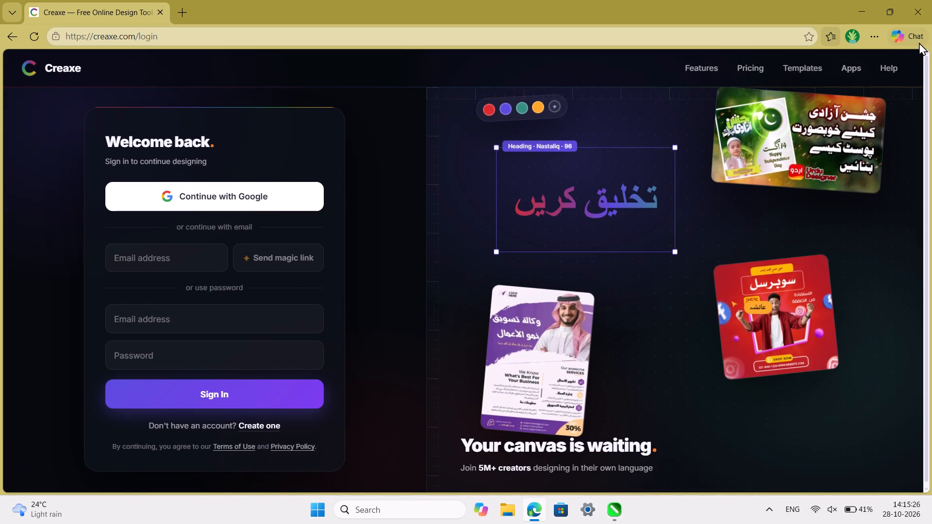
click(28, 37)
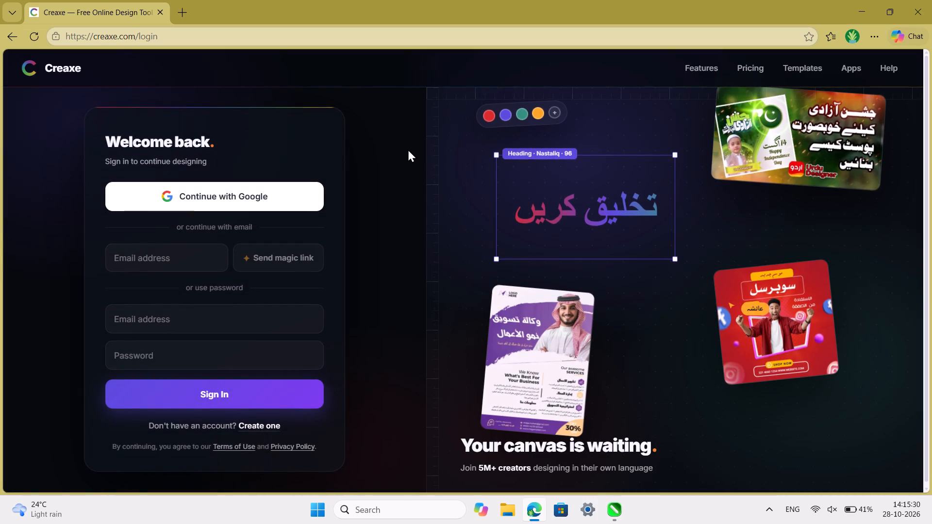
click(233, 189)
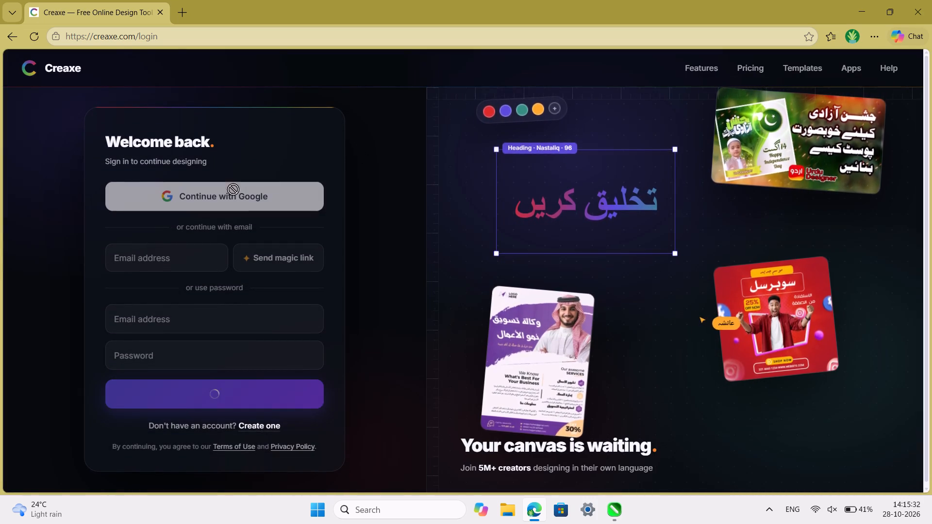
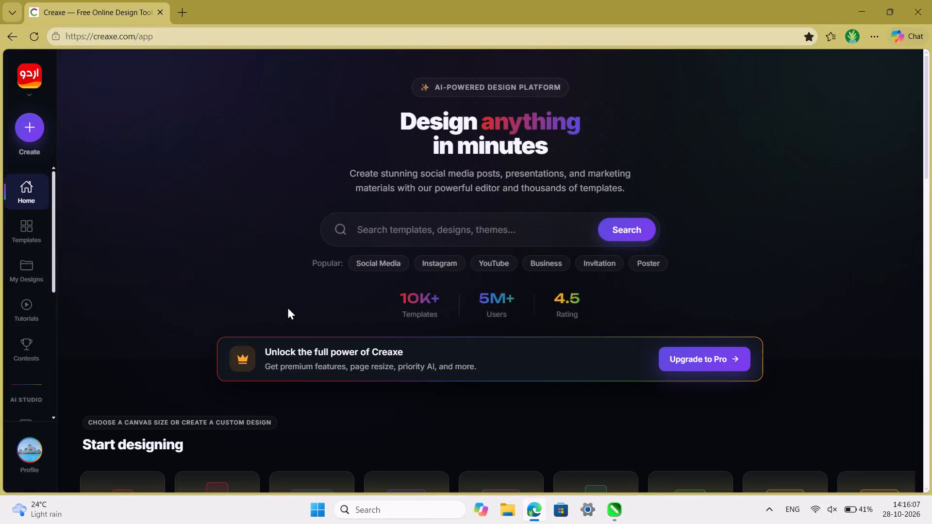
Create a new blank design, keeping the 1080 × 1080 px canvas size.
click(33, 132)
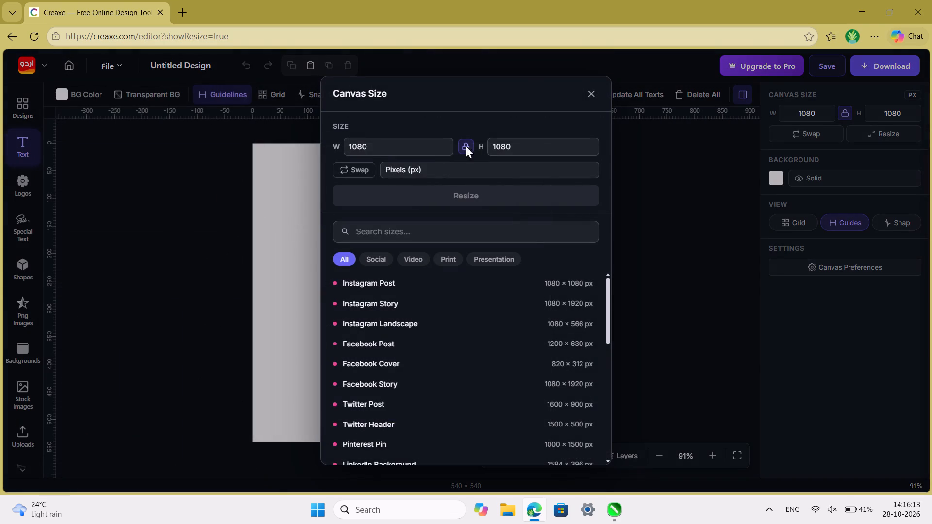
click(594, 92)
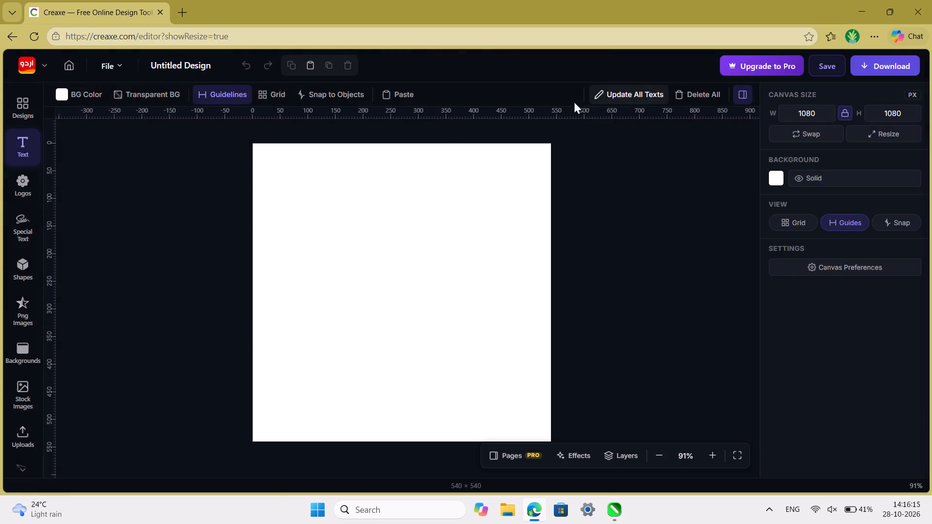
Switch the input language to Urdu and search the Special Text library for "شهاده".
click(31, 217)
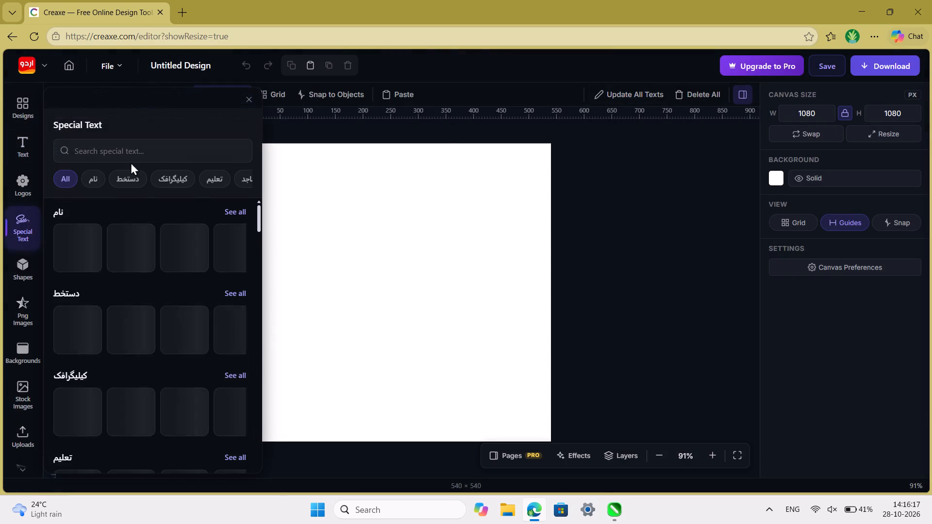
click(158, 152)
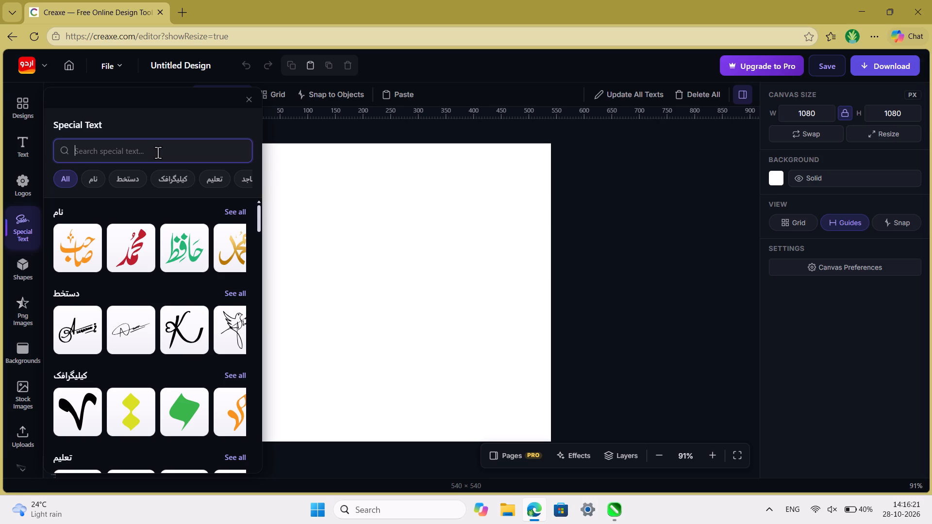
key(alt+space)
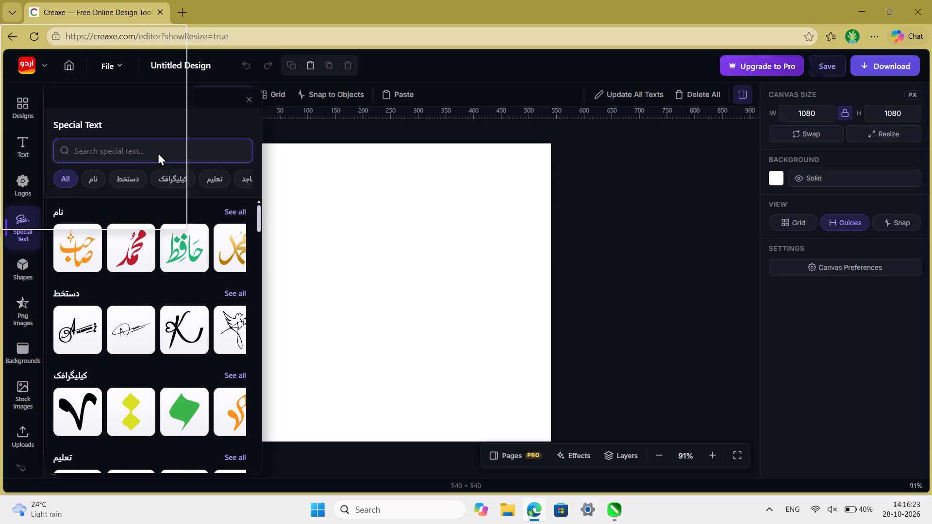
key(super+space)
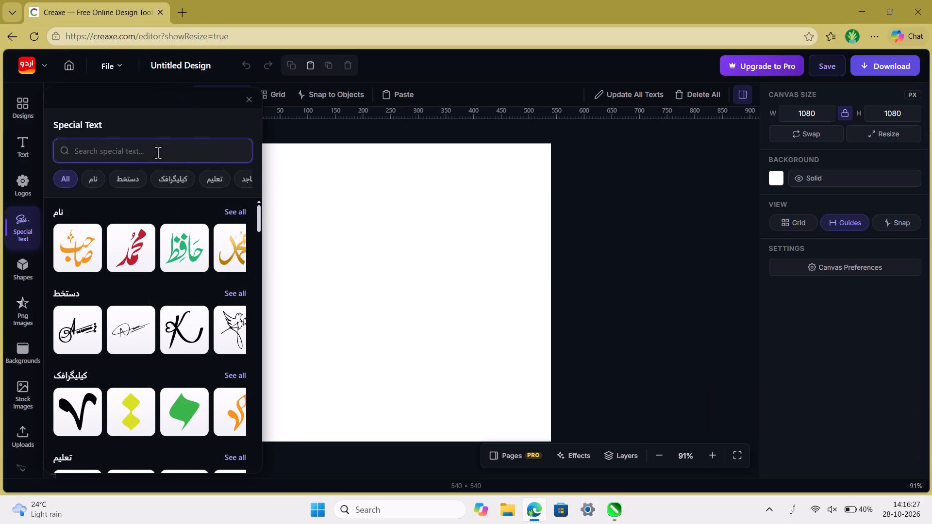
key(ctrl+alt+o)
text(ٓز)
text(ٓٓ)
key(BackSpace)
key(BackSpace)
key(BackSpace)
key(BackSpace)
key(BackSpace)
key(BackSpace)
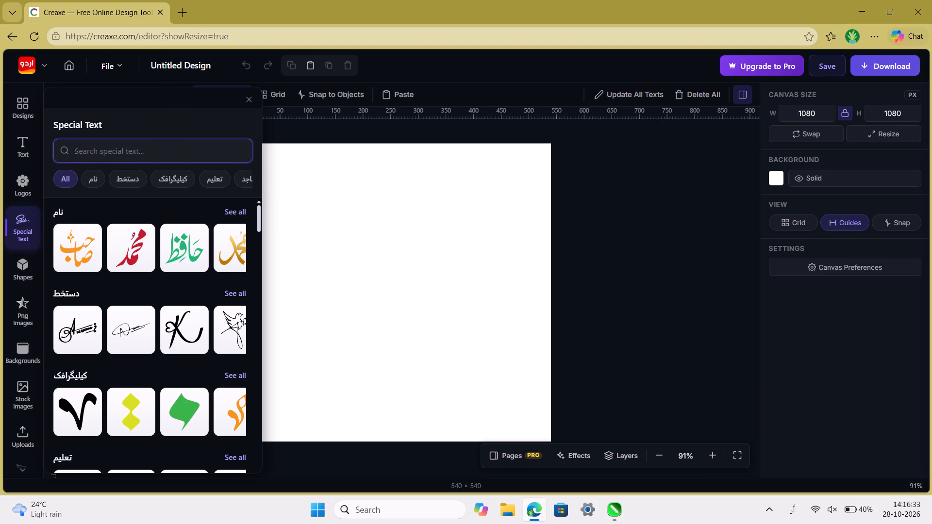
key(ctrl+alt+o)
text(اد)
key(ctrl+alt+o)
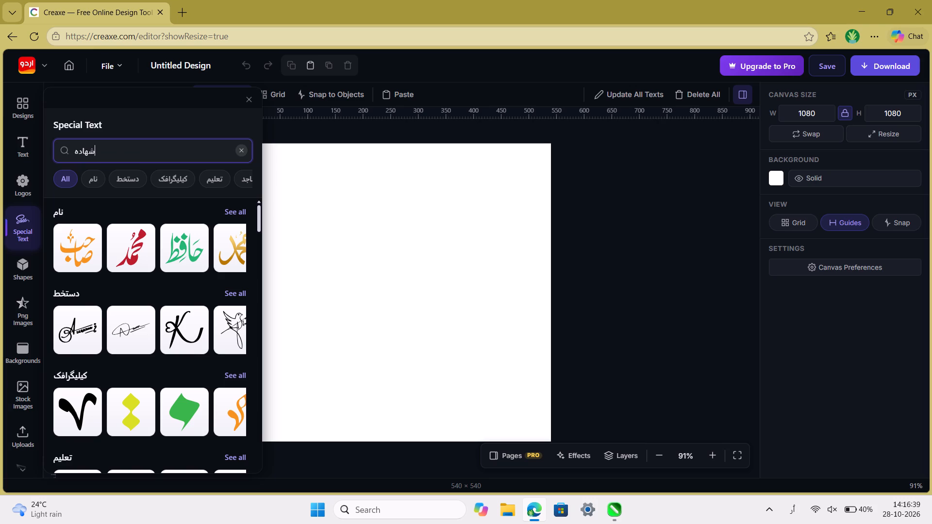
key(Return)
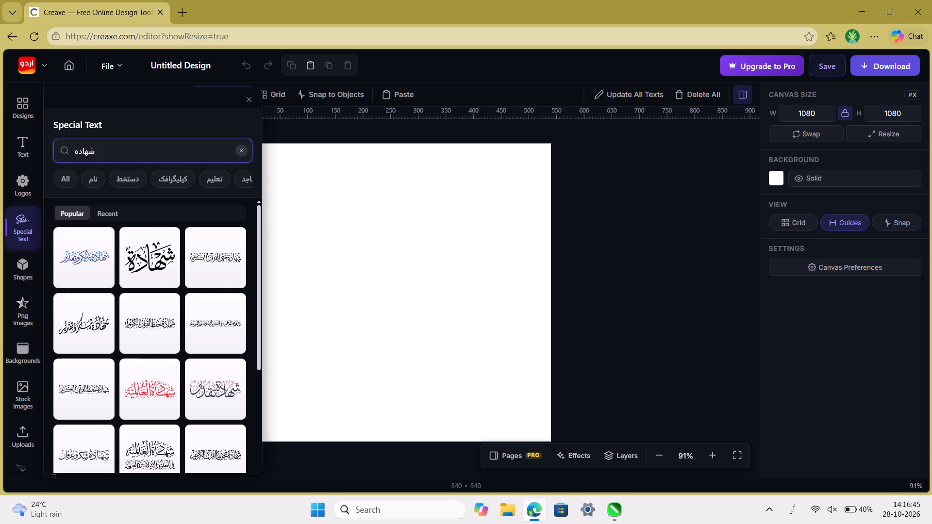
Browse all the "شهاده" calligraphy results to compare the available certificate title designs.
scroll(199, 322, down, 3)
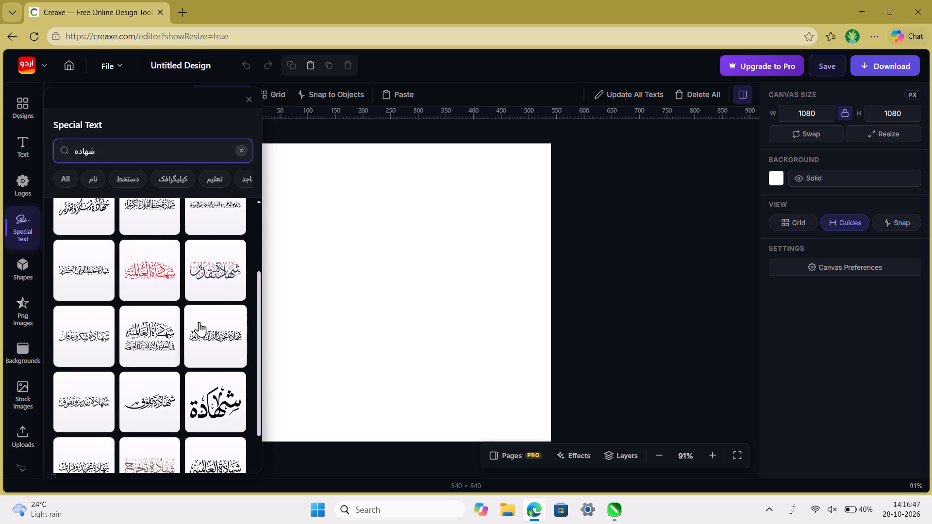
scroll(199, 322, down, 1)
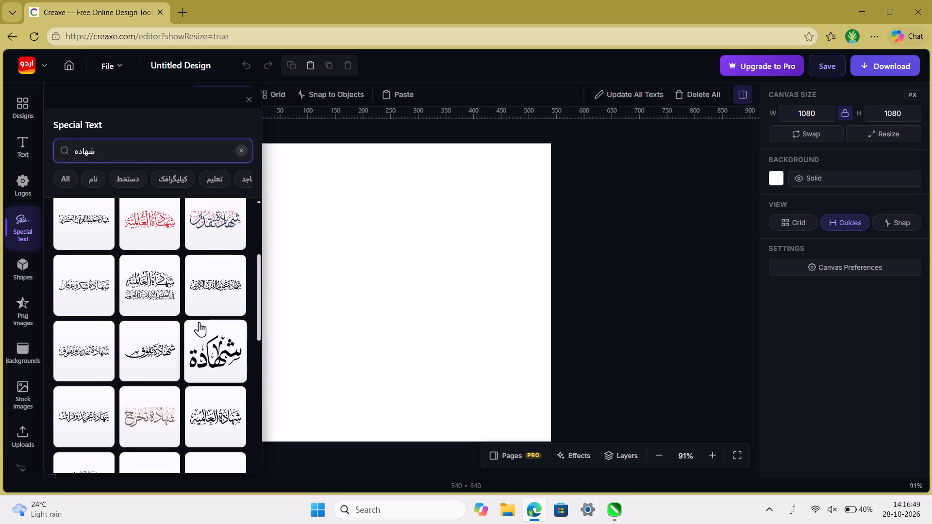
scroll(158, 319, down, 1)
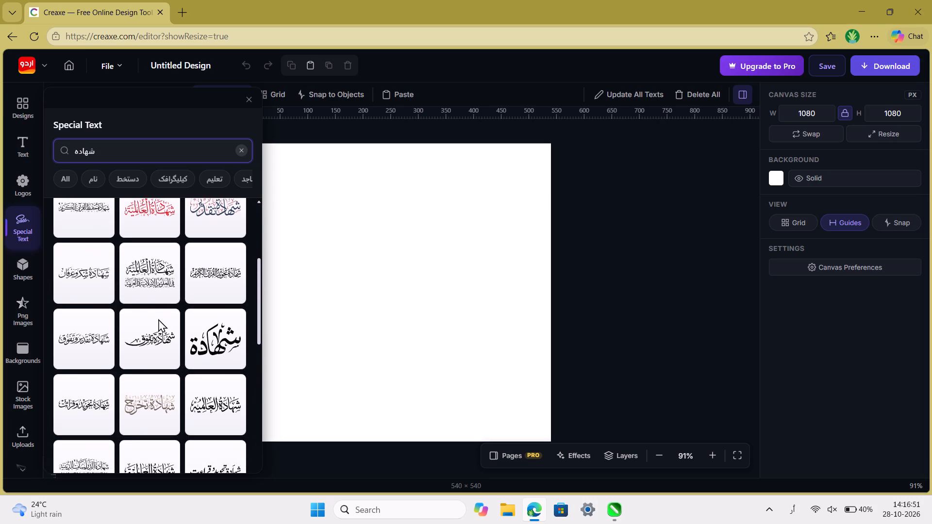
scroll(158, 319, down, 2)
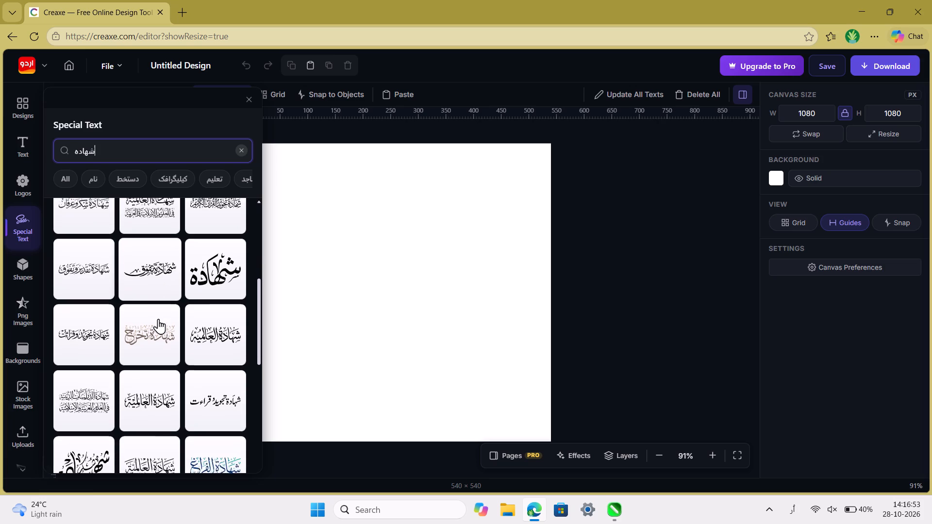
scroll(158, 319, down, 2)
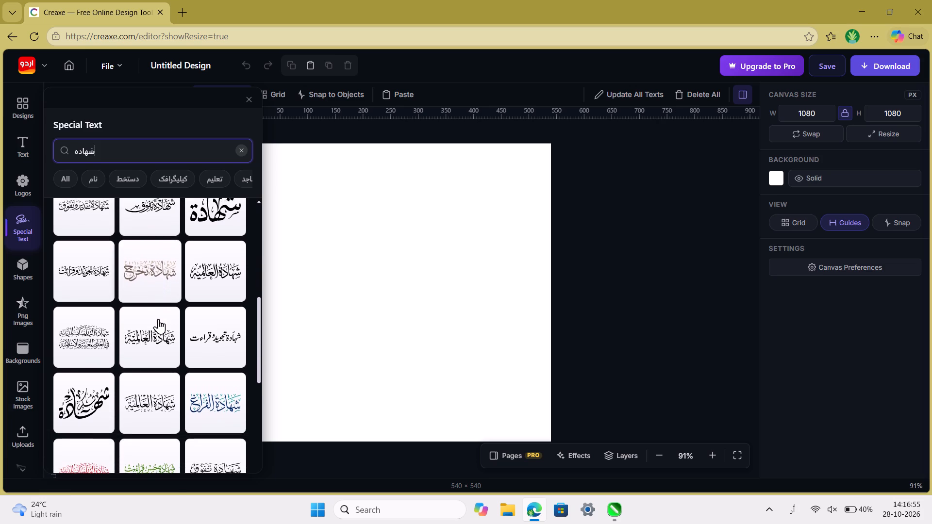
scroll(158, 319, down, 2)
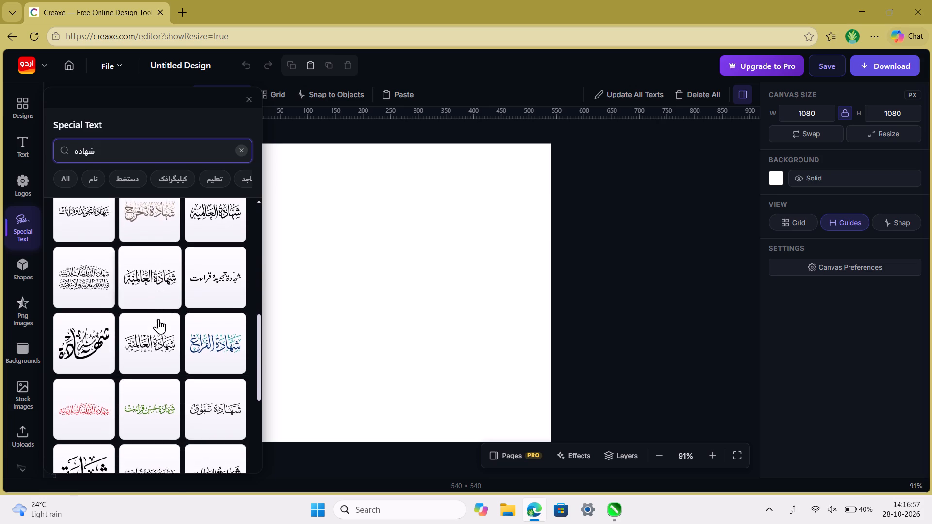
scroll(158, 319, down, 4)
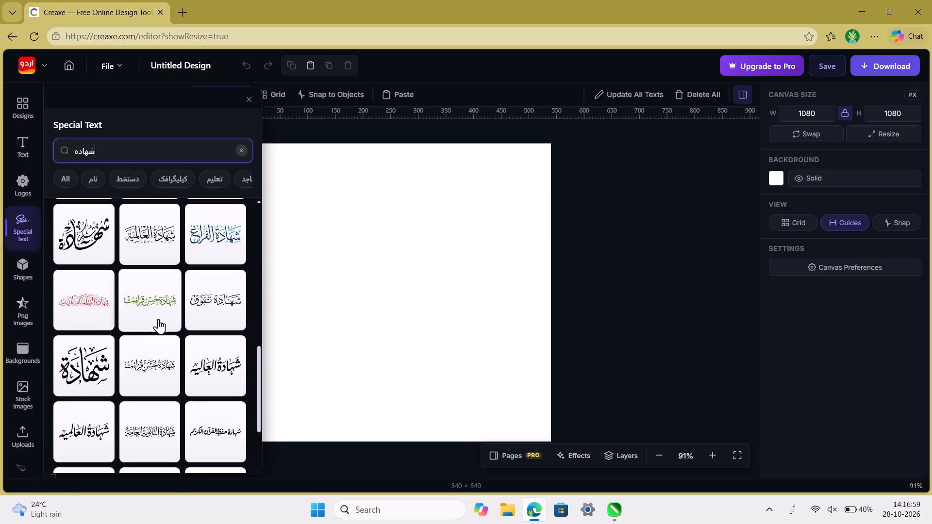
scroll(158, 319, down, 2)
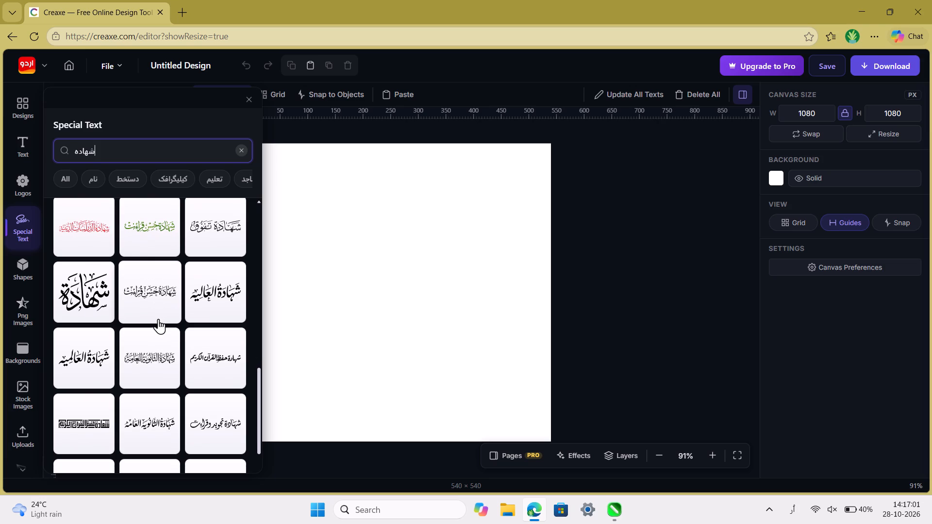
scroll(158, 319, down, 3)
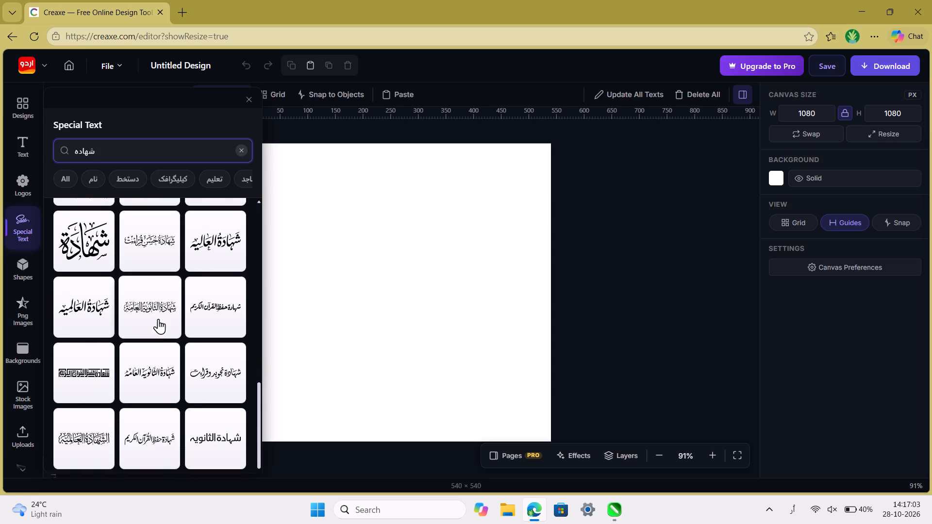
scroll(158, 319, down, 3)
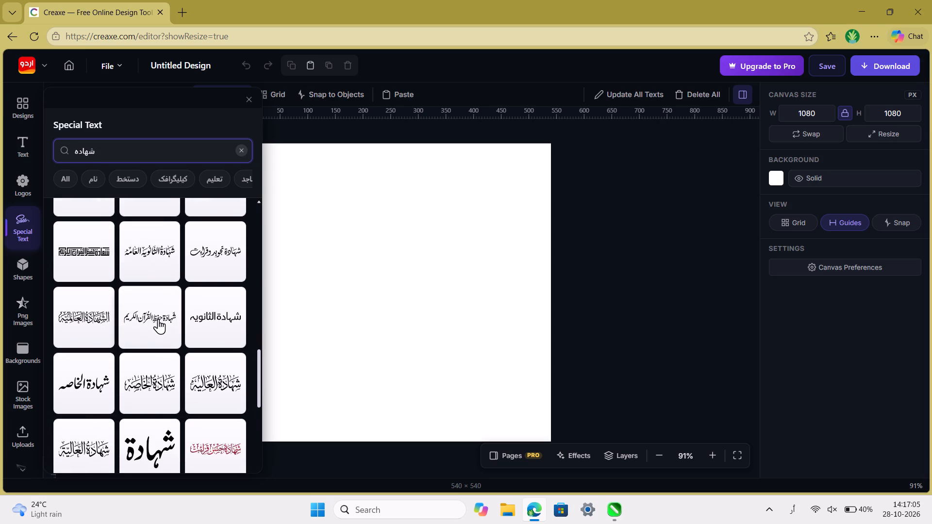
scroll(158, 319, down, 3)
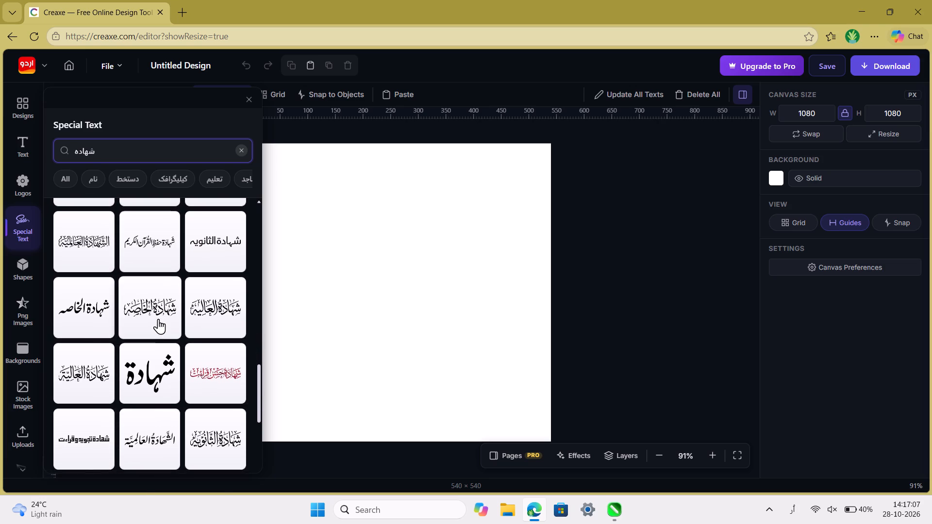
scroll(158, 319, down, 3)
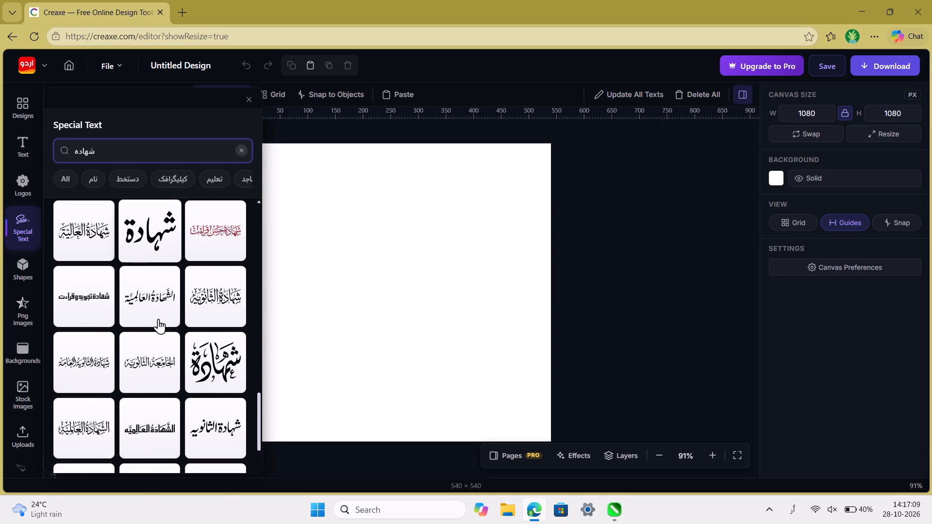
scroll(158, 319, down, 2)
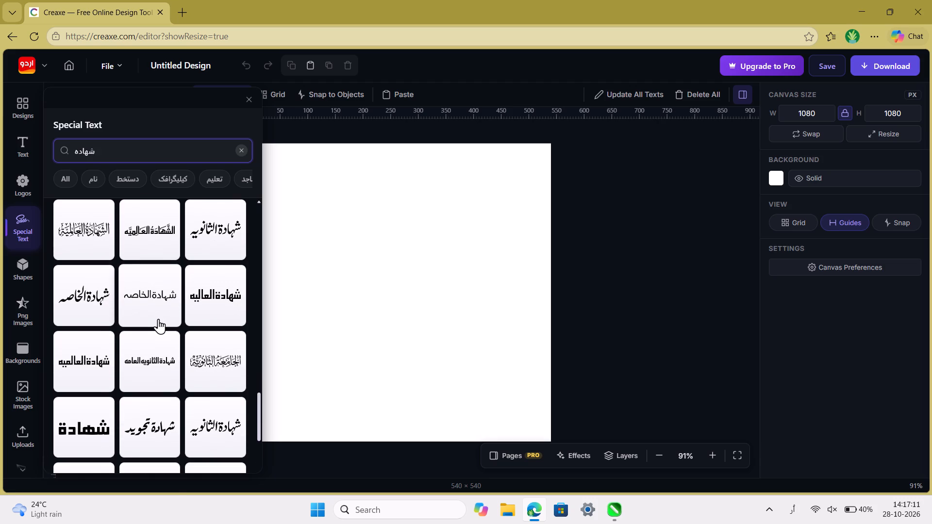
scroll(158, 319, down, 4)
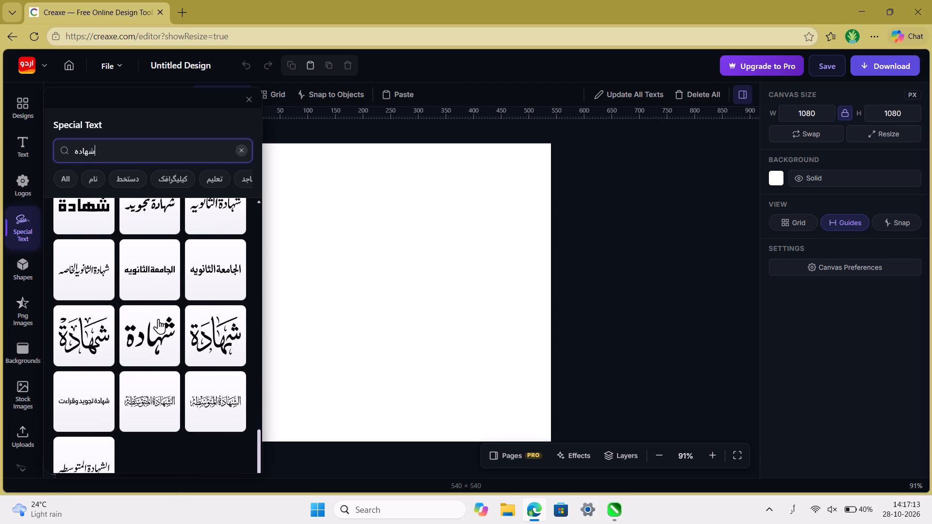
scroll(158, 319, down, 2)
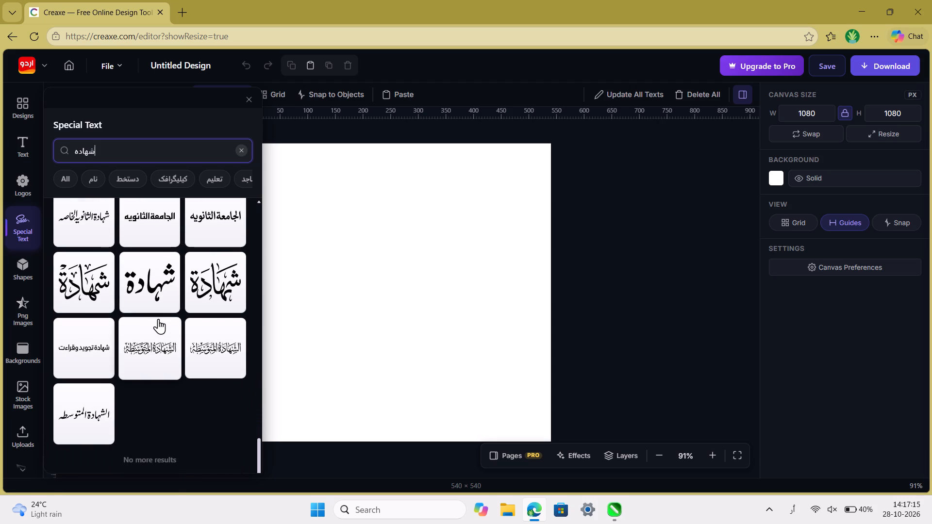
scroll(158, 319, up, 8)
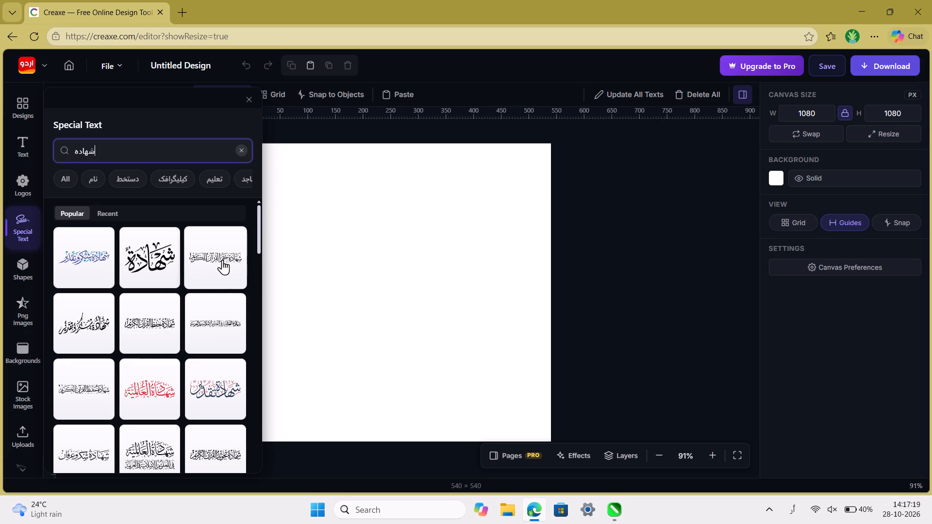
Add the black "شهادة حفظ القرآن الكريم" calligraphy and move it near the canvas's upper-right corner, at about X 99, Y 22.
click(146, 332)
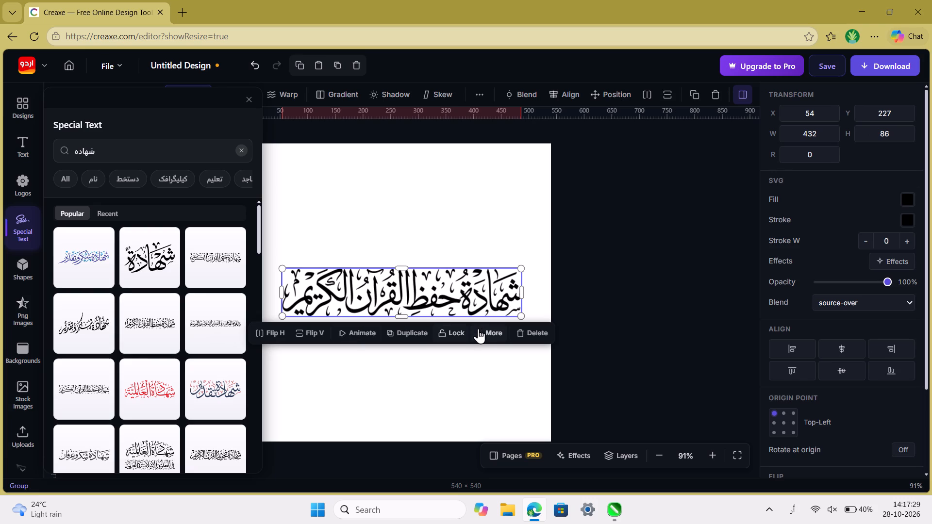
click(508, 226)
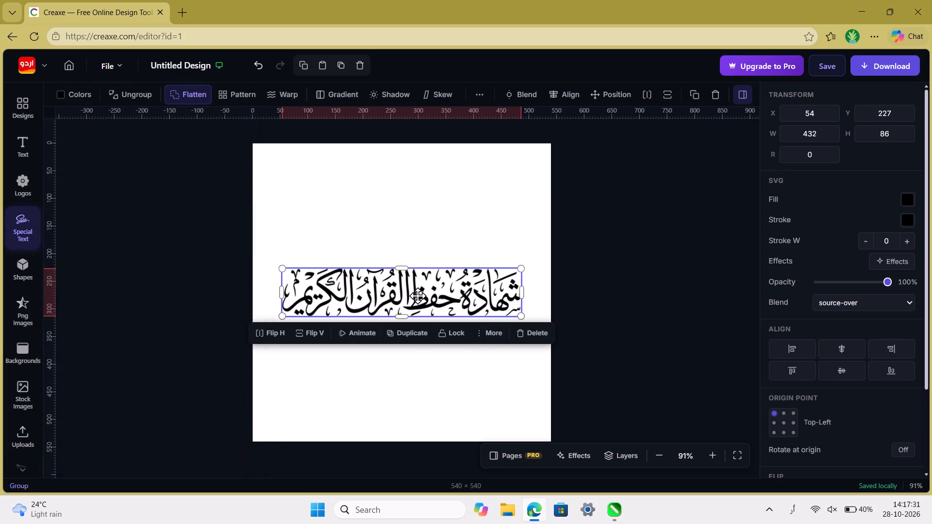
click(417, 295)
drag(417, 295, 452, 218)
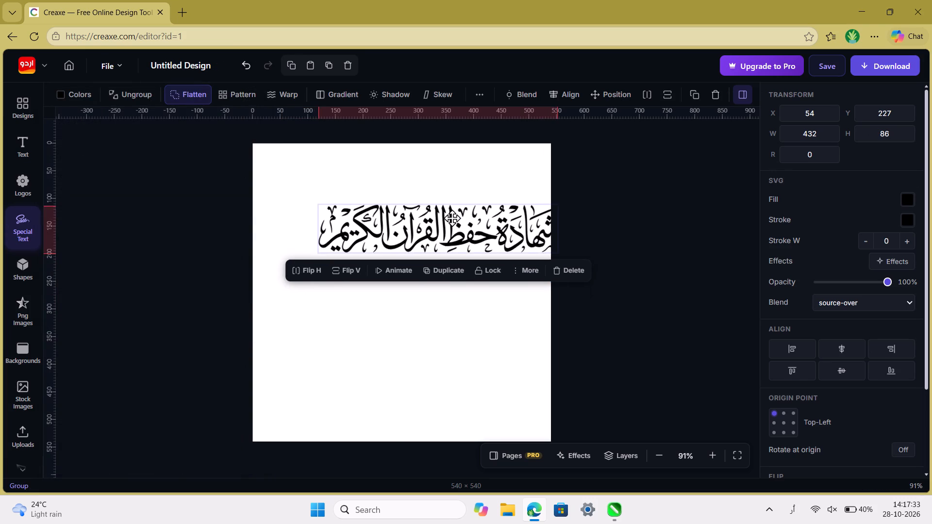
drag(452, 218, 443, 182)
click(394, 278)
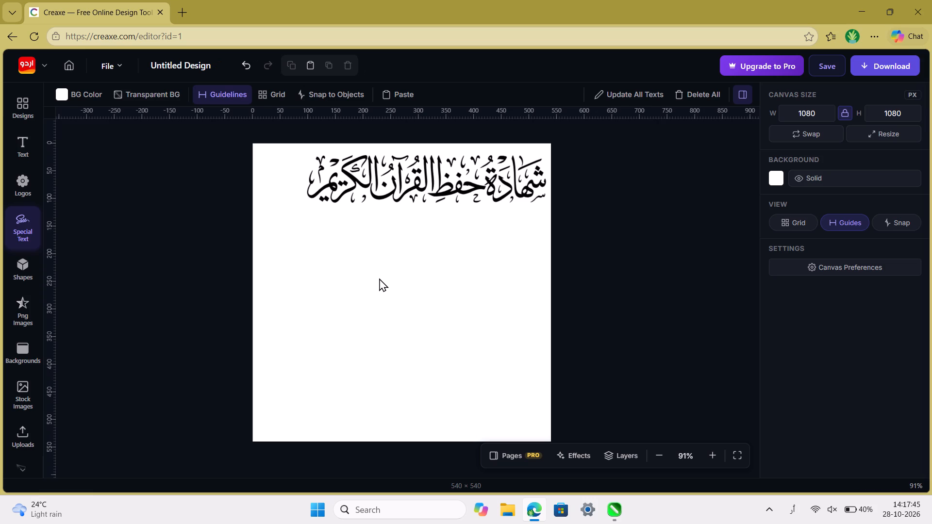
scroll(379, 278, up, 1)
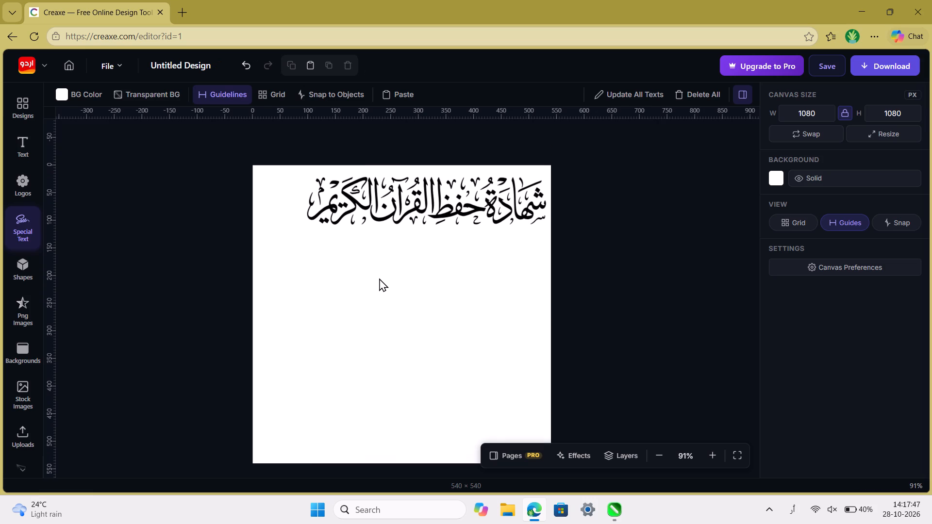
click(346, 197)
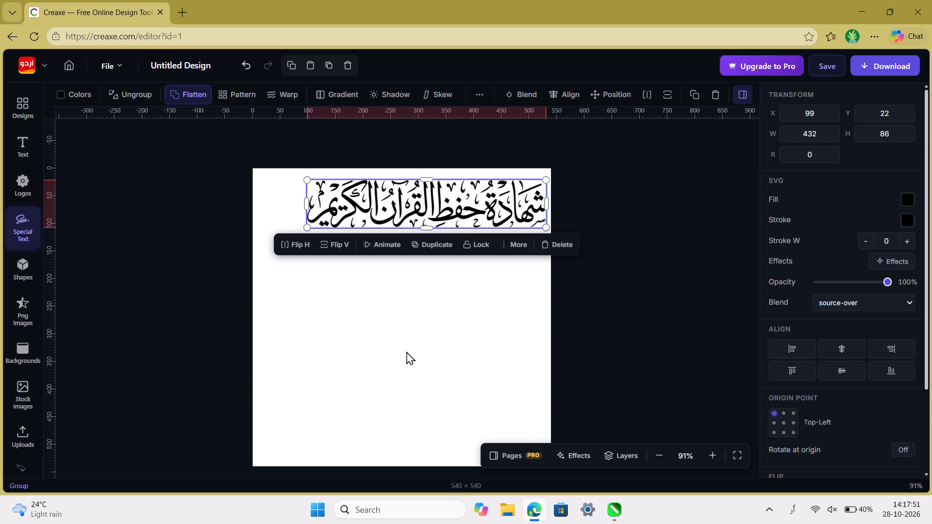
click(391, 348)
Search the Special Text library for "حفظ", replacing the previous search term.
click(33, 234)
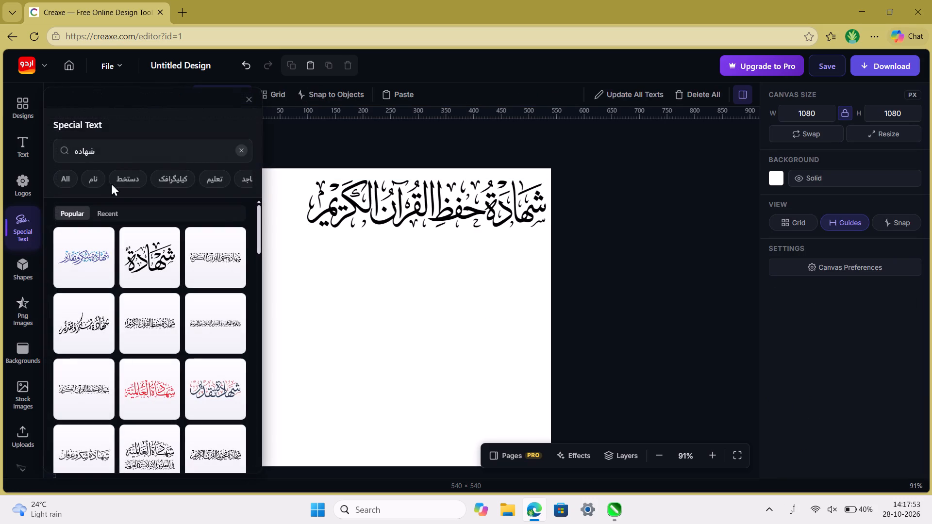
click(163, 154)
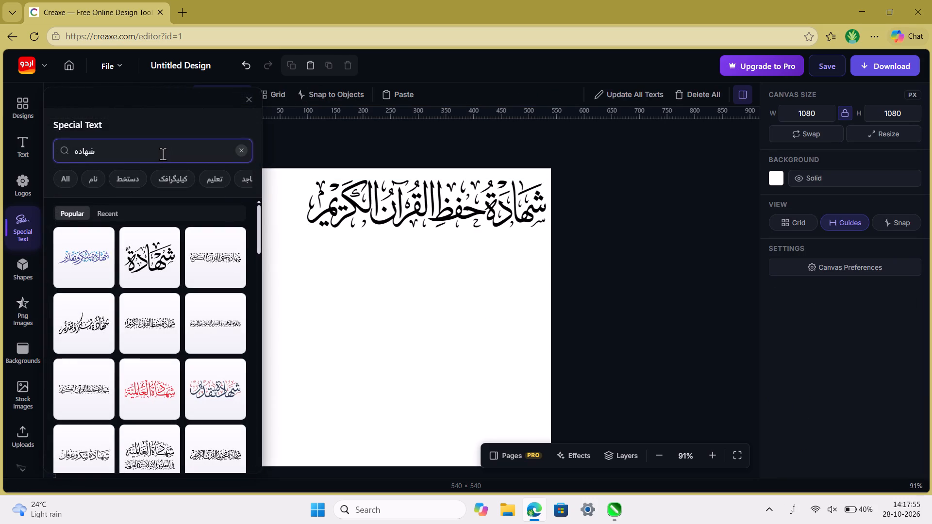
key(BackSpace)
key(BackSpace)
key(BackSpace)
key(BackSpace)
key(BackSpace)
key(BackSpace)
key(BackSpace)
key(BackSpace)
key(BackSpace)
key(BackSpace)
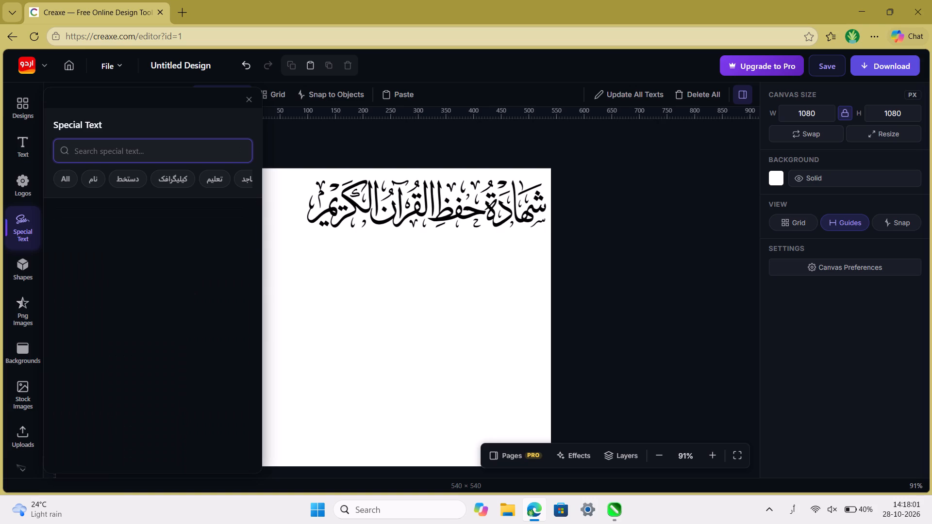
text(حفظ)
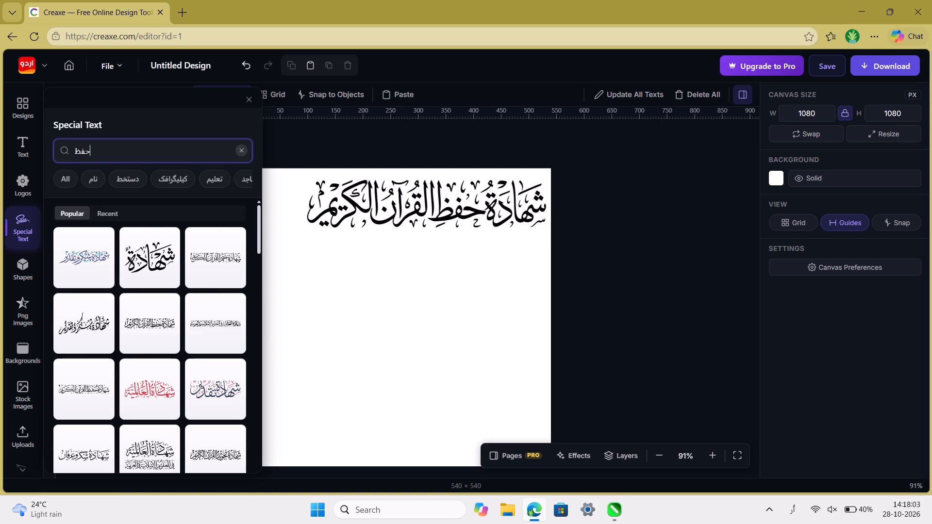
key(Return)
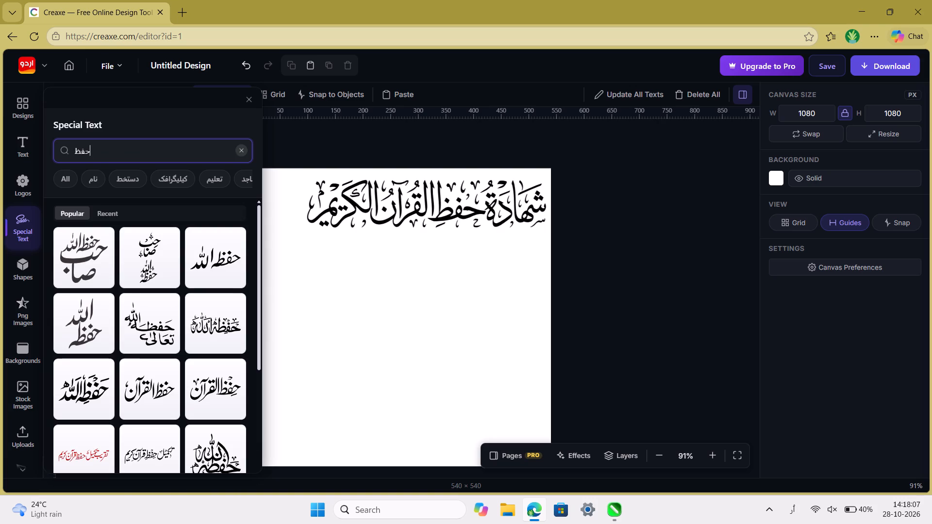
Browse the "حفظ" calligraphy results to the end of the list to compare the available certificate title designs.
scroll(177, 336, down, 3)
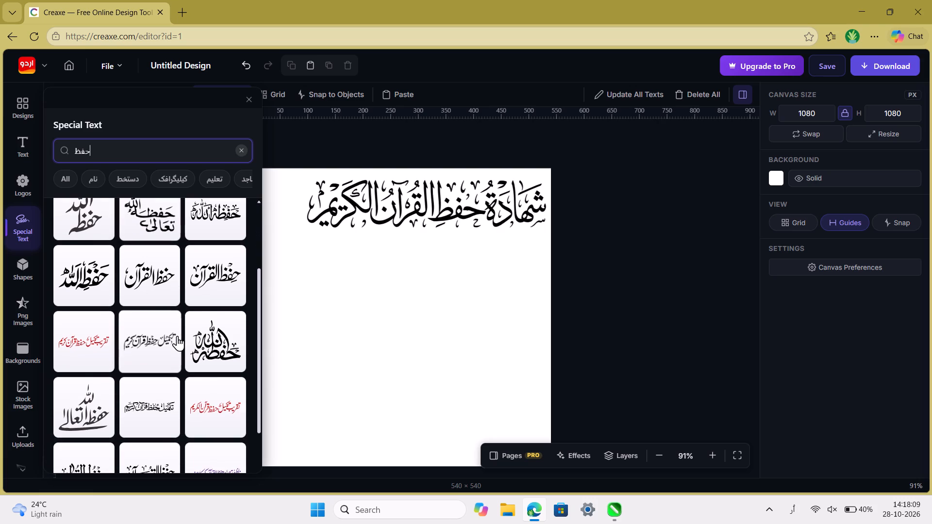
scroll(177, 336, down, 3)
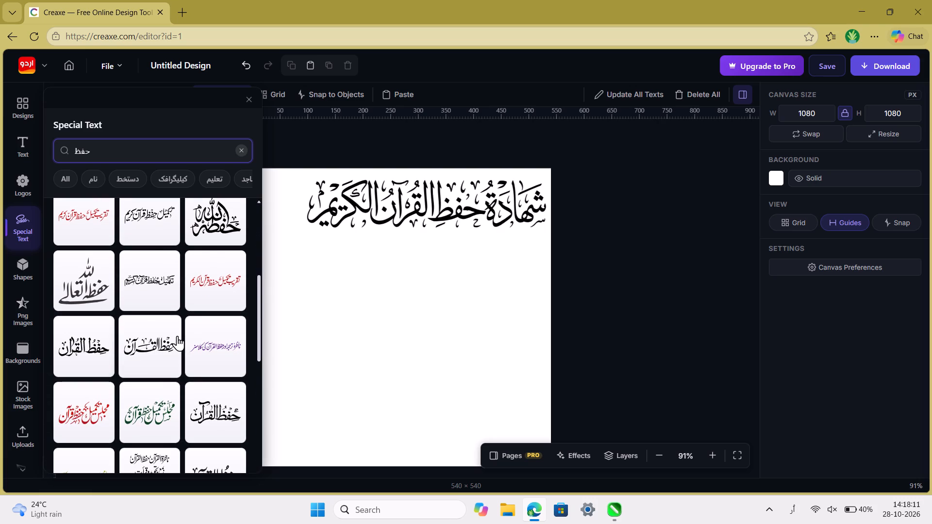
scroll(177, 336, down, 5)
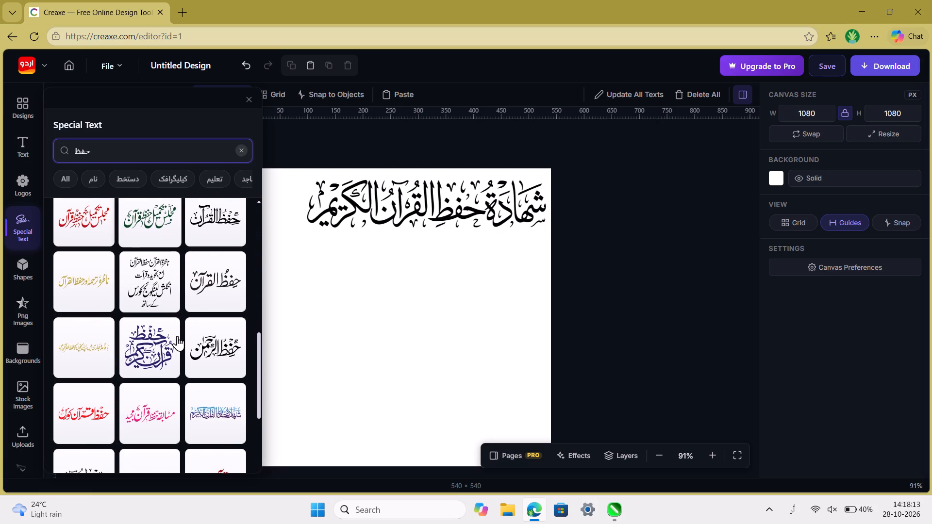
scroll(177, 336, down, 3)
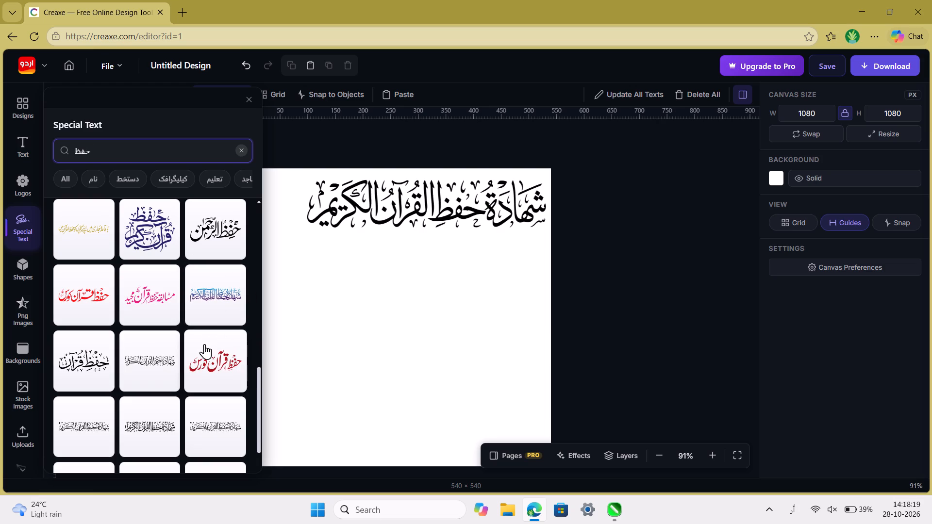
scroll(204, 344, down, 2)
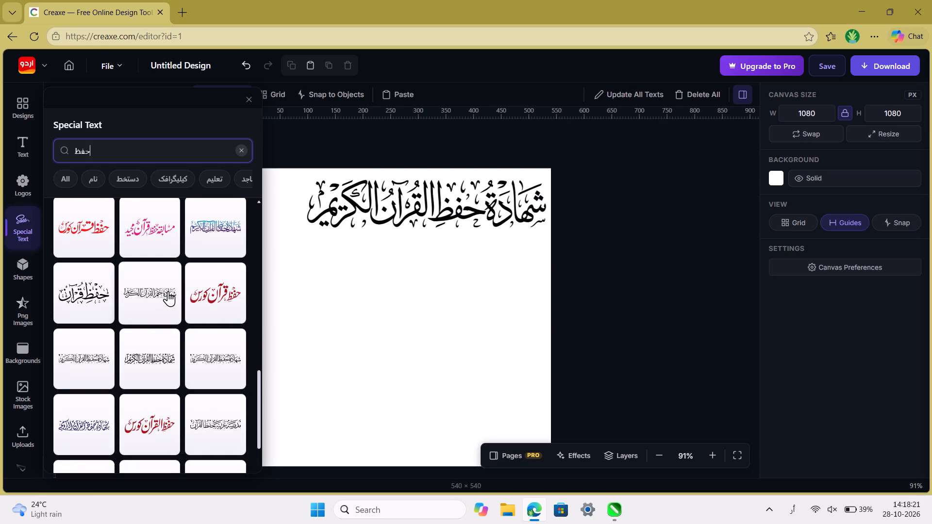
scroll(142, 379, down, 1)
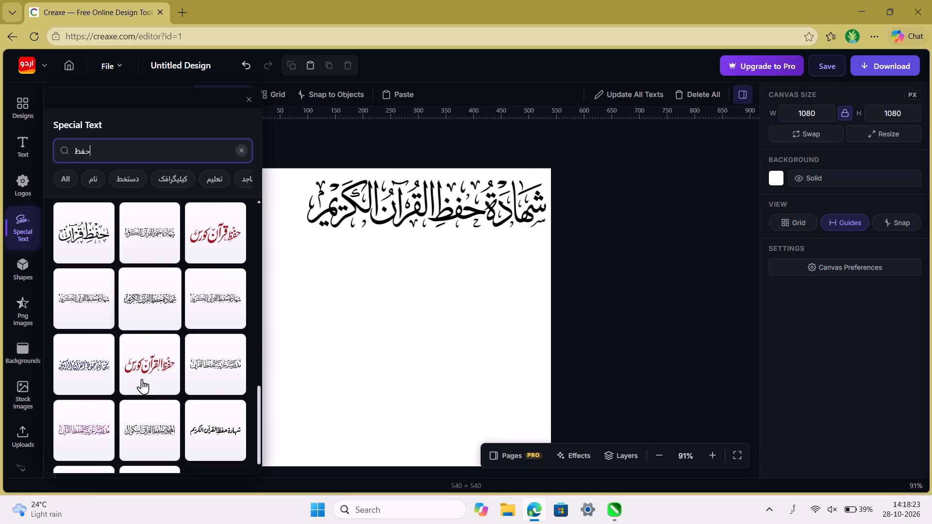
scroll(142, 379, down, 3)
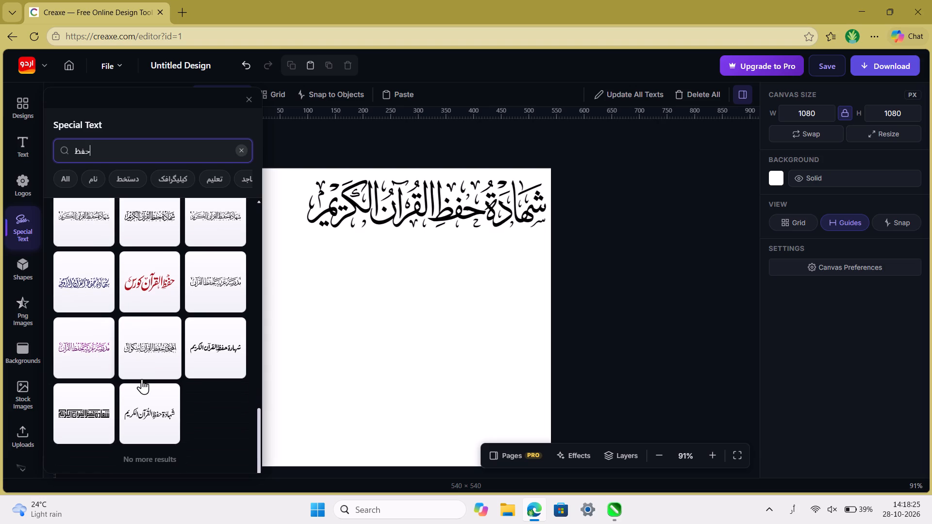
Add the navy blue "شهادة حفظ القرآن الكريم" calligraphy and move it directly below the black title on the canvas.
click(86, 294)
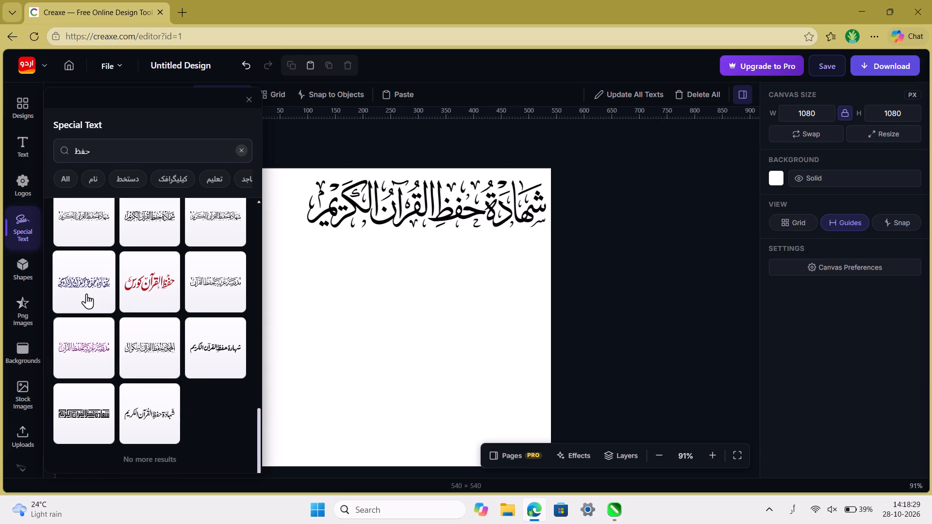
click(450, 262)
drag(411, 314, 429, 293)
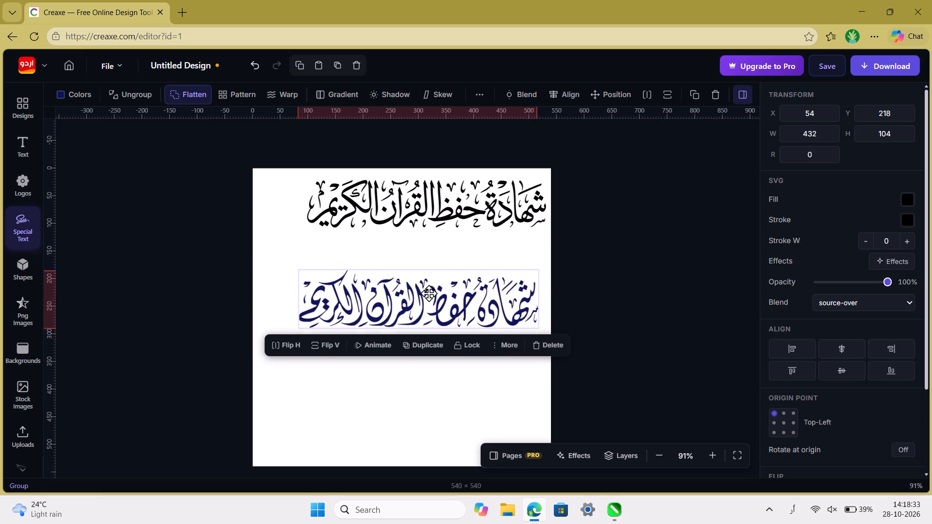
drag(429, 293, 435, 262)
click(421, 375)
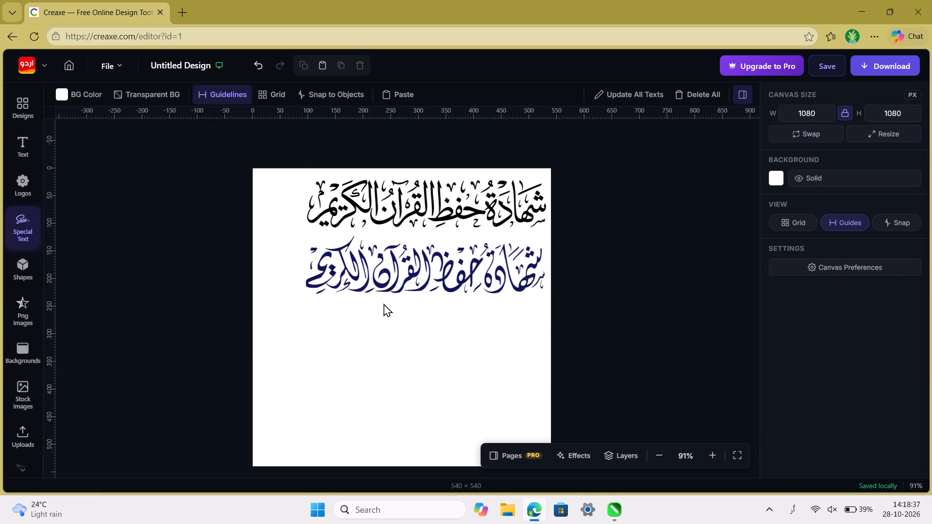
click(442, 259)
click(389, 358)
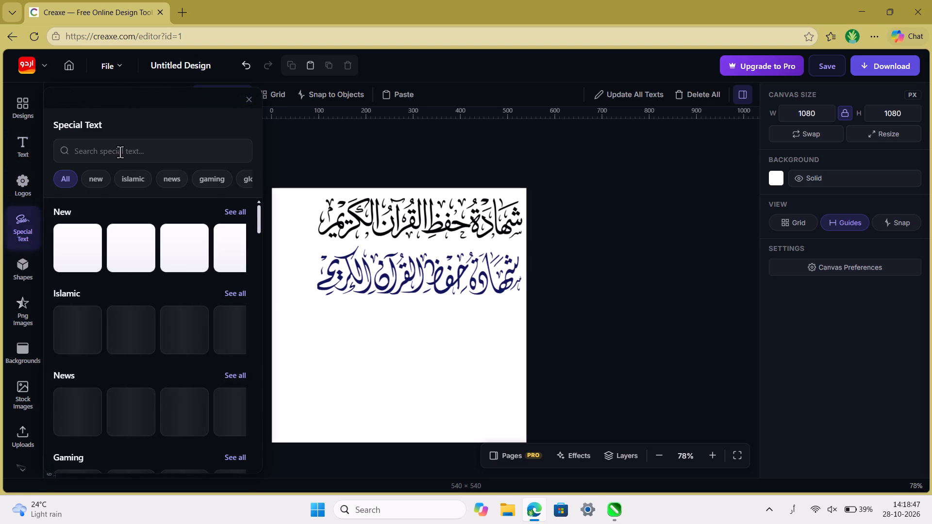
Search the Special Text library for "ناظرہ".
click(120, 152)
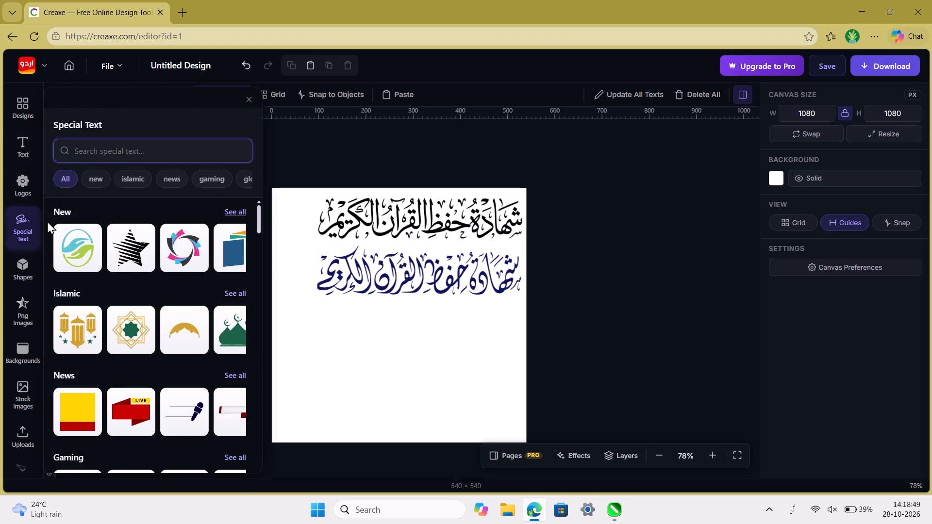
click(149, 143)
text(نا)
text(ظرہ)
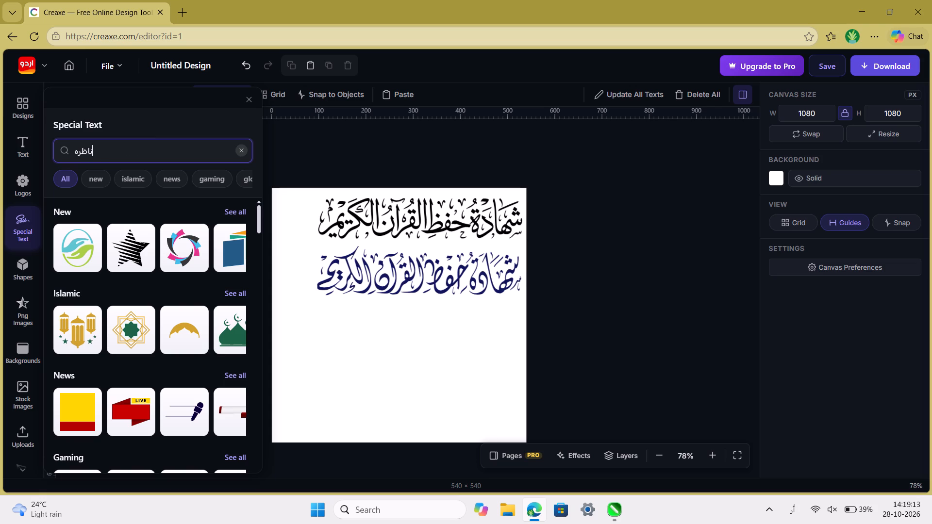
key(Return)
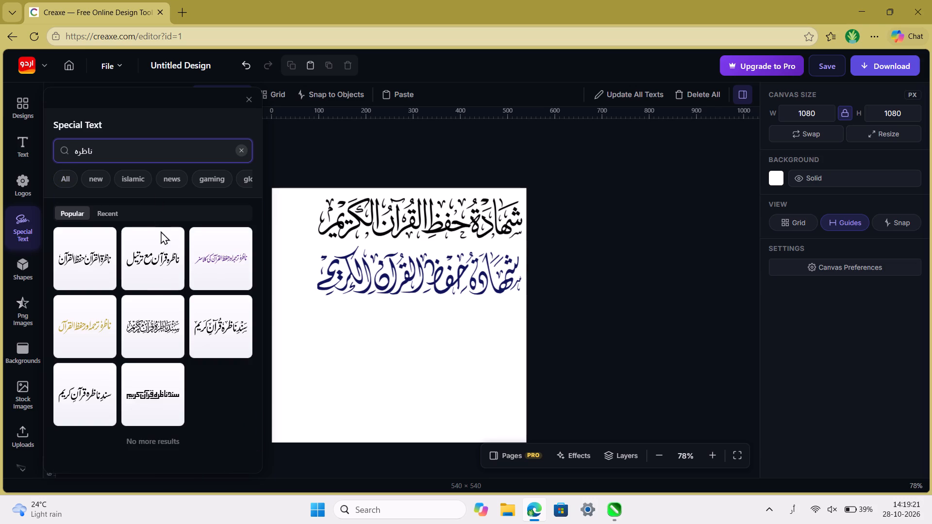
Add the black "سند ناظره قرآن كريم" calligraphy and move it below the navy title, at about X 89, Y 263.
click(138, 327)
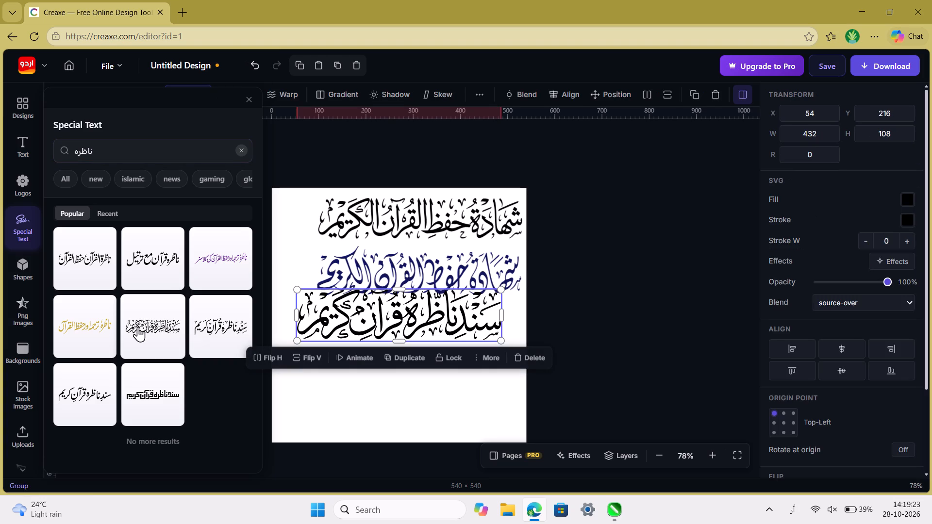
drag(414, 316, 418, 365)
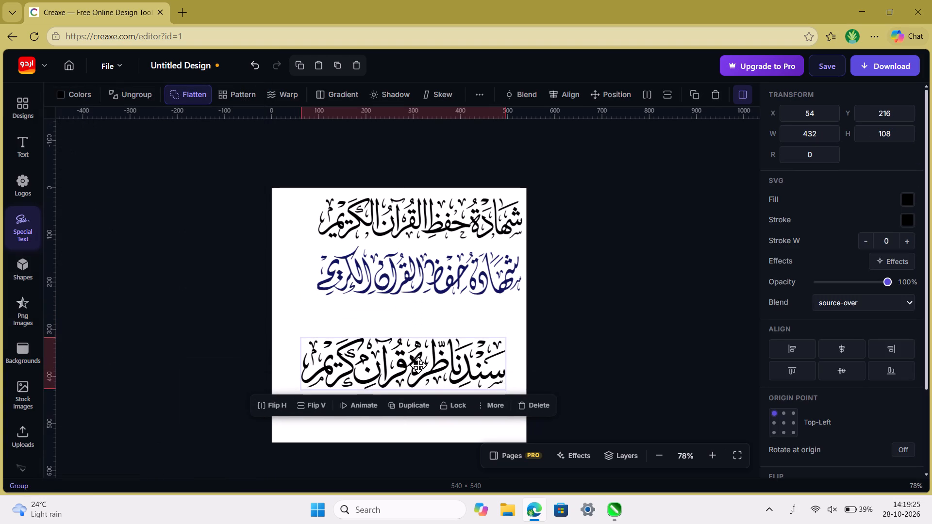
drag(418, 365, 430, 339)
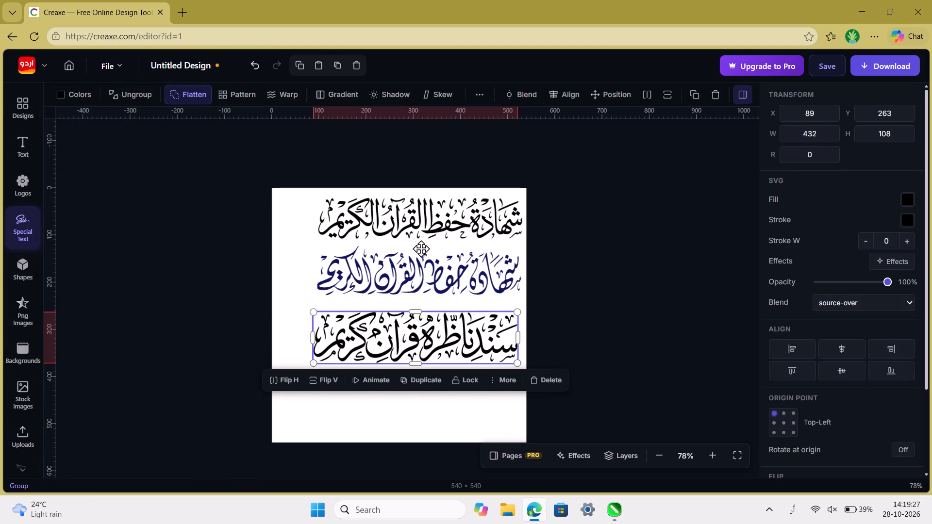
click(316, 241)
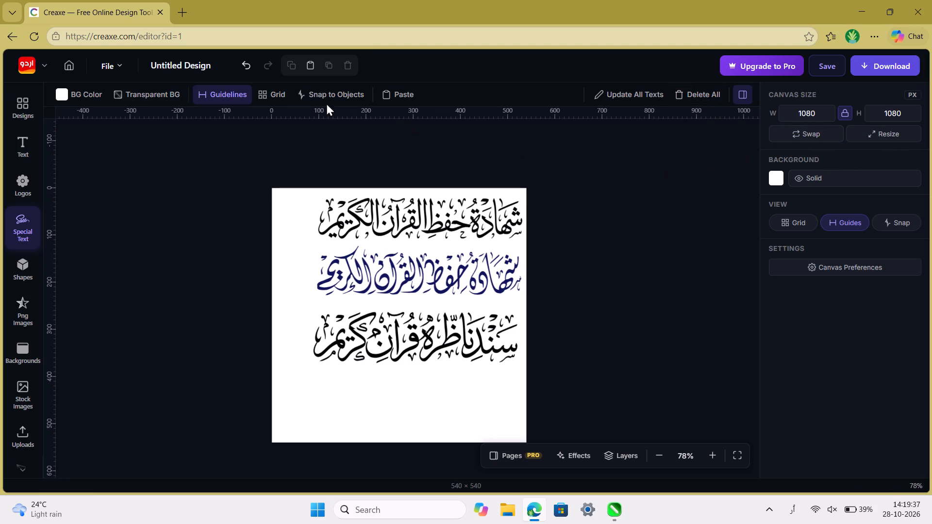
Make the canvas background transparent.
click(173, 92)
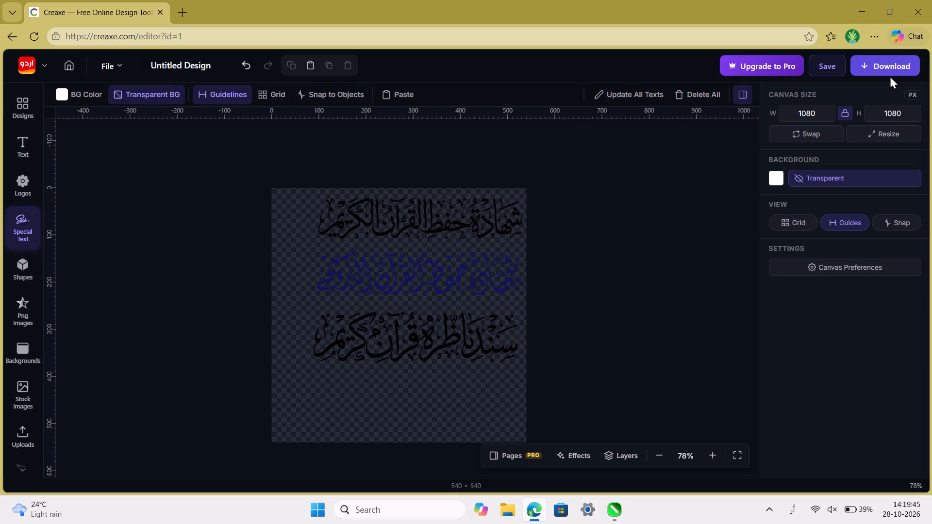
Download the design as a PNG at size 1 (1,080 × 1,080 px), keeping the name Untitled Design.
click(878, 61)
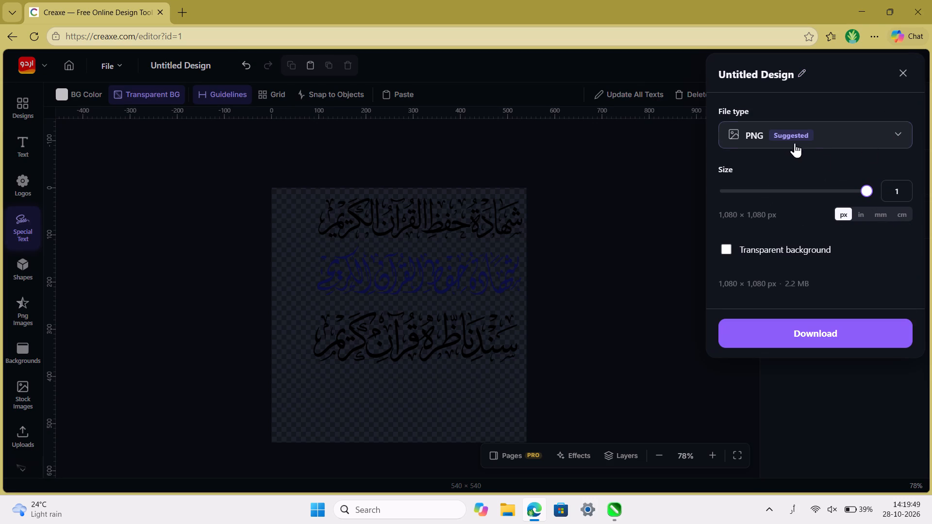
click(878, 135)
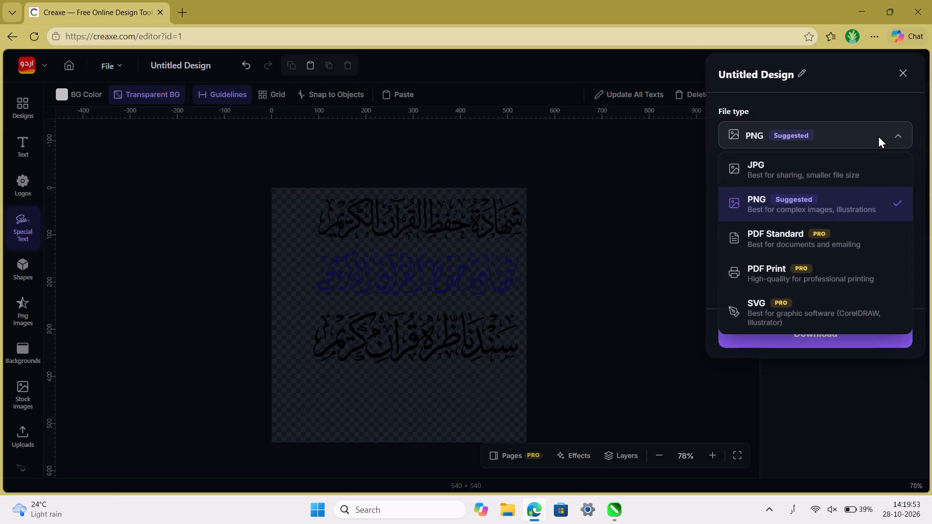
click(878, 135)
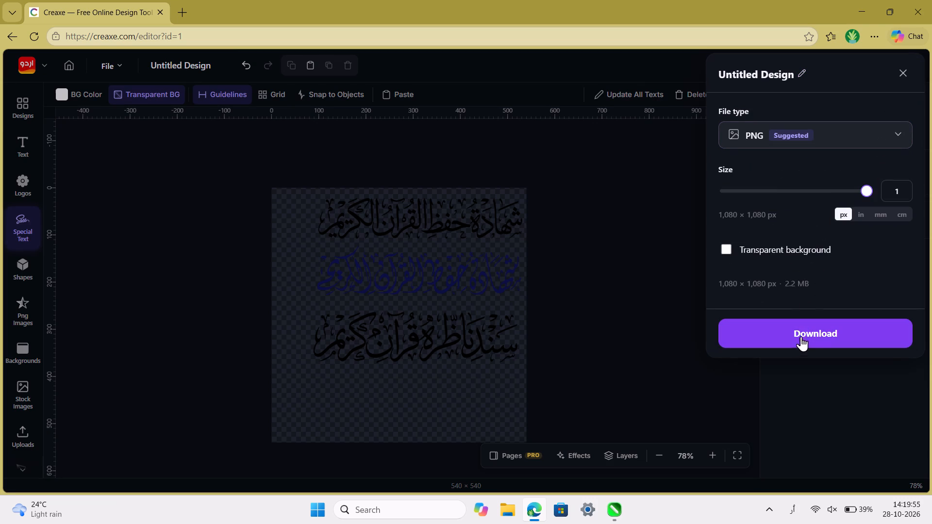
click(807, 330)
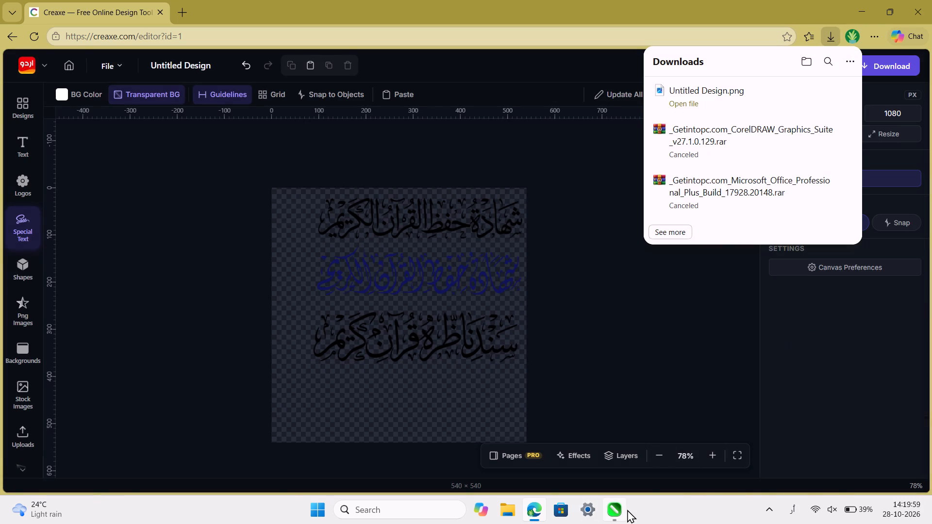
Switch to CorelDRAW and import Untitled Design.png from Downloads, placing it in the empty area left of the yellow rectangle in Names Kitabat.cdr.
click(615, 512)
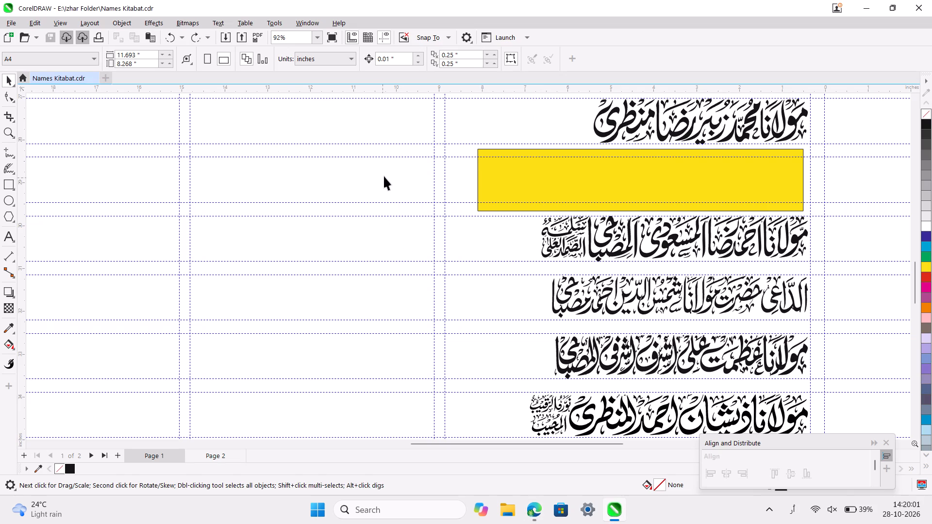
click(384, 176)
key(ctrl+i)
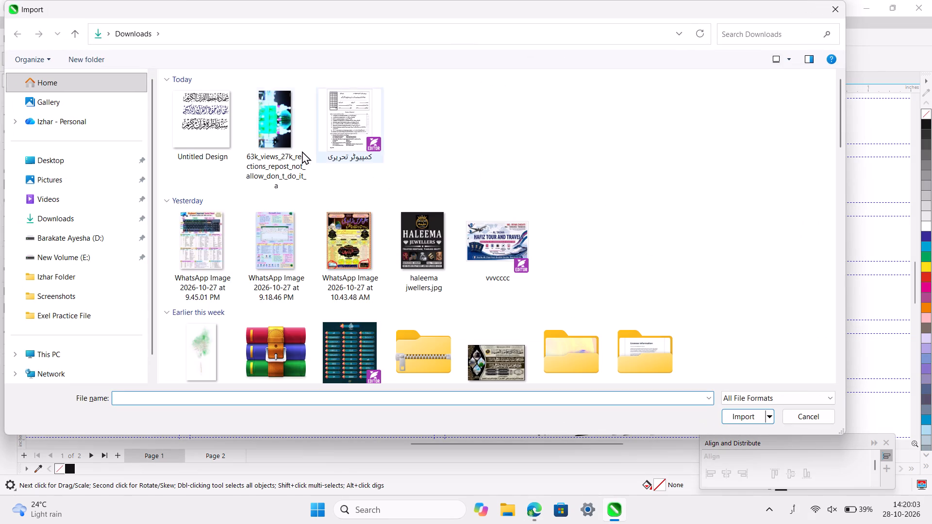
double_click(205, 116)
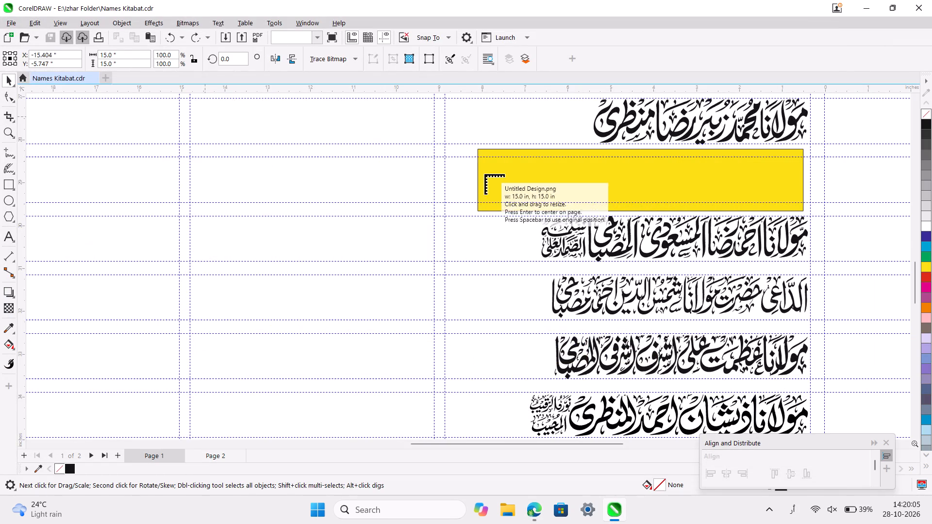
drag(272, 118, 366, 257)
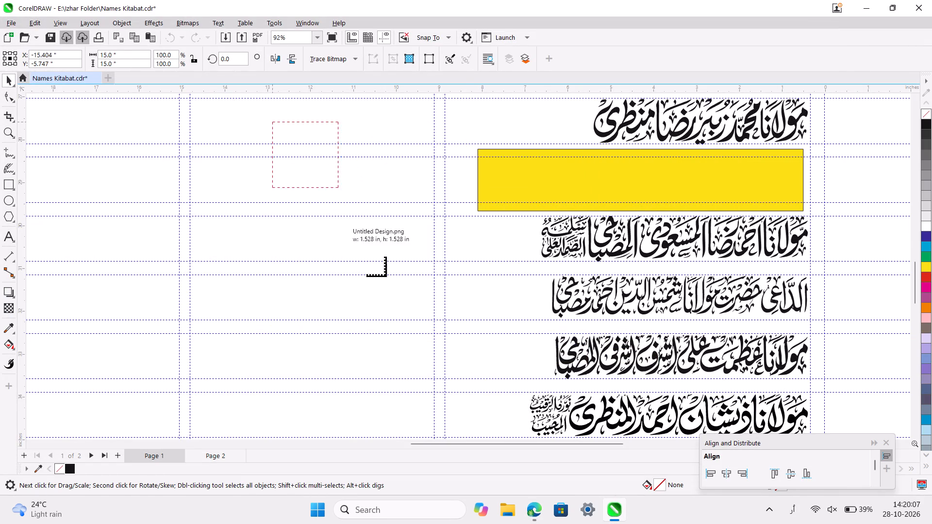
drag(366, 257, 426, 326)
drag(492, 125, 418, 146)
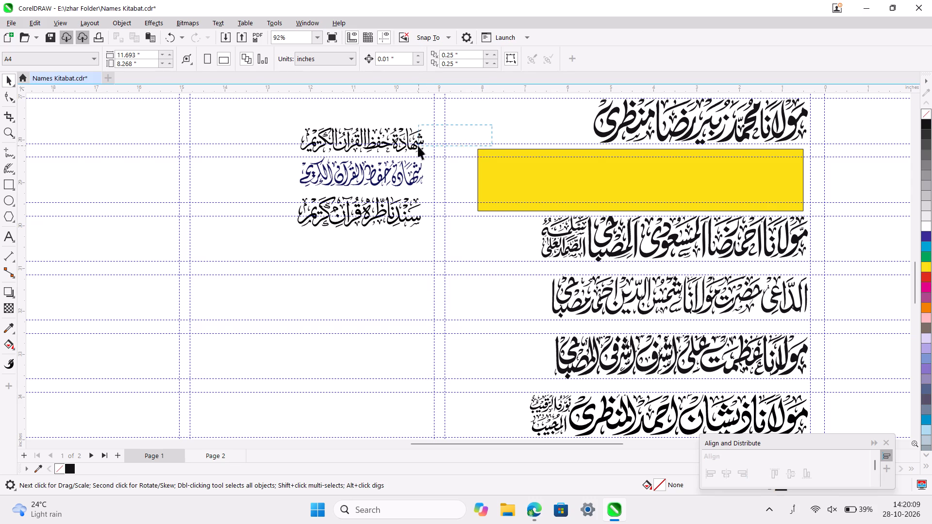
Trace the imported Untitled Design bitmap as vectors with Outline Trace, using the High quality image type and its default settings.
drag(418, 146, 416, 146)
click(416, 146)
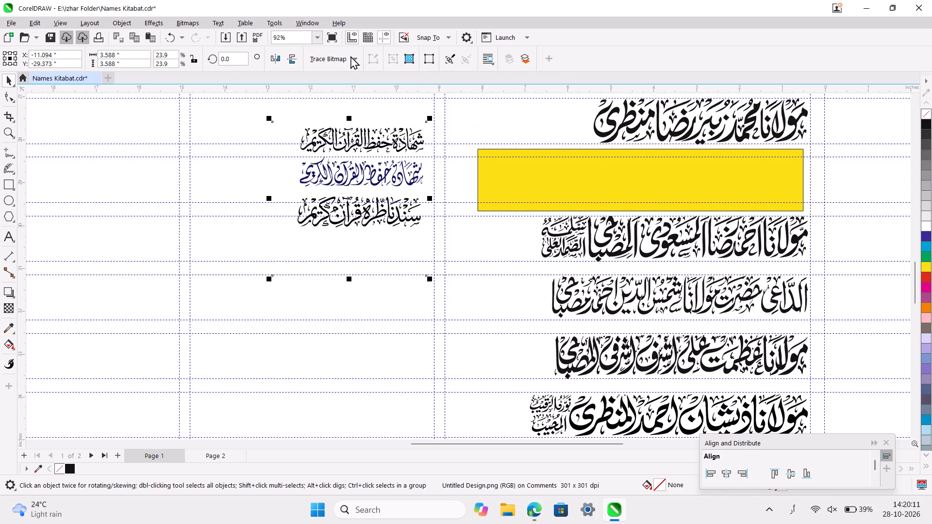
click(350, 56)
click(379, 97)
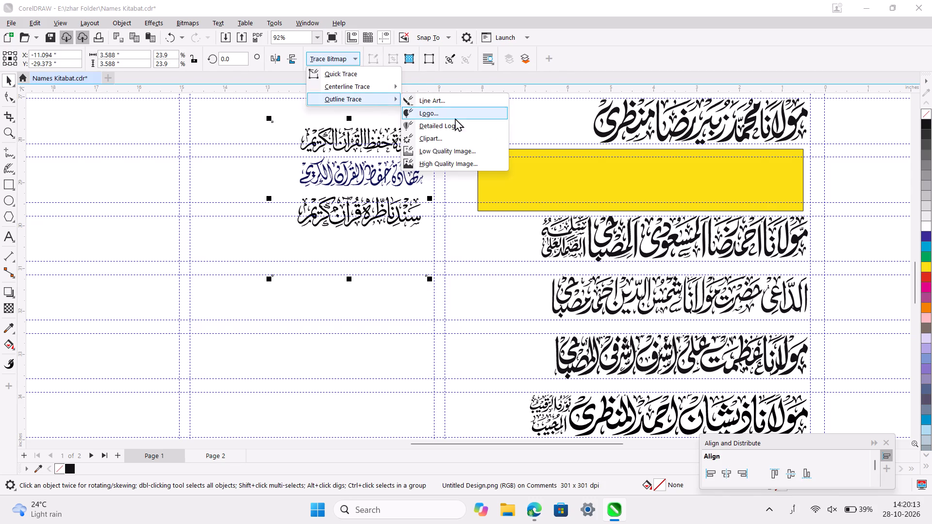
click(464, 164)
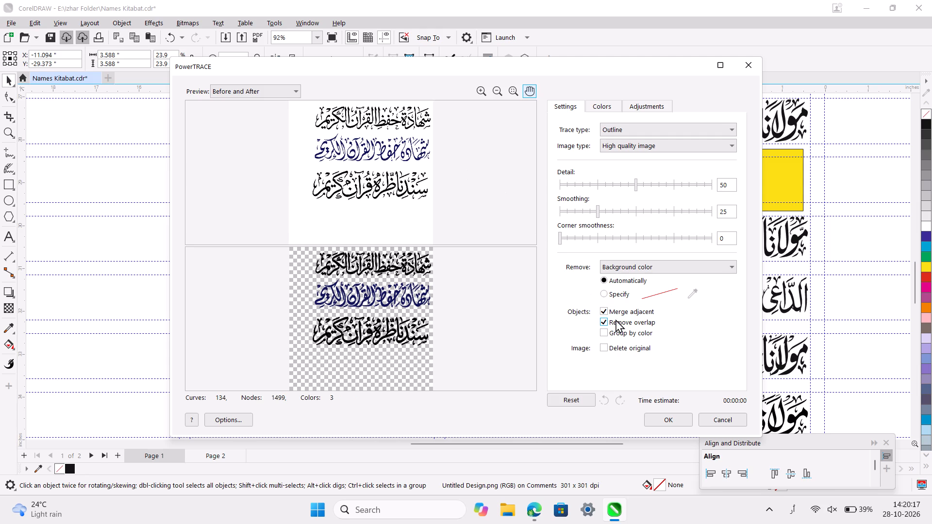
click(668, 413)
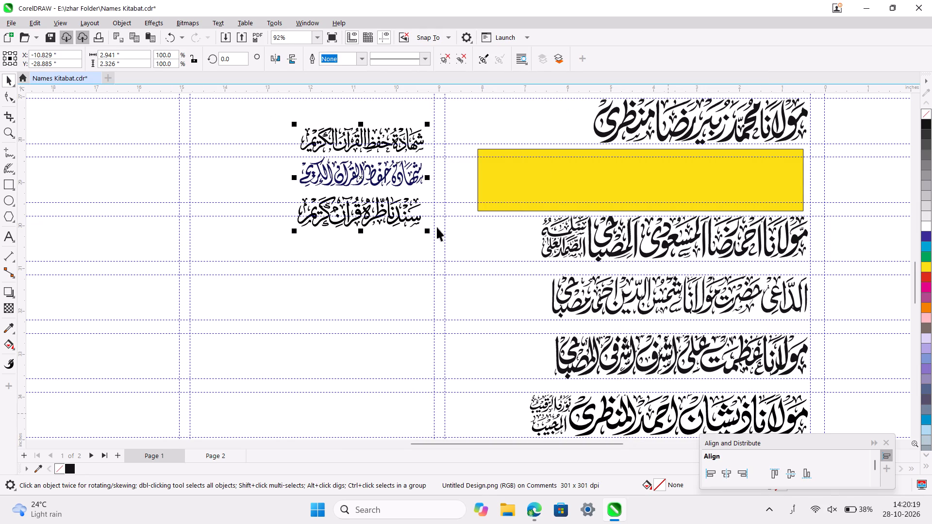
Ungroup the traced calligraphy into individual objects.
ctrl+scroll(423, 218, up, 2)
scroll(423, 218, up, 1)
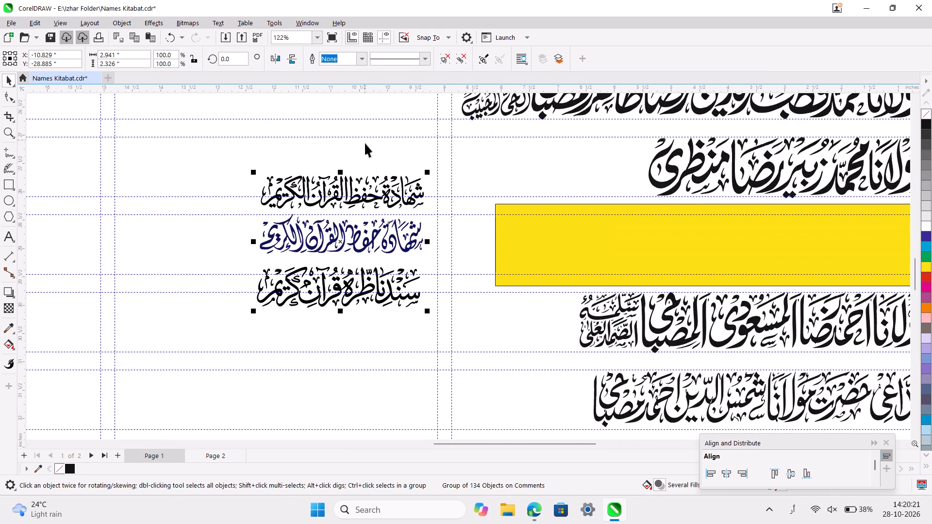
key(ctrl+u)
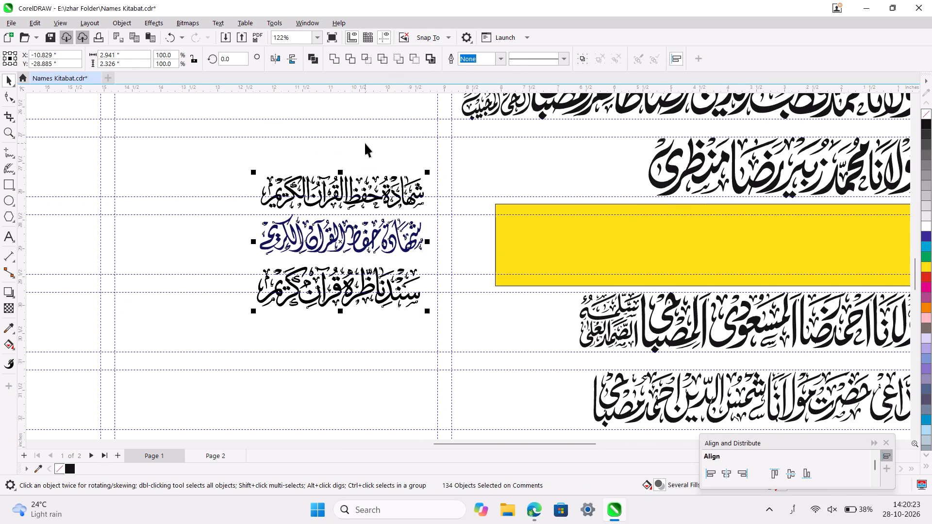
click(365, 143)
Move all pieces of the topmost traced black title, شهادة حفظ القرآن الكريم, onto the yellow rectangle.
drag(220, 153, 461, 243)
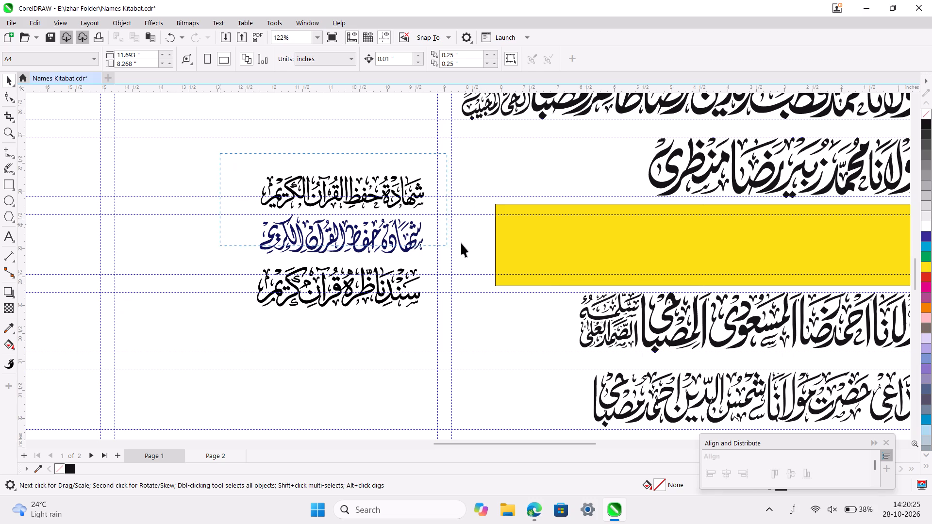
drag(461, 243, 491, 220)
drag(332, 194, 793, 278)
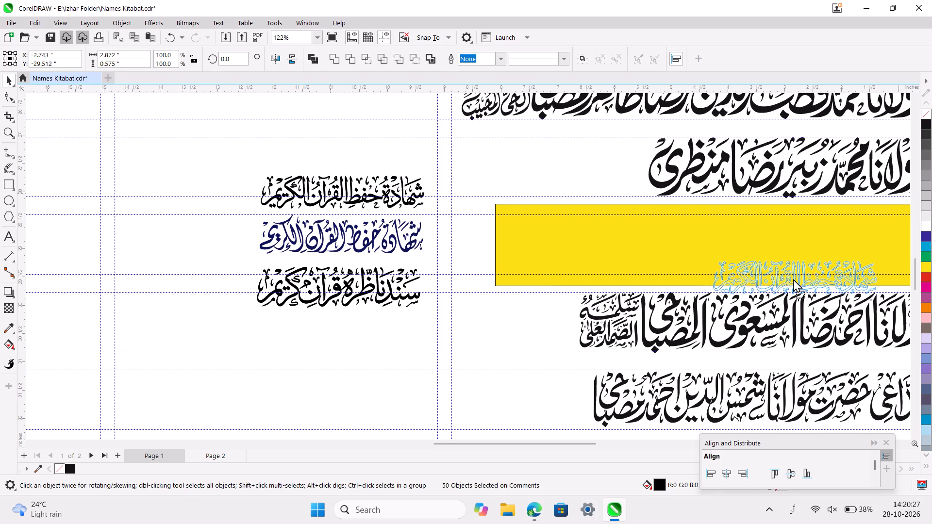
drag(793, 278, 802, 239)
Enlarge the black title to about 4.9 × 0.98 in and nudge it left so it fits inside the yellow rectangle's right edge.
scroll(802, 239, left, 4)
ctrl+scroll(649, 271, up, 4)
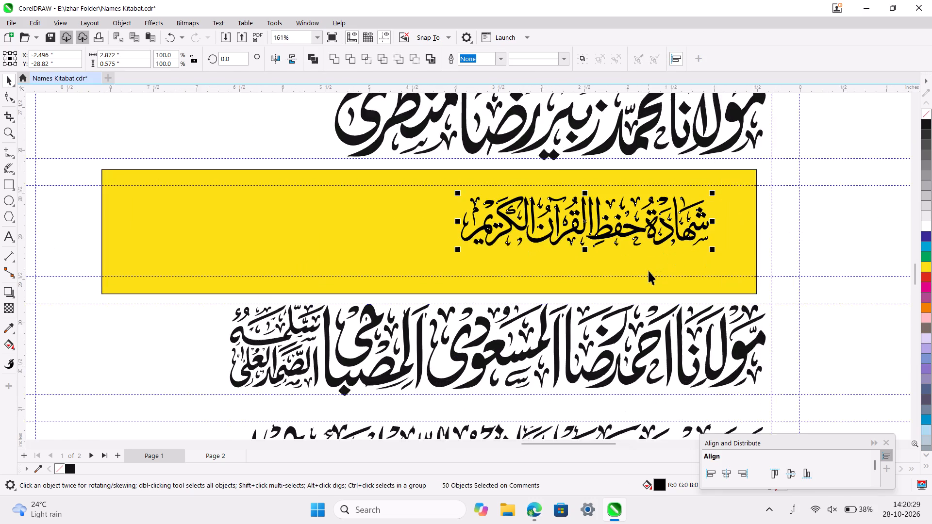
drag(725, 180, 749, 164)
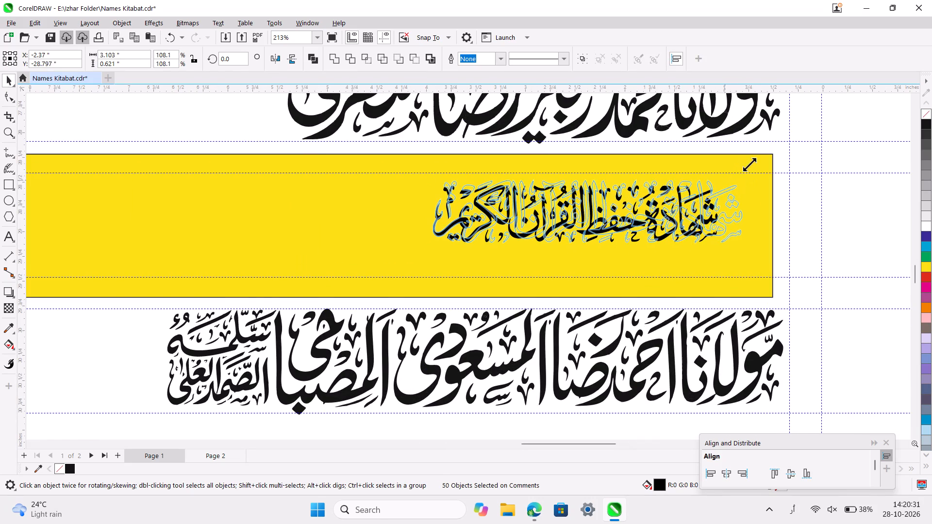
drag(749, 164, 776, 153)
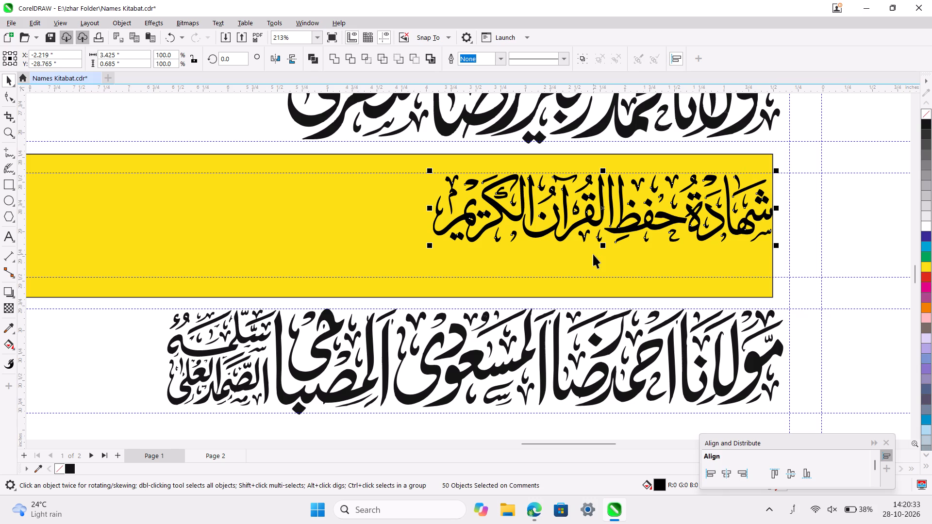
key(Left)
key(Left)
key(Left)
key(Left)
key(Left)
key(Left)
key(Left)
key(Left)
key(Left)
key(Left)
key(Left)
key(Left)
key(Left)
key(Left)
key(Left)
key(Left)
key(Left)
key(Left)
key(Left)
key(Left)
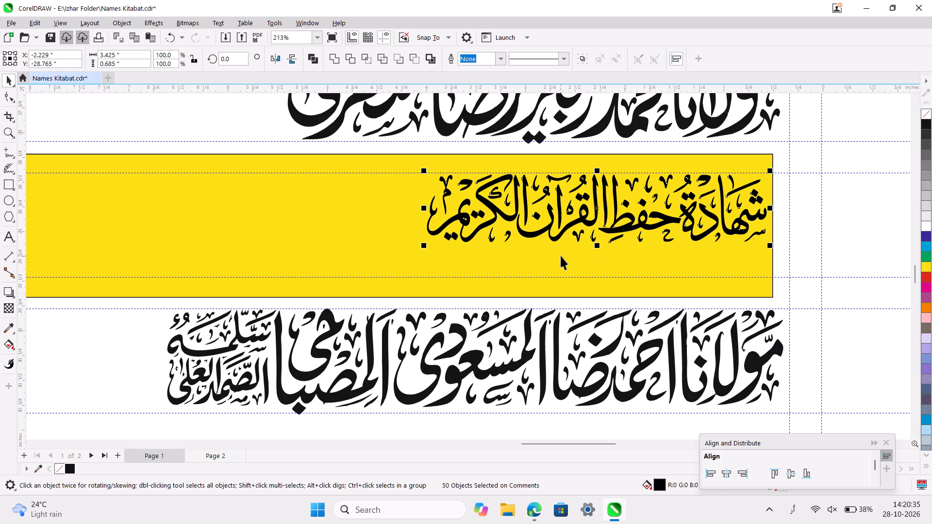
drag(415, 246, 272, 263)
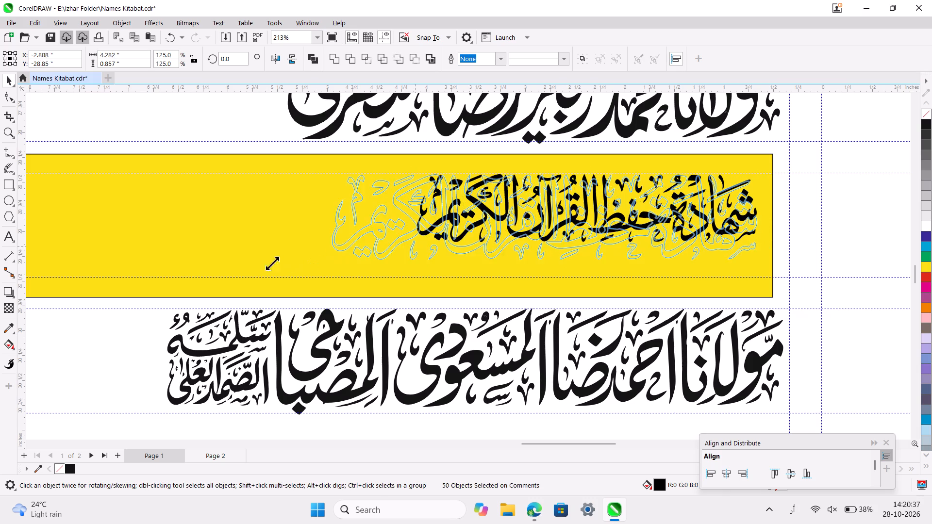
drag(272, 263, 214, 271)
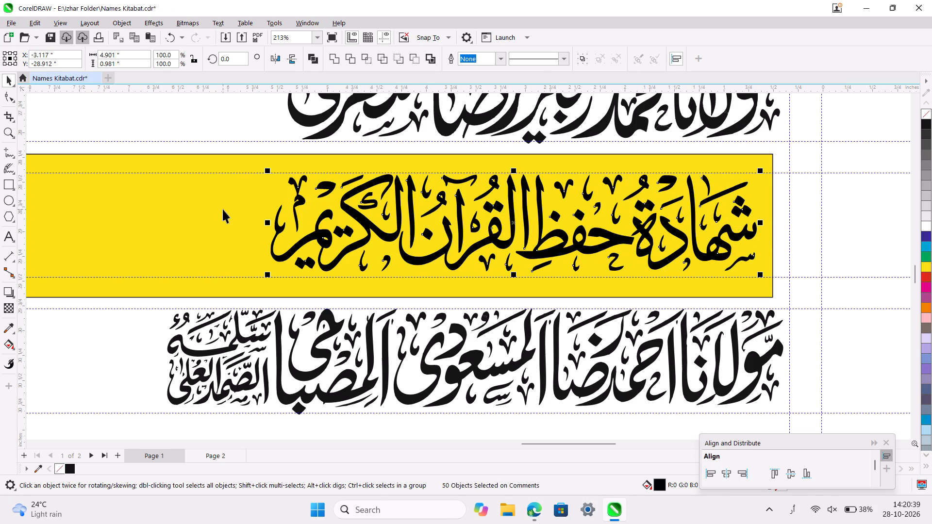
click(223, 209)
Delete the damma mark above the final noon of القرآن in the title on the yellow rectangle.
ctrl+scroll(567, 263, up, 3)
scroll(567, 263, up, 1)
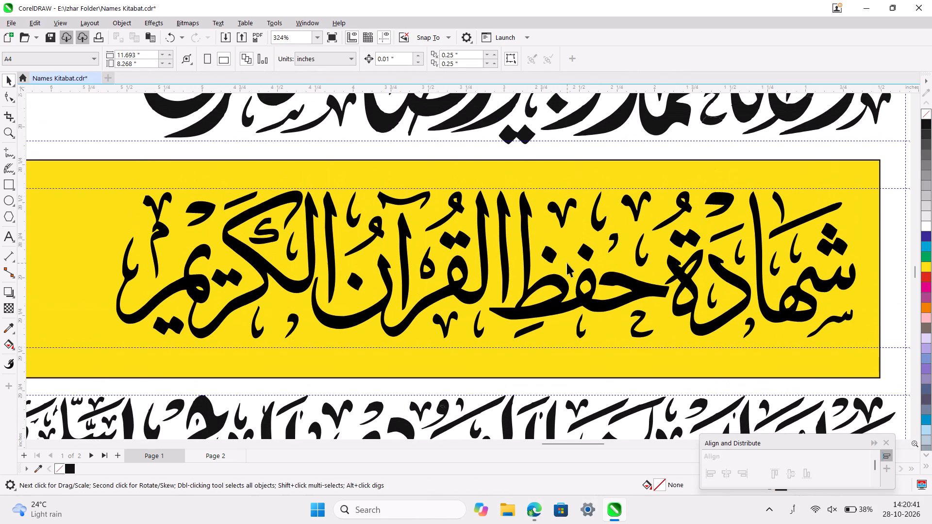
scroll(452, 233, right, 1)
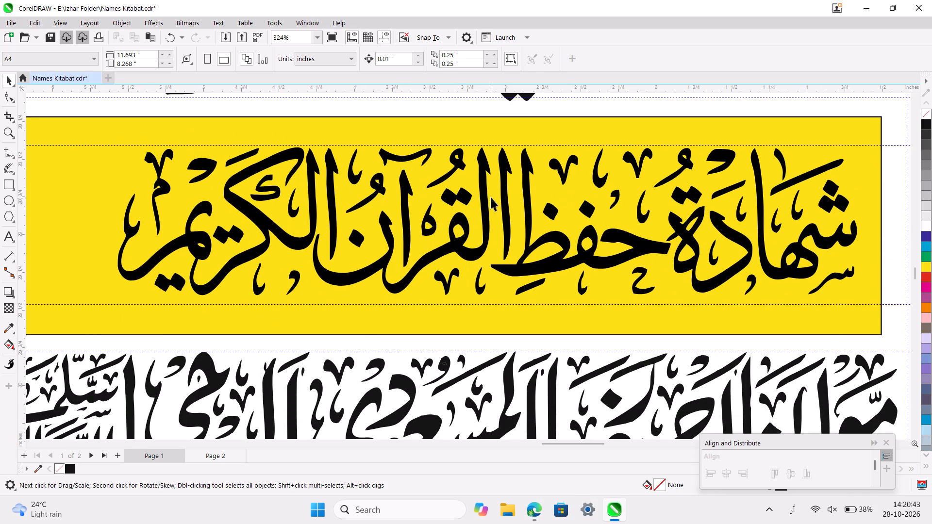
click(432, 223)
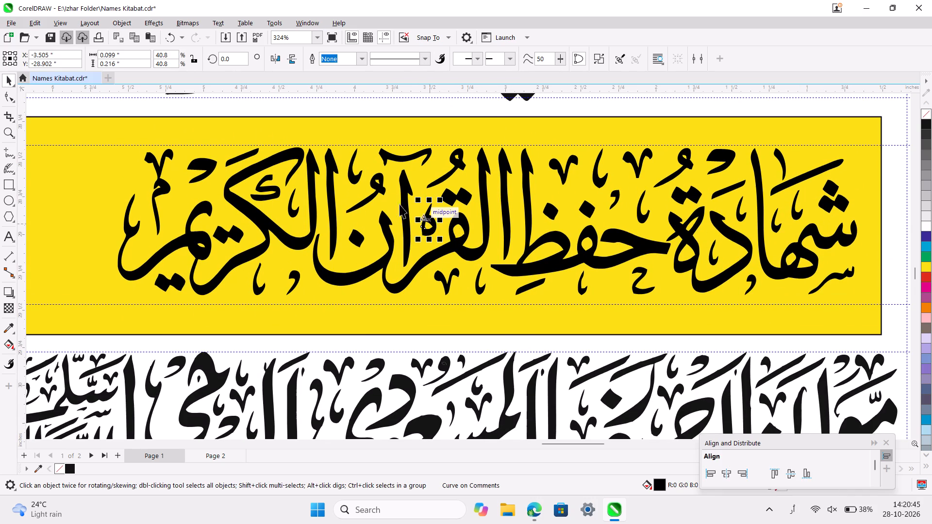
click(381, 185)
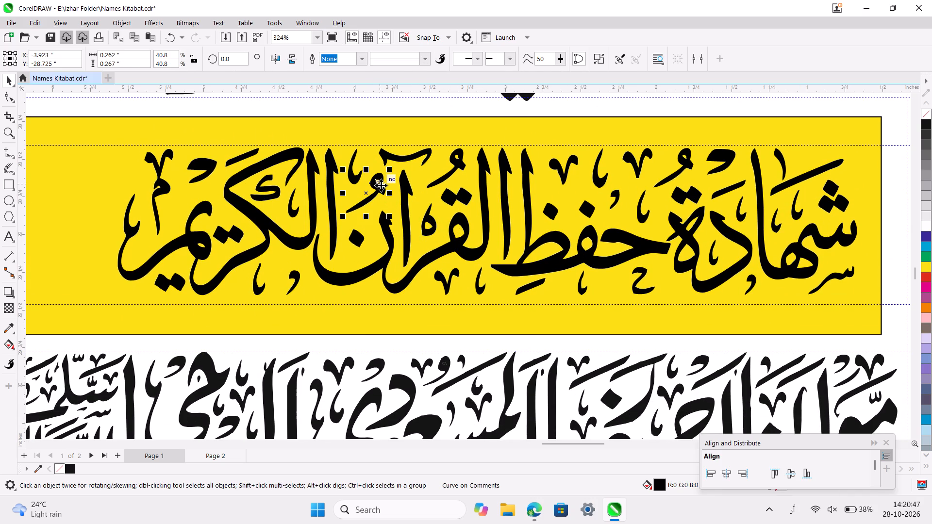
key(Delete)
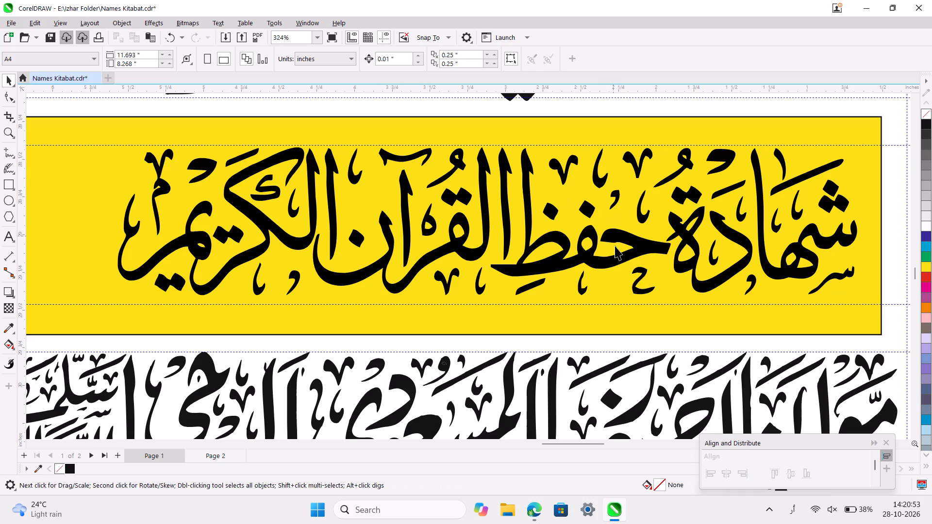
Duplicate the kasra stroke beneath حفظ and place the copy under the final noon of القرآن.
click(530, 288)
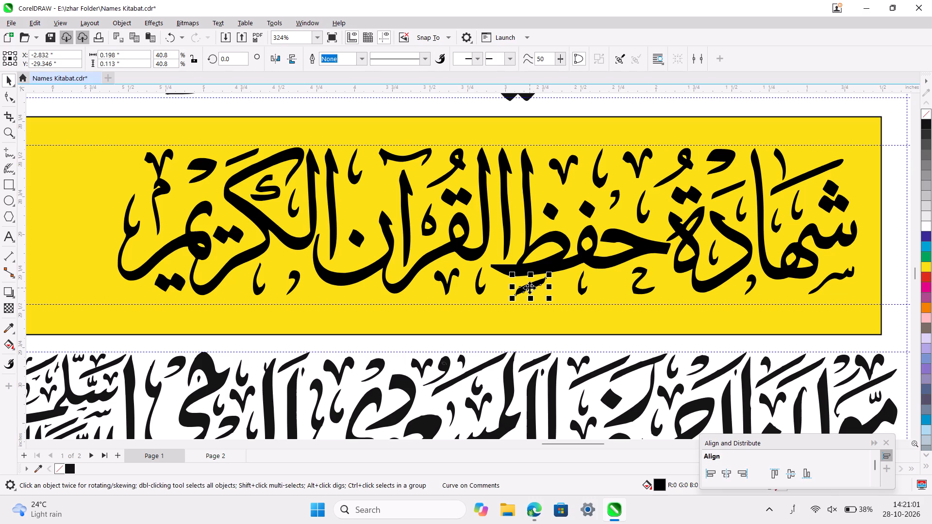
key(ctrl+d)
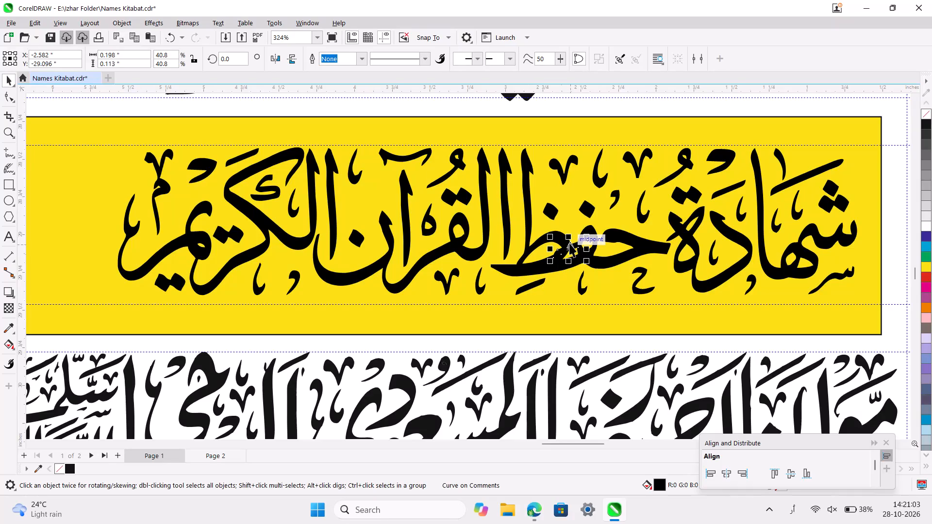
drag(570, 251, 364, 291)
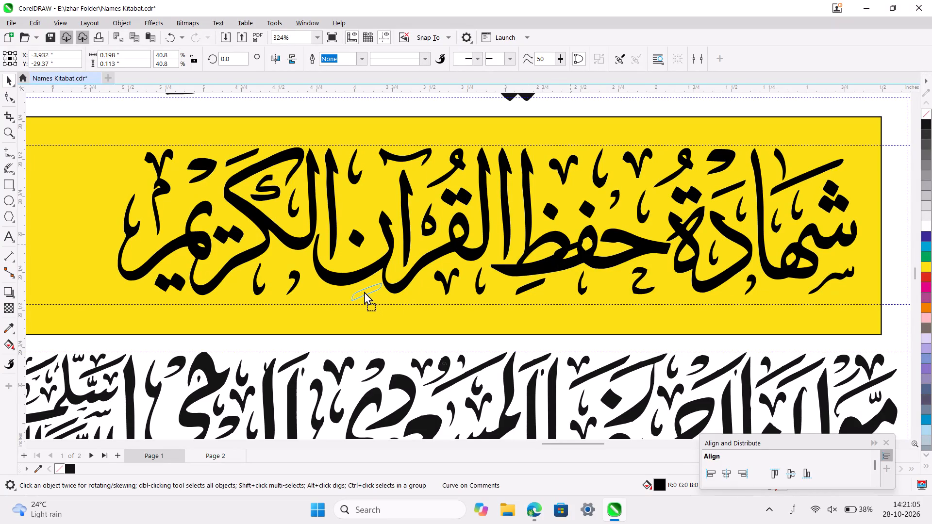
drag(364, 291, 363, 293)
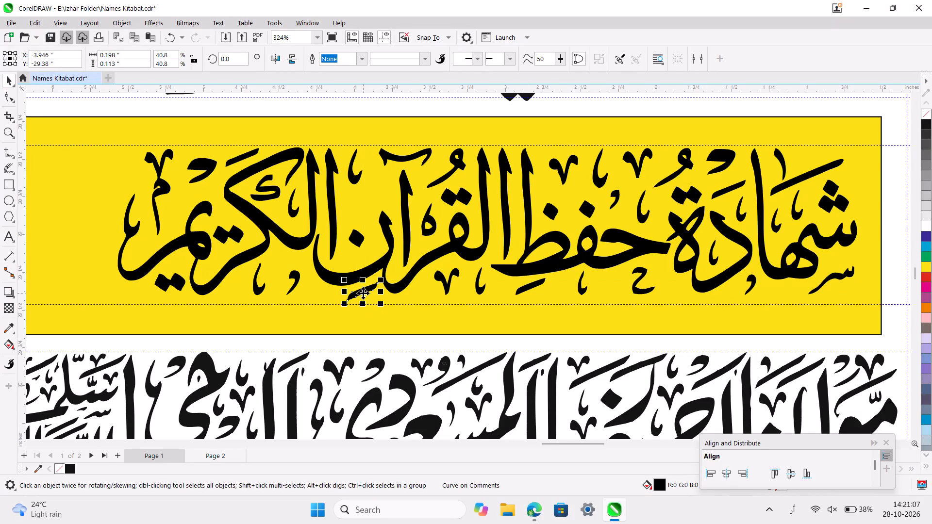
Align the copied kasra level with the original under حفظ, and nudge it about 0.03 in down and 0.01 in left.
shift+click(531, 286)
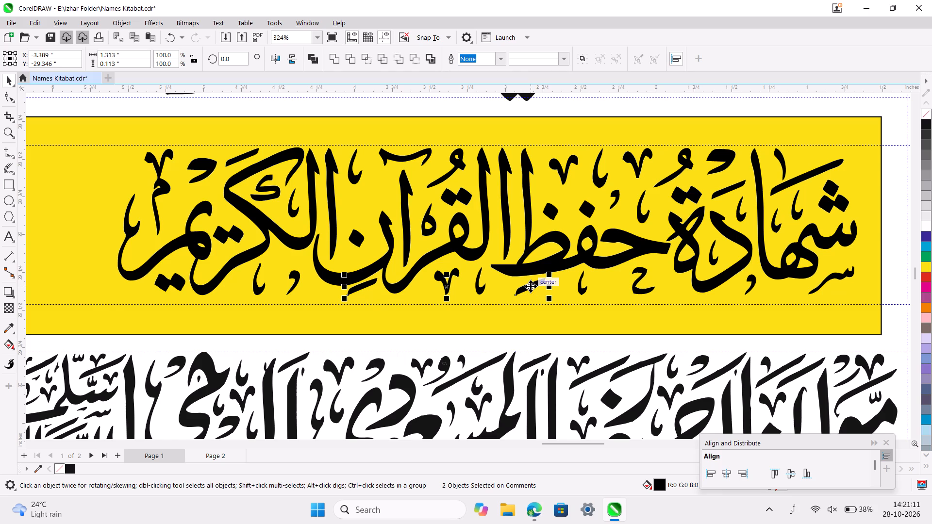
click(611, 312)
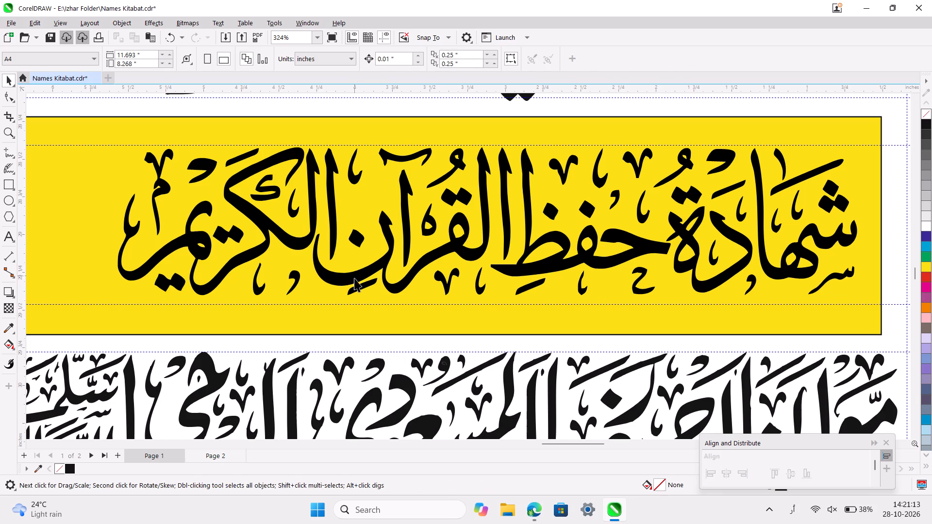
click(358, 290)
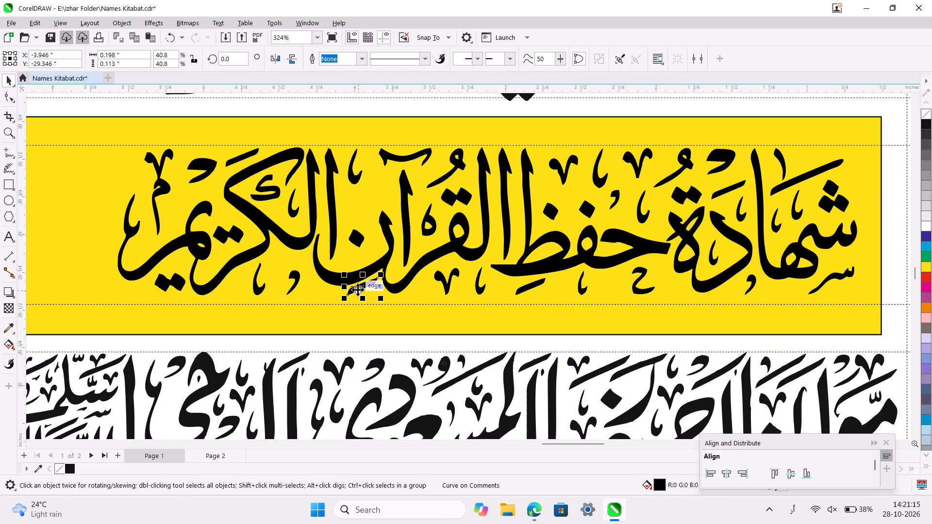
key(Down)
key(Down)
key(Down)
key(Left)
key(Left)
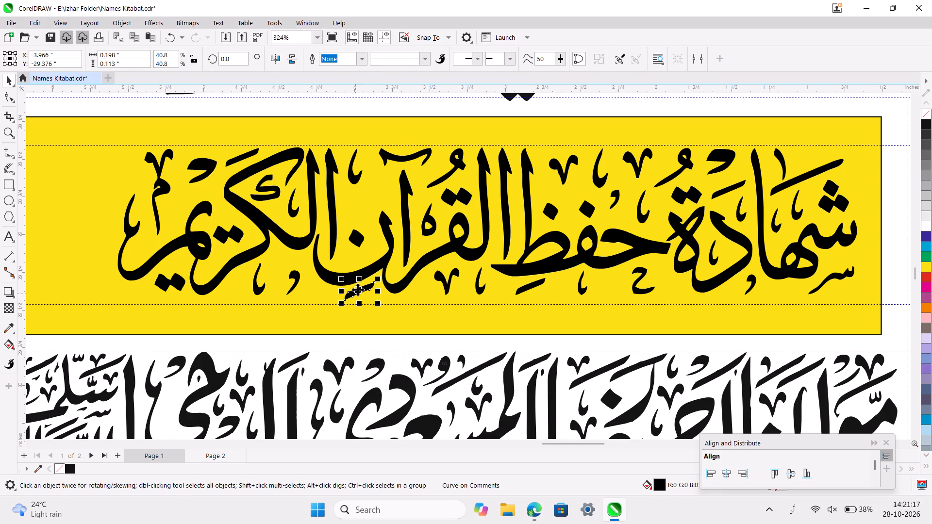
key(Right)
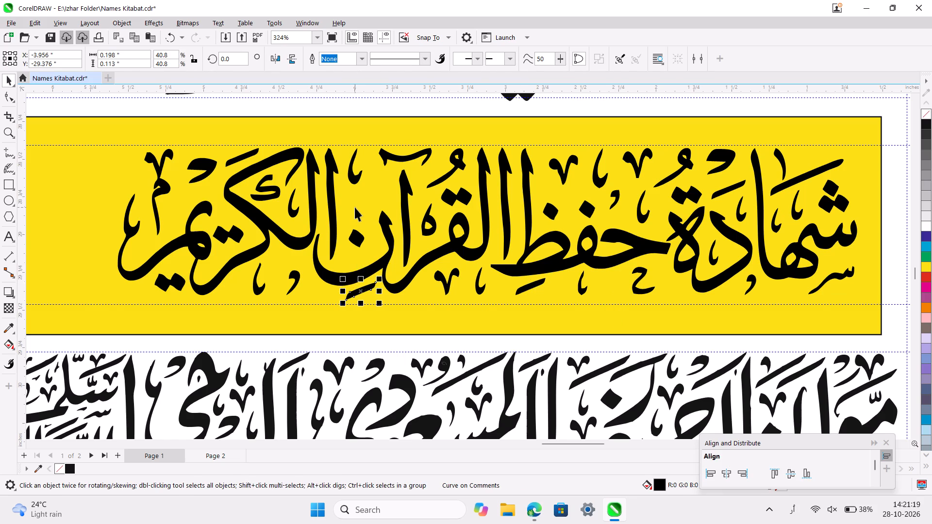
click(355, 207)
Duplicate the V-shaped ornament above حفظ nearest شهادة and place the copy above the noon of القرآن, at about X -3.93, Y -28.78 in.
scroll(355, 207, up, 1)
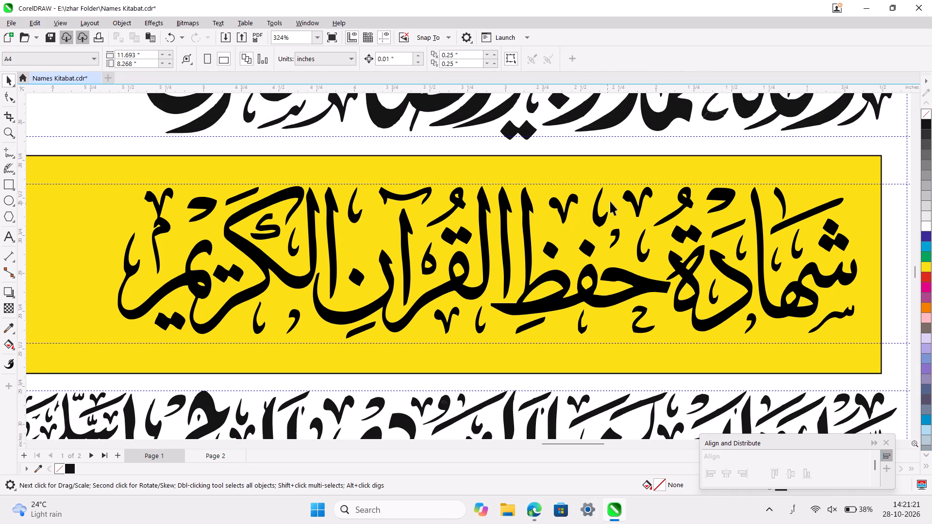
click(636, 207)
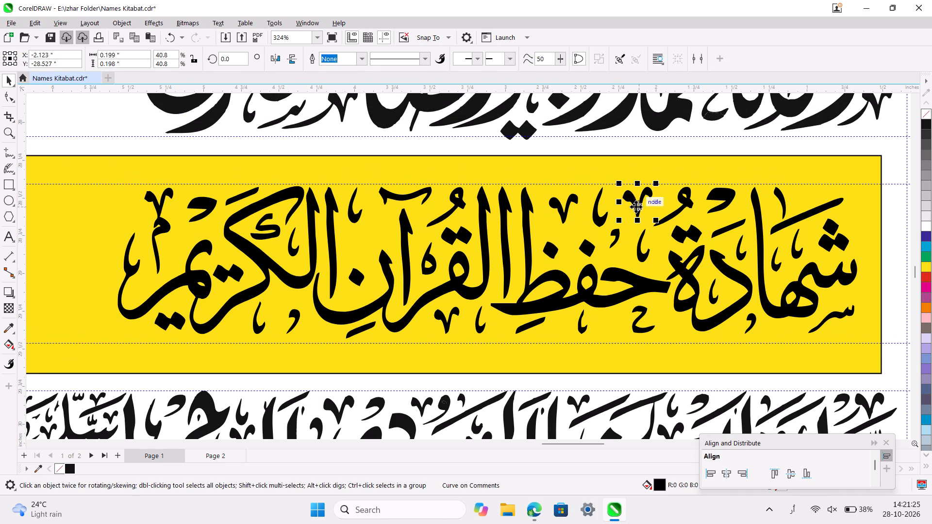
key(ctrl+d)
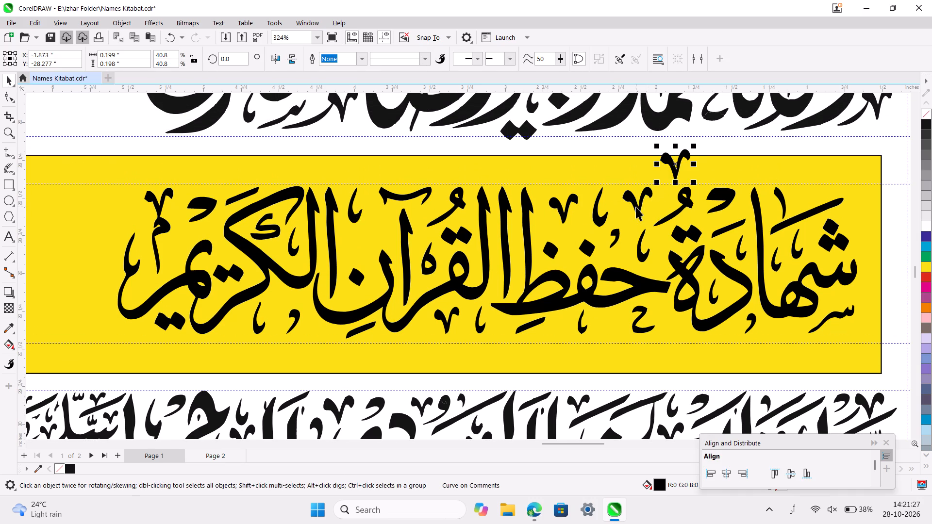
drag(677, 166, 379, 234)
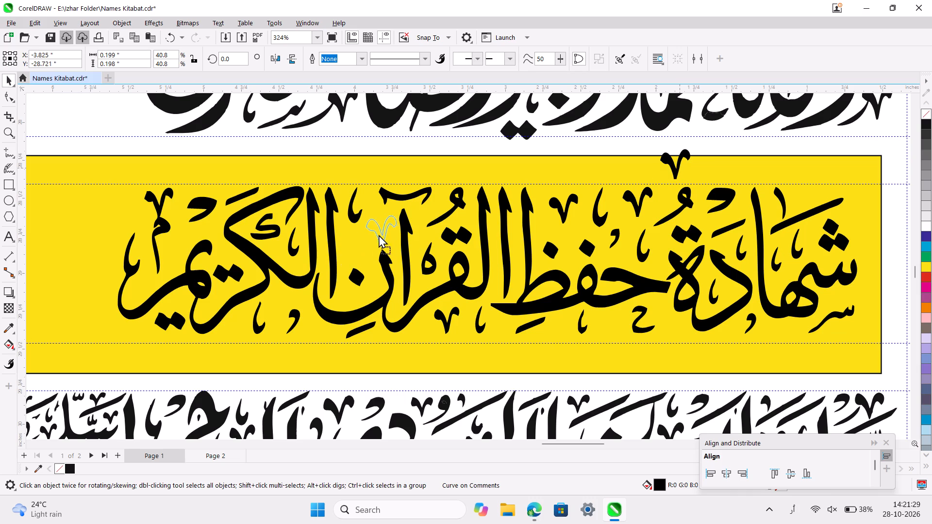
drag(379, 234, 367, 239)
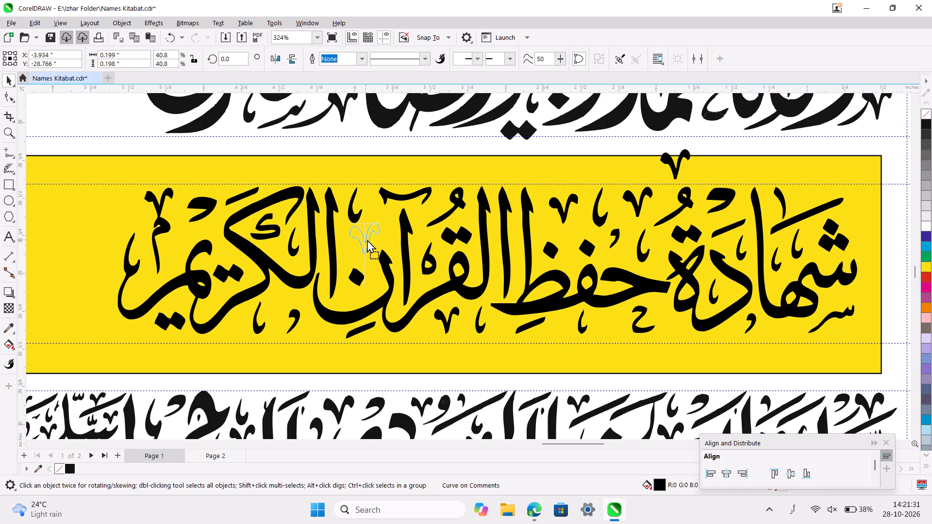
drag(367, 239, 367, 242)
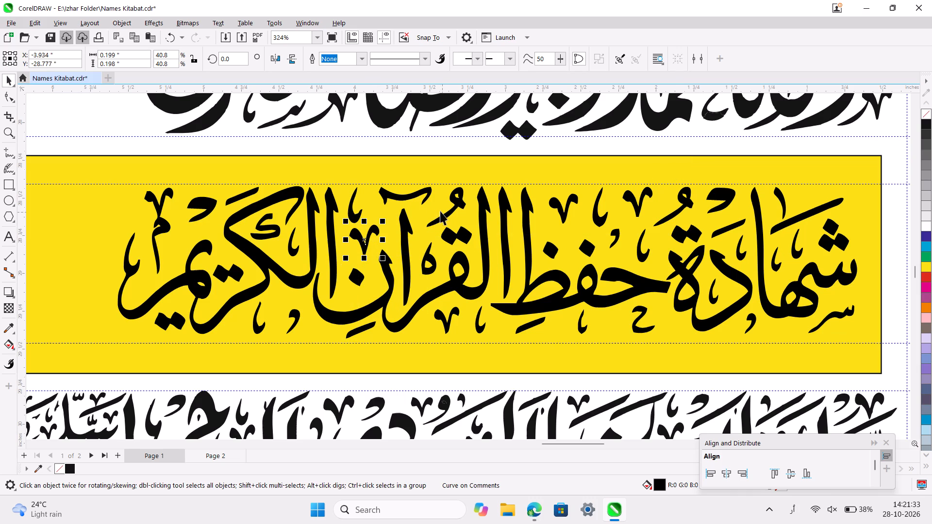
click(422, 212)
ctrl+scroll(355, 233, up, 2)
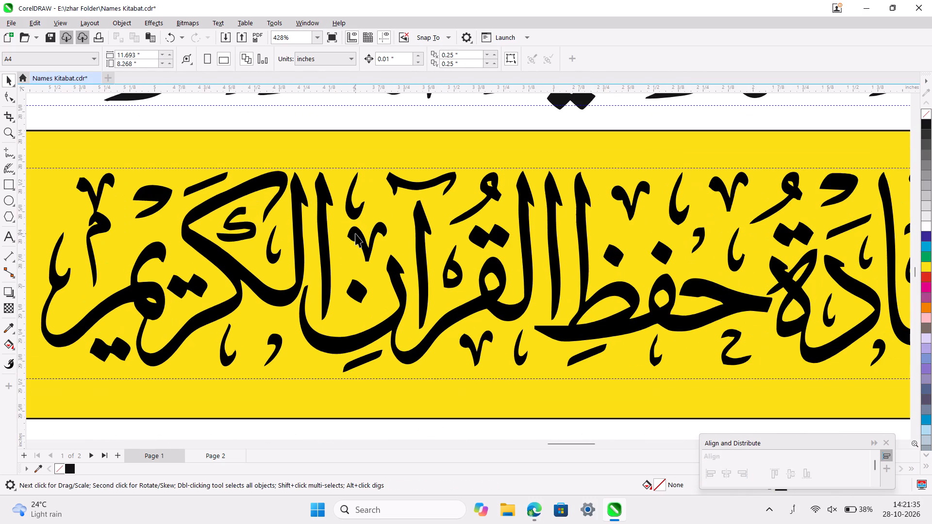
Nudge the V-shaped ornament above the noon of القرآن about 0.03 in left and 0.02 in up.
click(355, 234)
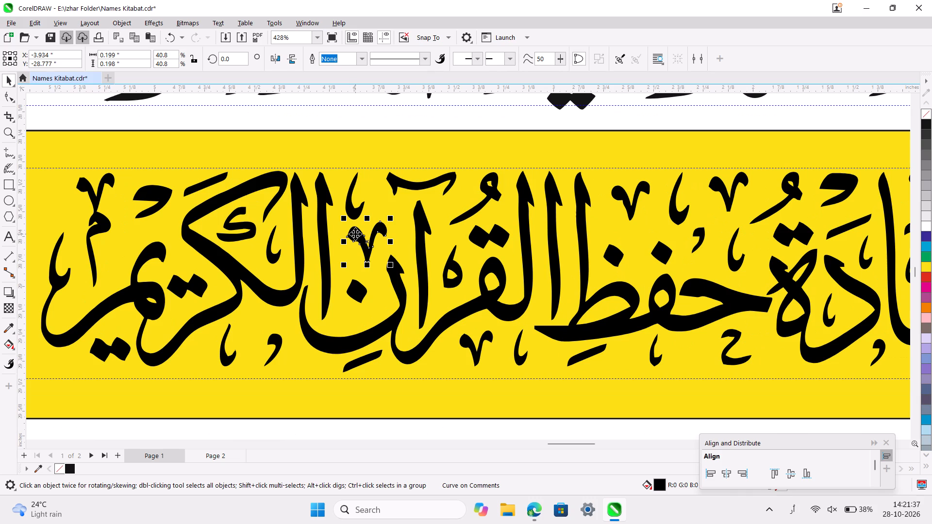
key(Left)
key(Left)
key(Left)
key(Left)
key(Left)
key(Left)
key(Left)
key(Left)
key(Left)
key(Up)
key(Up)
key(Right)
key(Right)
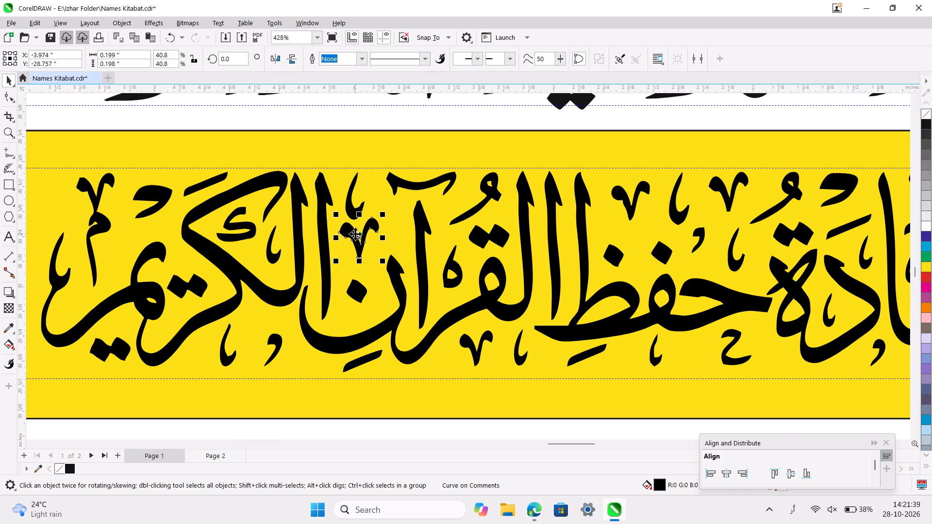
key(Right)
Nudge the small hooked mark directly above that V-shaped ornament 0.03 in right, to X -3.964 in.
click(348, 202)
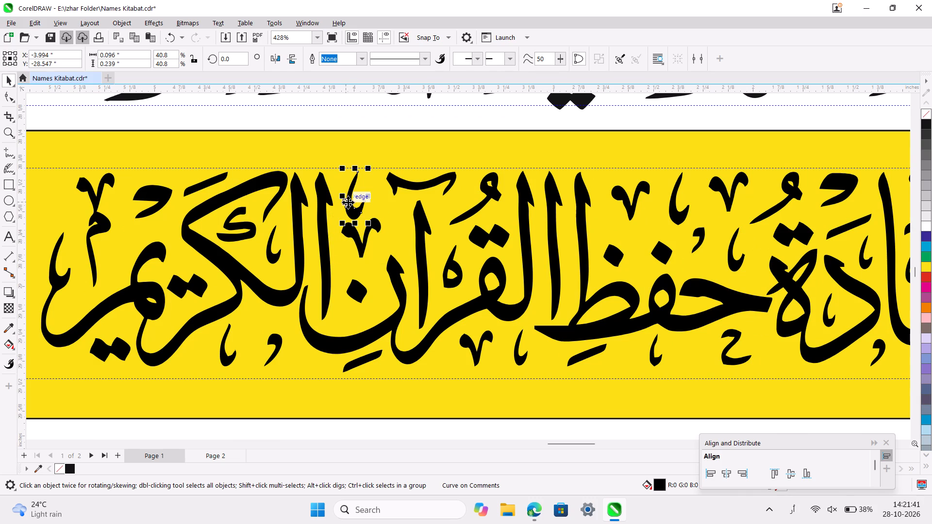
key(Right)
key(Right)
key(Right)
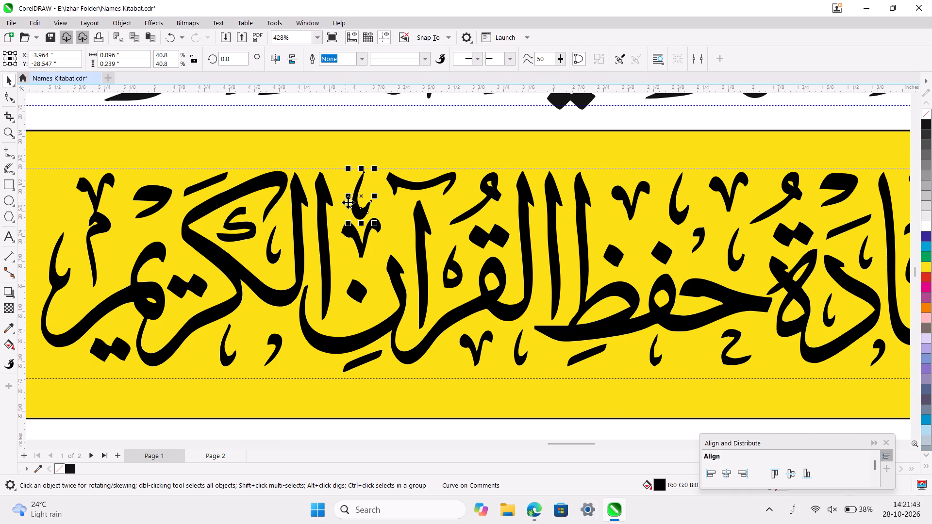
click(399, 243)
Group all the objects of the black title شهادة حفظ القرآن الكريم on the yellow rectangle.
ctrl+scroll(399, 243, down, 4)
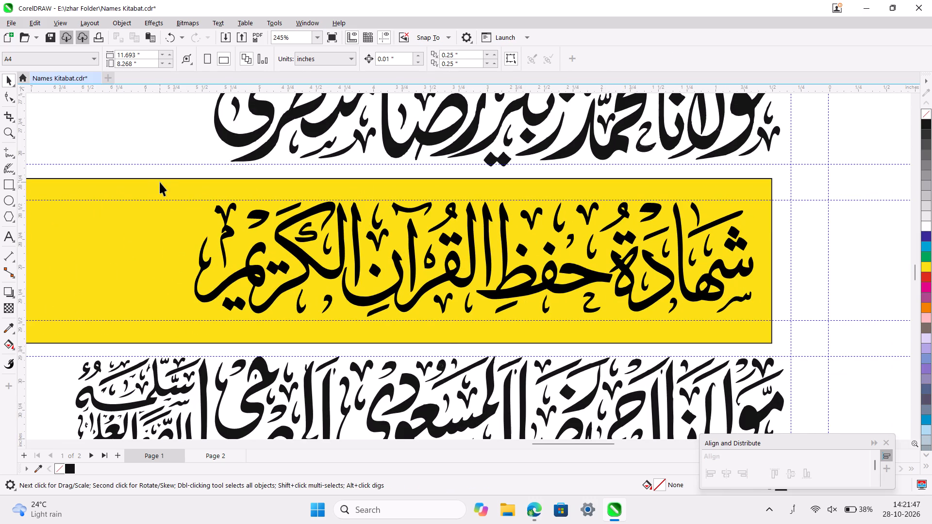
drag(160, 182, 763, 353)
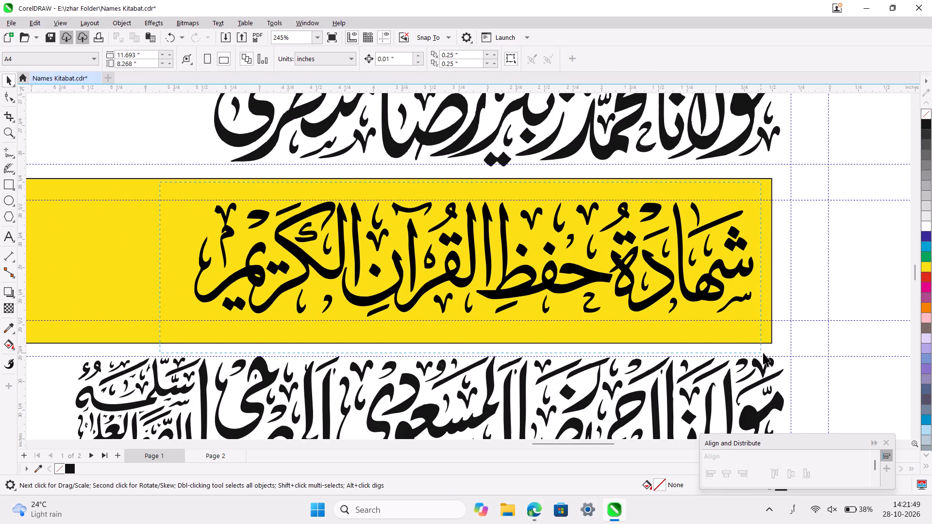
drag(763, 353, 784, 329)
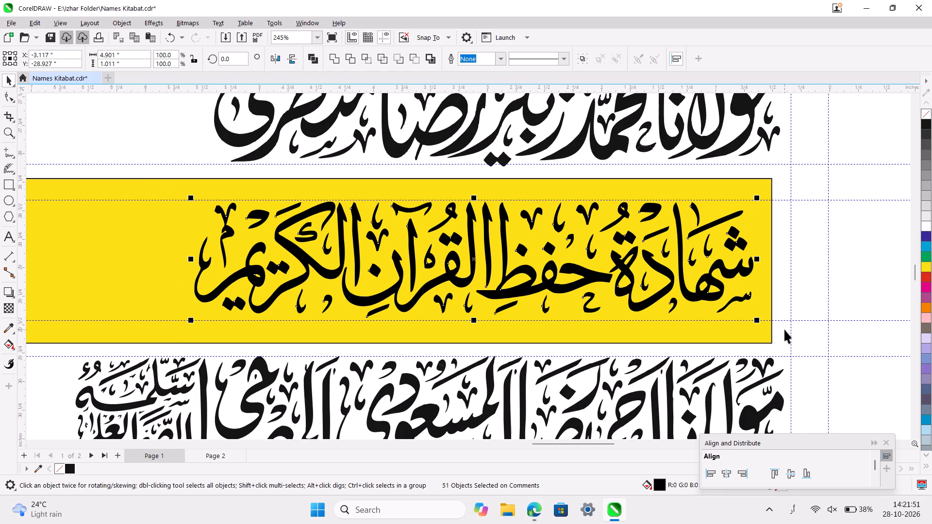
key(ctrl+g)
Move the grouped title to the empty row beneath حفلة التكريم بعمامة الفقه والافتاء, at about X -2.863, Y -7.135 in.
ctrl+scroll(784, 329, down, 6)
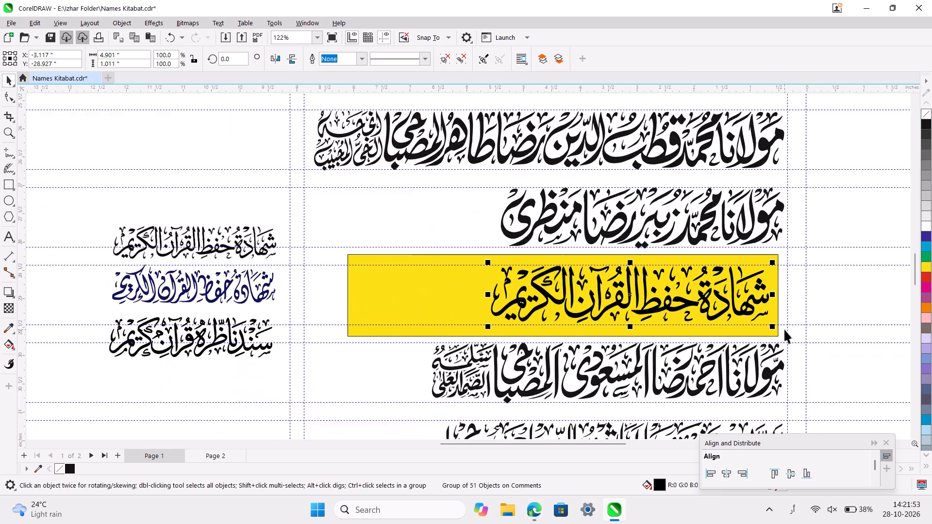
ctrl+scroll(784, 329, down, 5)
scroll(784, 329, left, 3)
scroll(784, 329, up, 1)
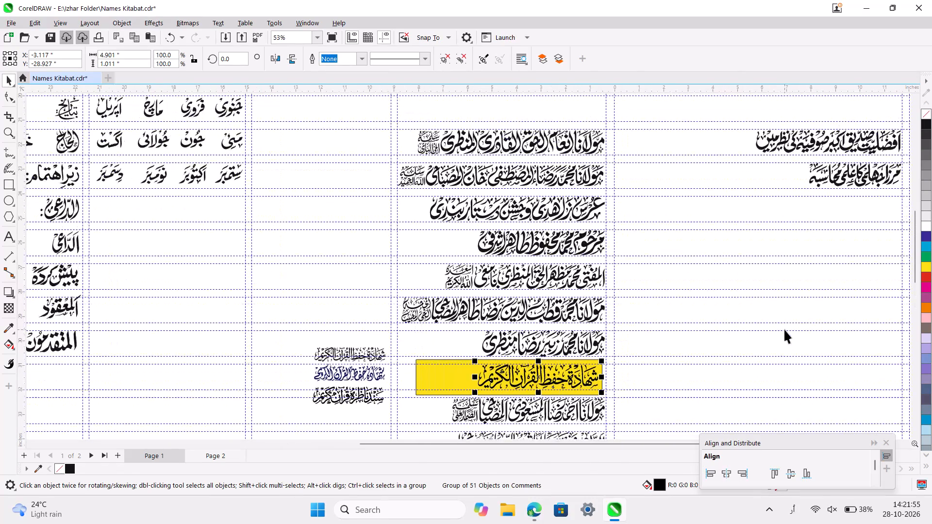
scroll(594, 393, up, 1)
ctrl+scroll(594, 393, down, 4)
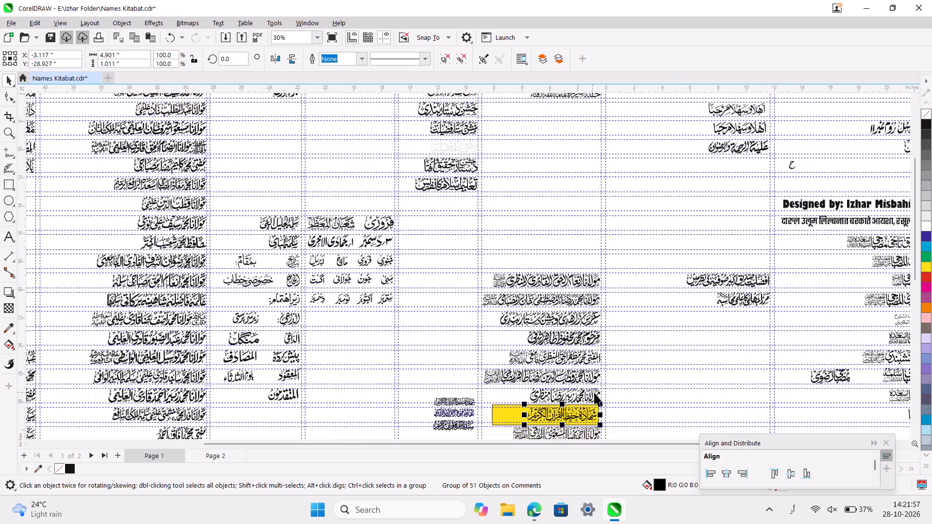
drag(564, 416, 557, 393)
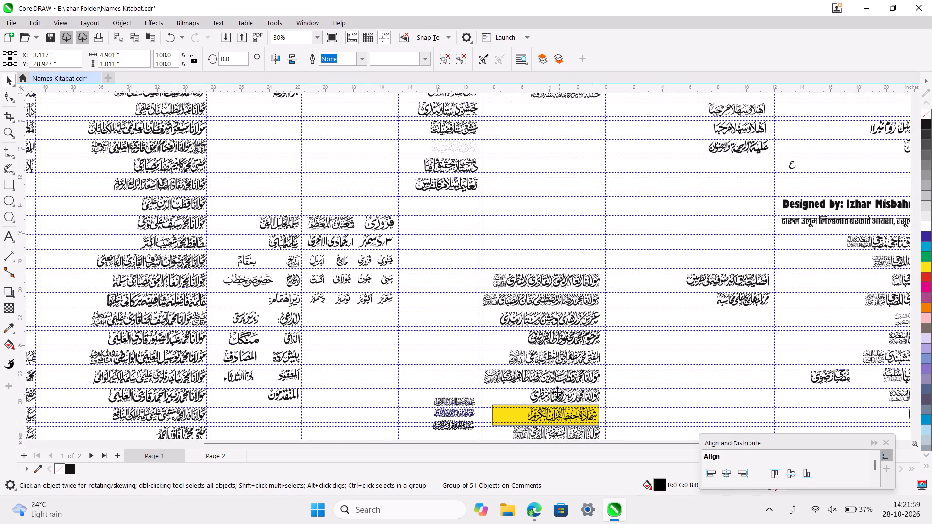
drag(557, 393, 552, 158)
scroll(552, 158, up, 2)
ctrl+scroll(552, 158, up, 5)
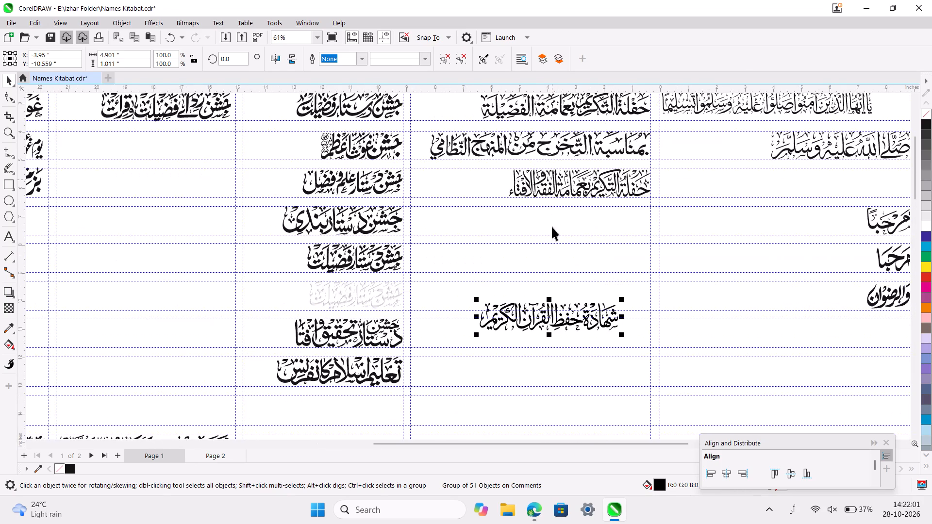
drag(556, 312, 588, 214)
ctrl+scroll(588, 214, up, 6)
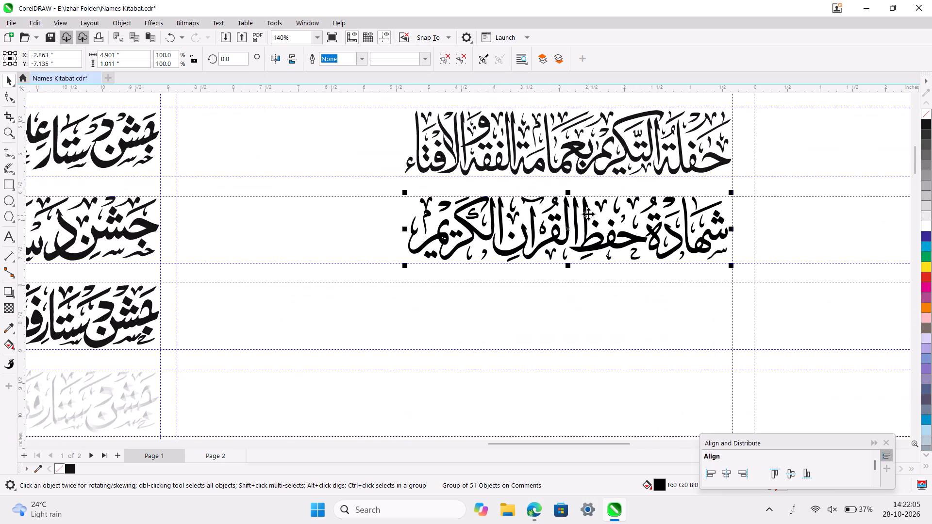
Nudge the grouped title about 0.02 in down so it sits between its row guidelines, at Y -7.155 in.
key(Down)
key(Down)
key(Down)
key(Down)
key(Down)
key(Down)
key(Down)
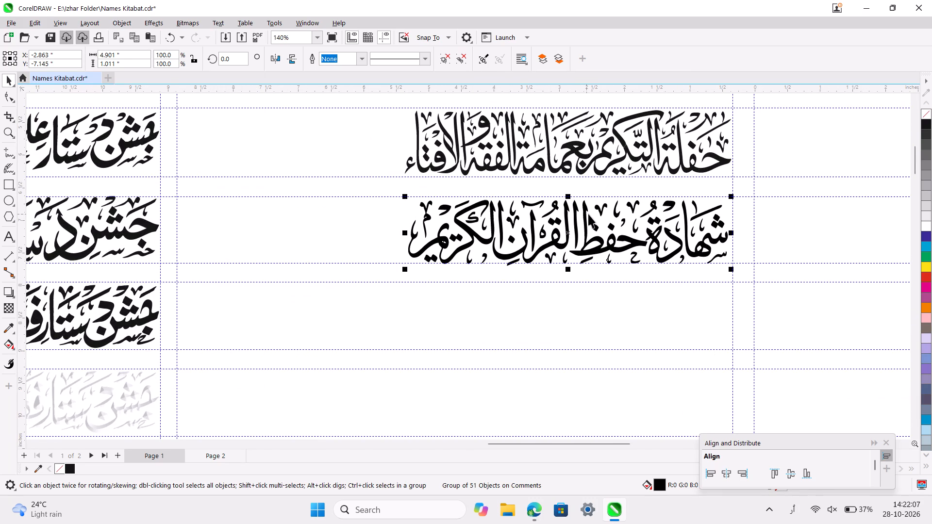
key(Up)
key(Up)
key(Up)
key(Up)
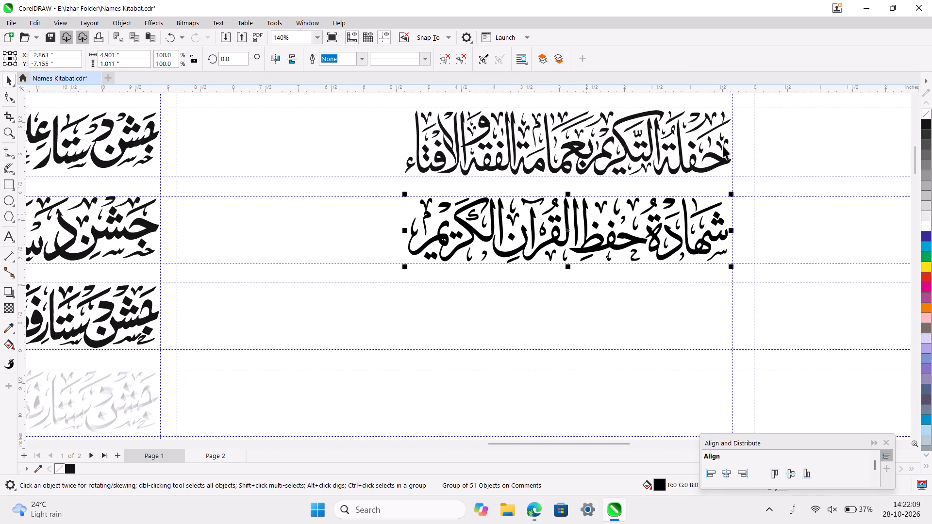
shift+click(724, 160)
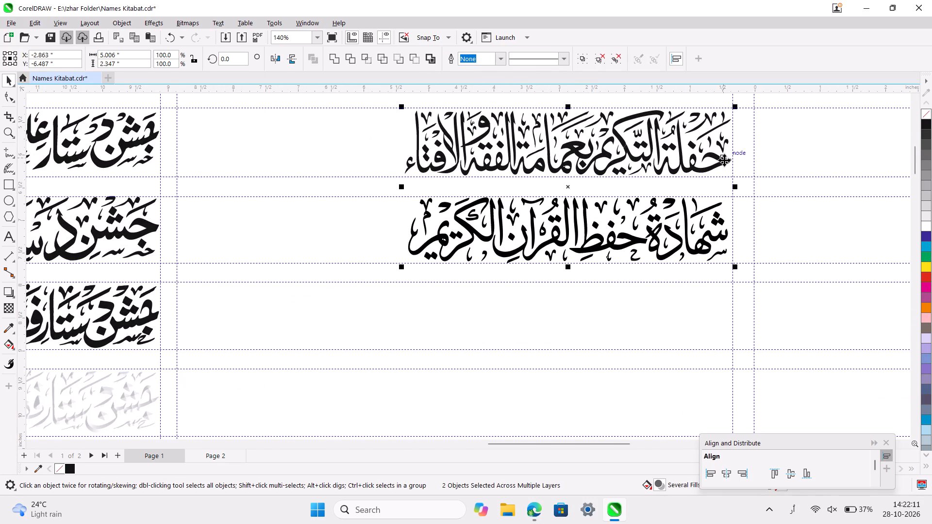
click(808, 224)
Pull the source bitmap Untitled Design.png away from the traced titles beside the yellow rectangle and delete it.
ctrl+scroll(808, 224, down, 3)
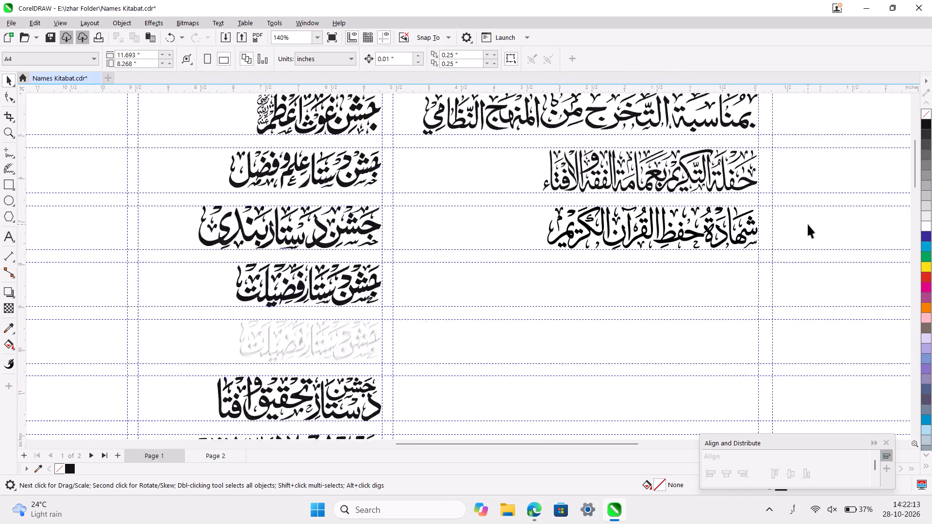
ctrl+scroll(808, 224, down, 6)
scroll(808, 224, down, 7)
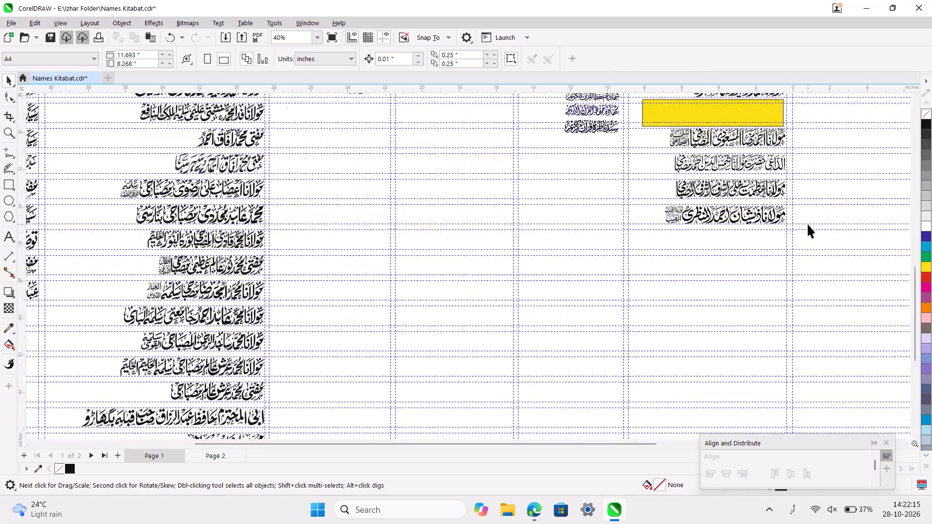
ctrl+scroll(592, 200, up, 4)
scroll(592, 200, up, 3)
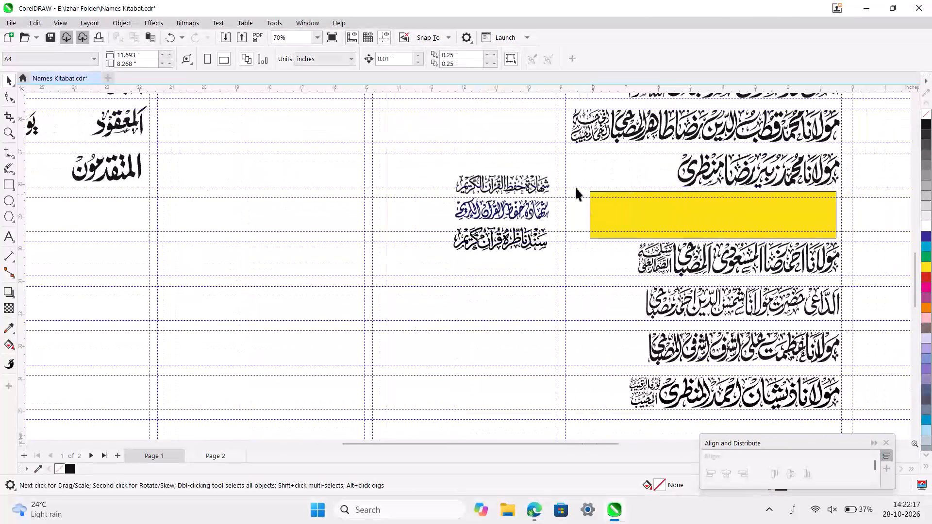
ctrl+scroll(539, 178, up, 9)
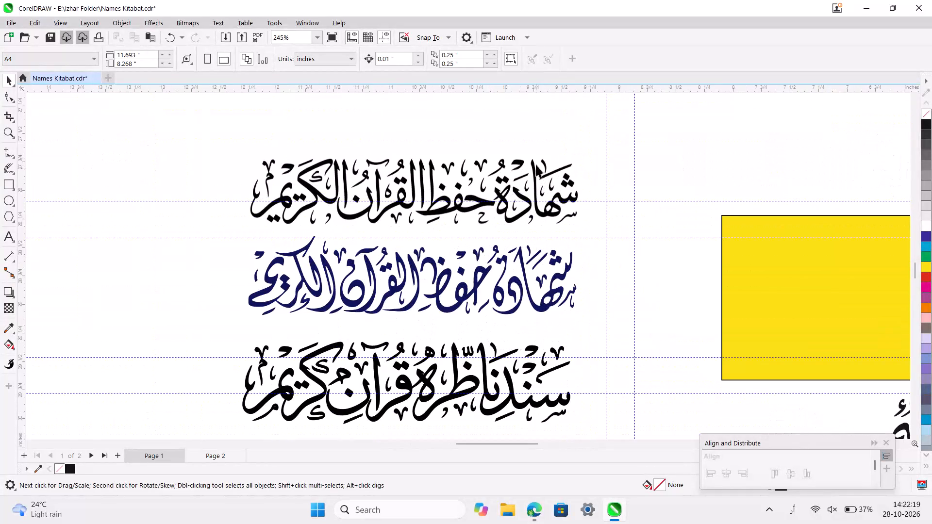
click(534, 167)
ctrl+scroll(534, 167, up, 2)
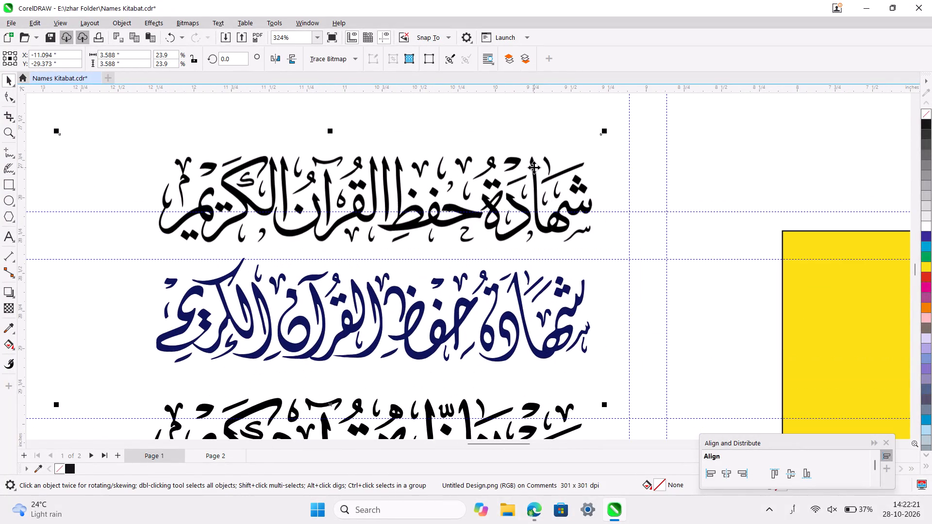
ctrl+scroll(534, 167, down, 10)
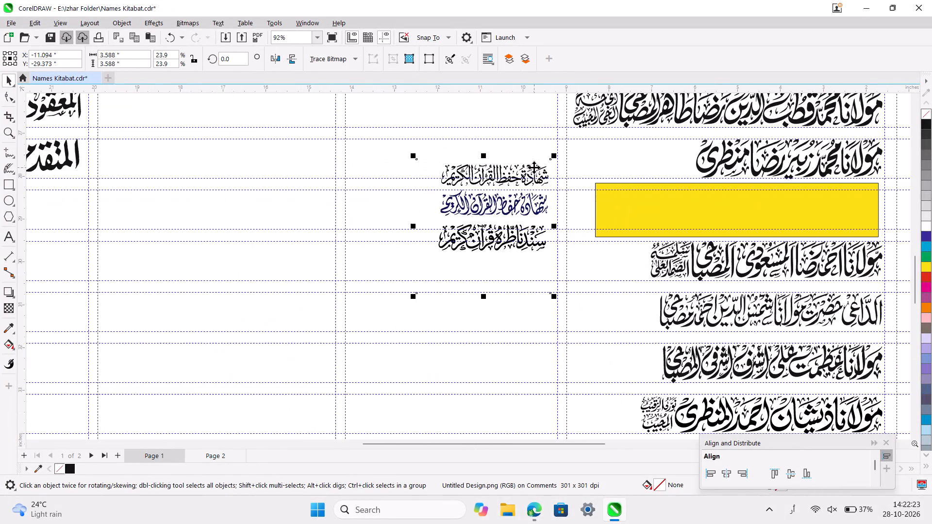
scroll(445, 117, up, 1)
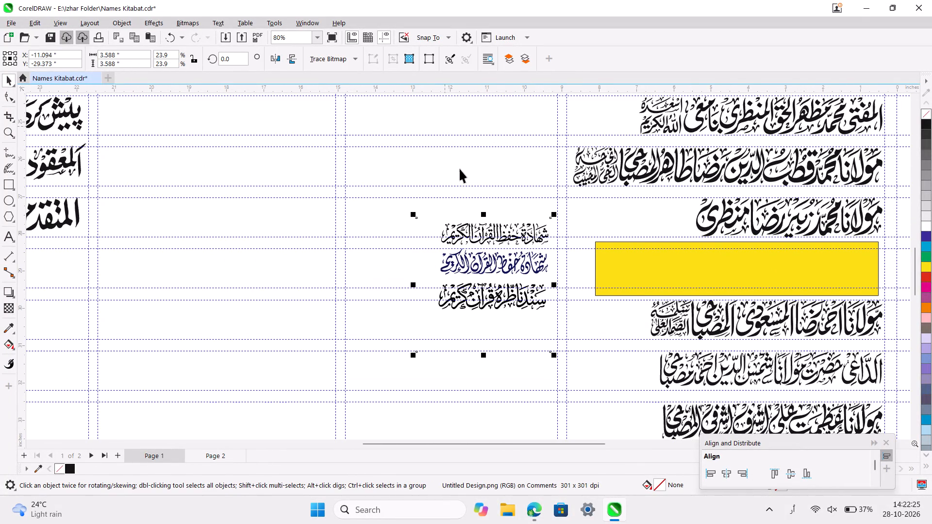
key(ctrl+h)
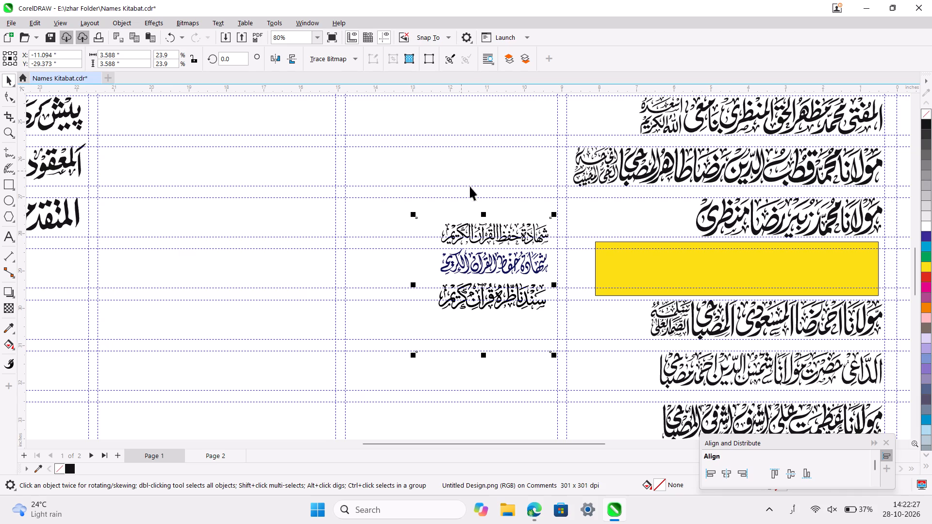
click(506, 207)
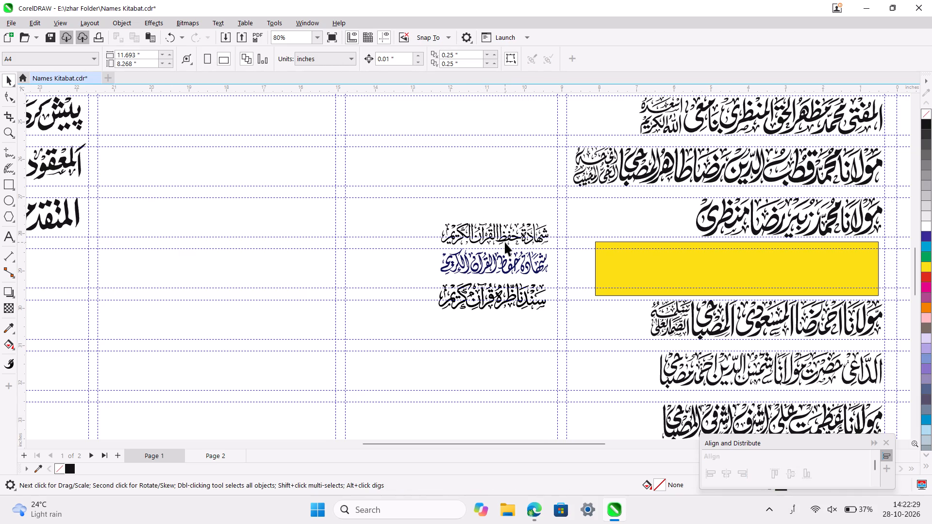
click(509, 270)
ctrl+scroll(509, 270, up, 4)
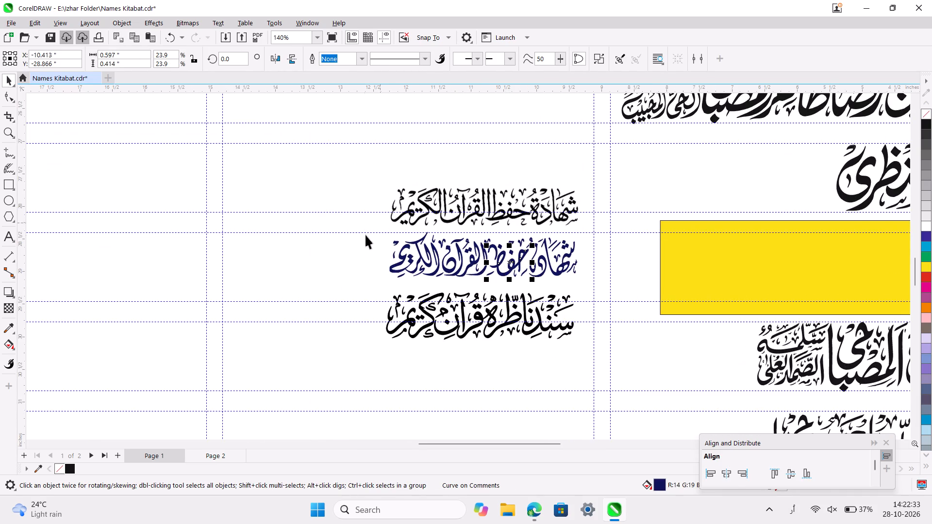
drag(373, 228, 197, 227)
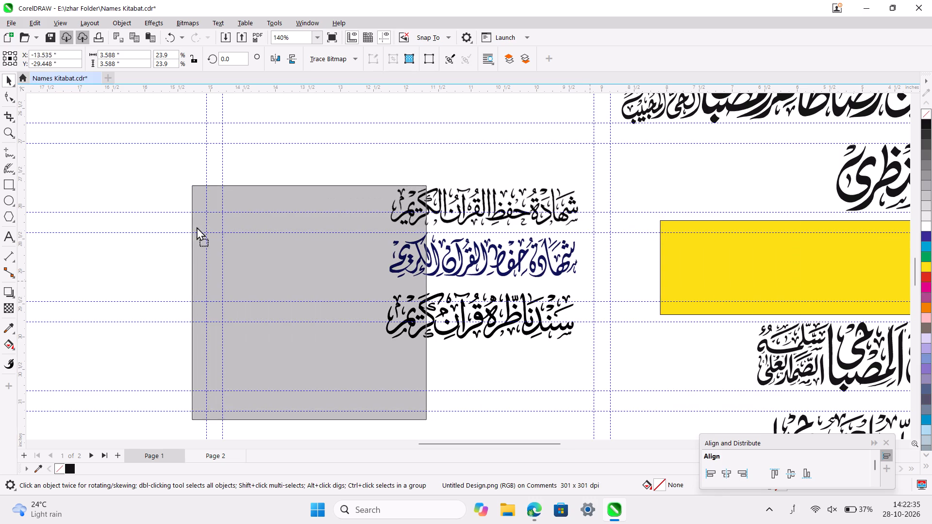
drag(197, 227, 187, 224)
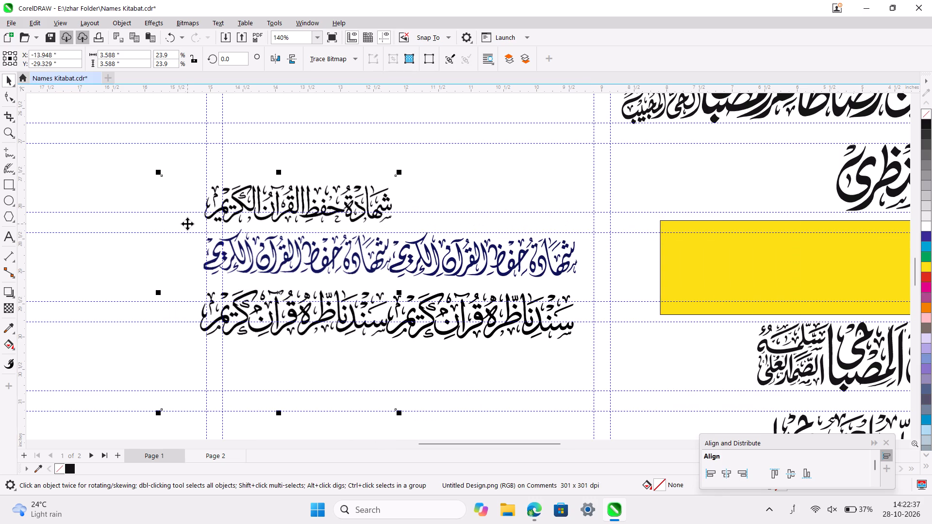
key(Delete)
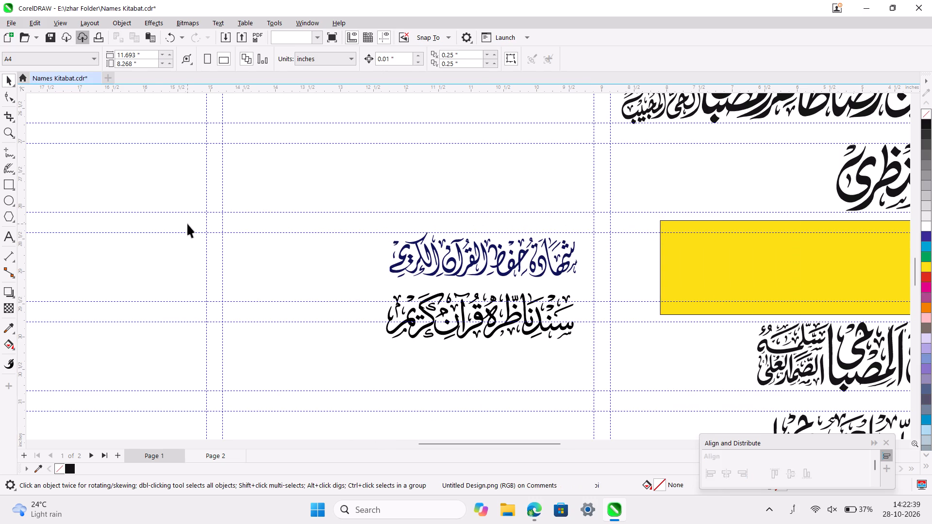
Move all objects of the dark blue title شهادة حفظ القرآن الكريم onto the yellow rectangle, at about X -2.096, Y -28.753 in.
click(467, 260)
ctrl+scroll(467, 260, up, 3)
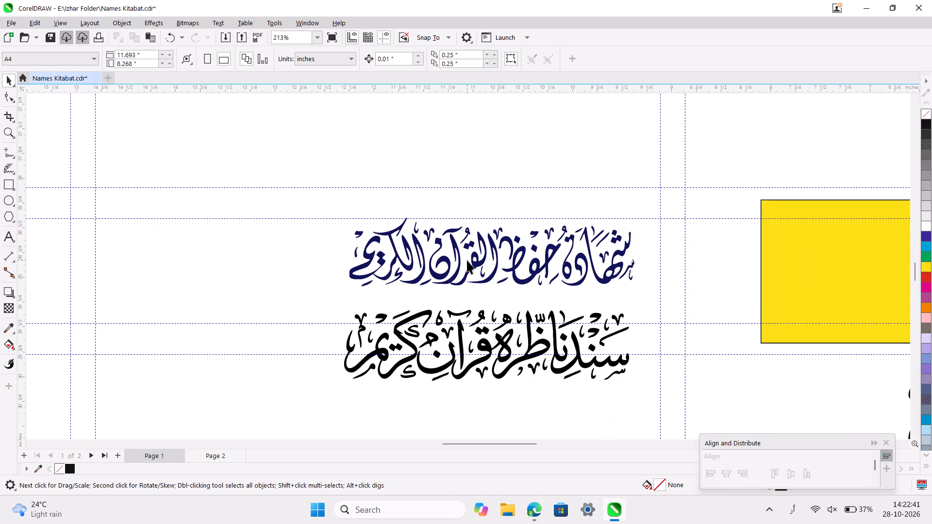
click(479, 263)
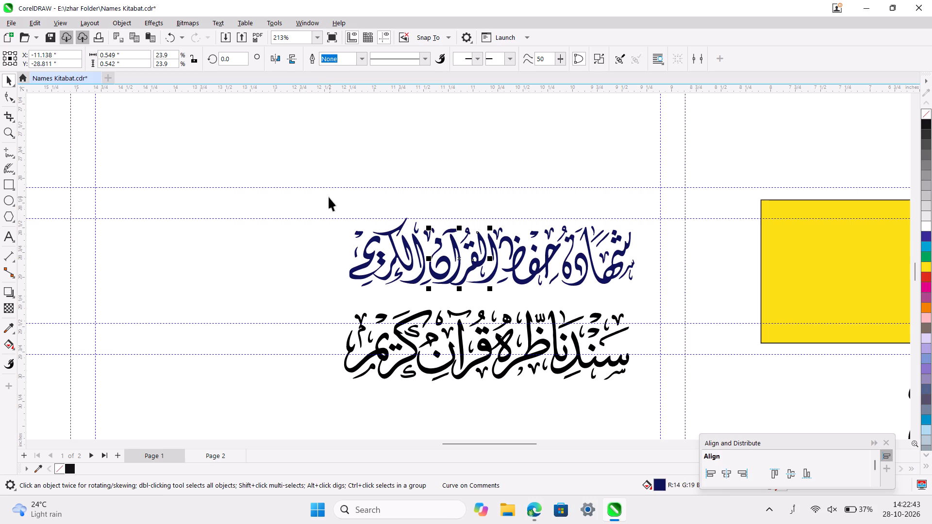
drag(330, 197, 644, 297)
ctrl+scroll(644, 297, down, 6)
scroll(644, 297, left, 4)
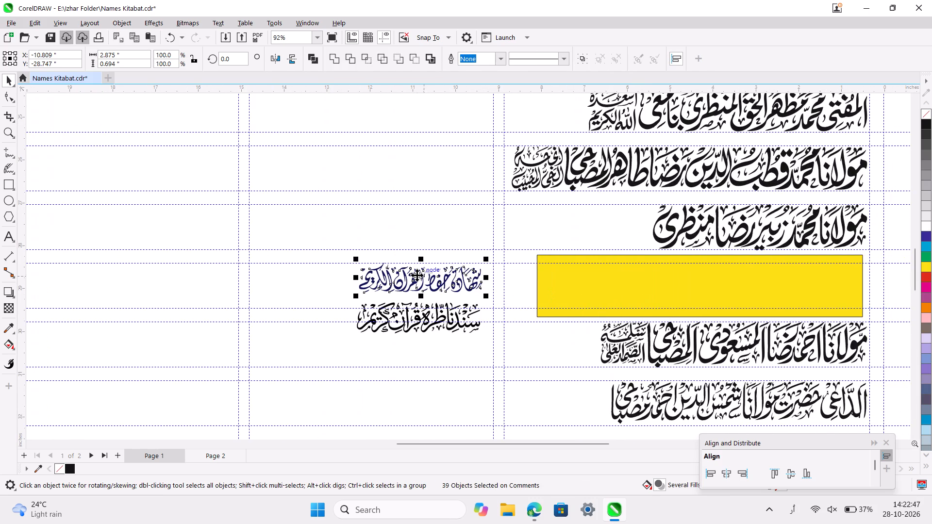
drag(417, 275, 798, 278)
ctrl+scroll(798, 278, up, 5)
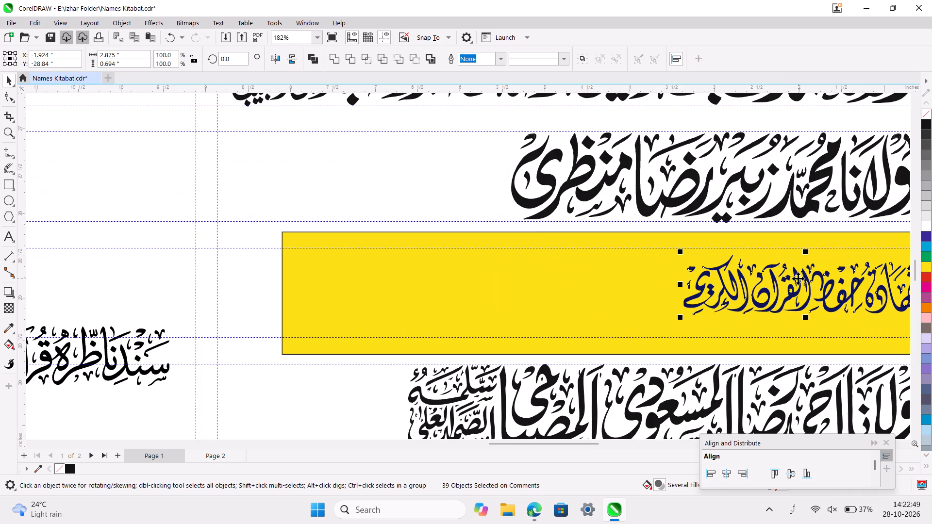
ctrl+scroll(798, 278, up, 3)
scroll(798, 278, left, 6)
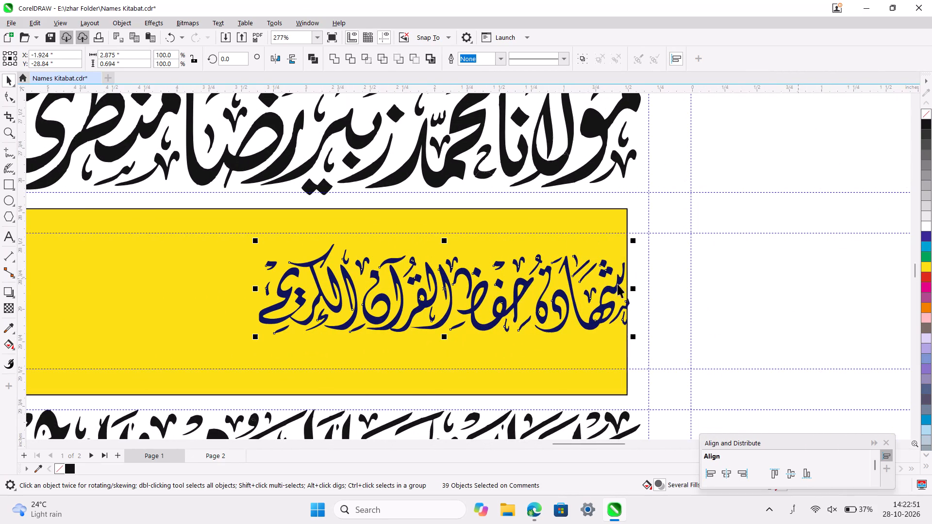
drag(443, 288, 422, 280)
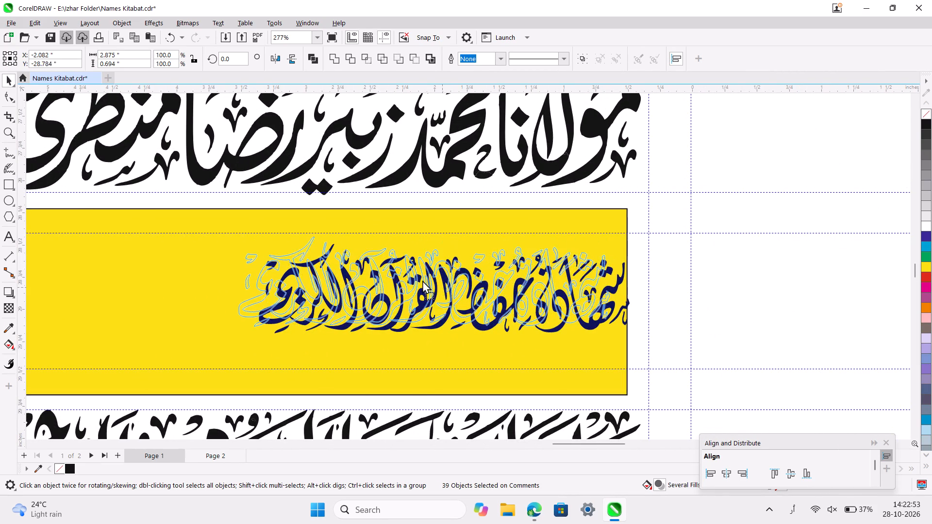
drag(422, 280, 421, 274)
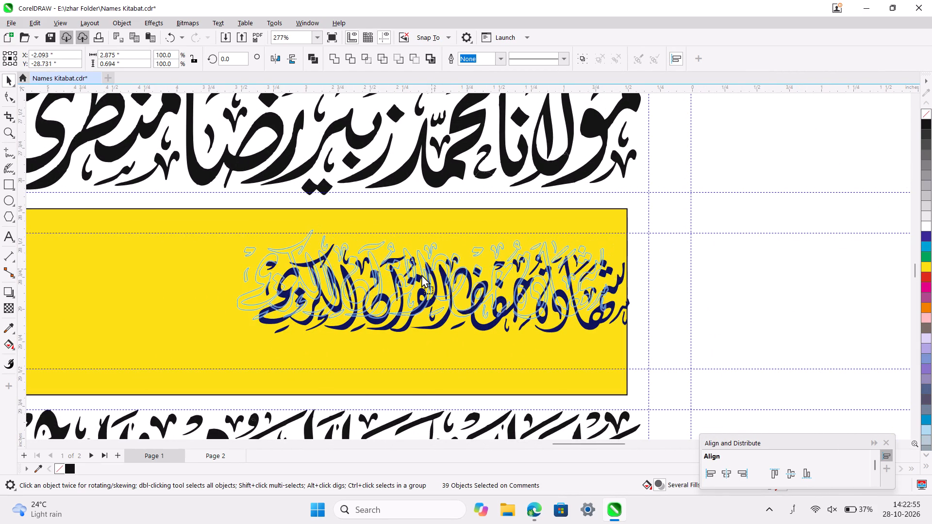
drag(421, 274, 420, 277)
Enlarge the blue title proportionally to about 4.231 × 1.022 in so it fits between the guidelines on the yellow rectangle.
scroll(420, 277, right, 3)
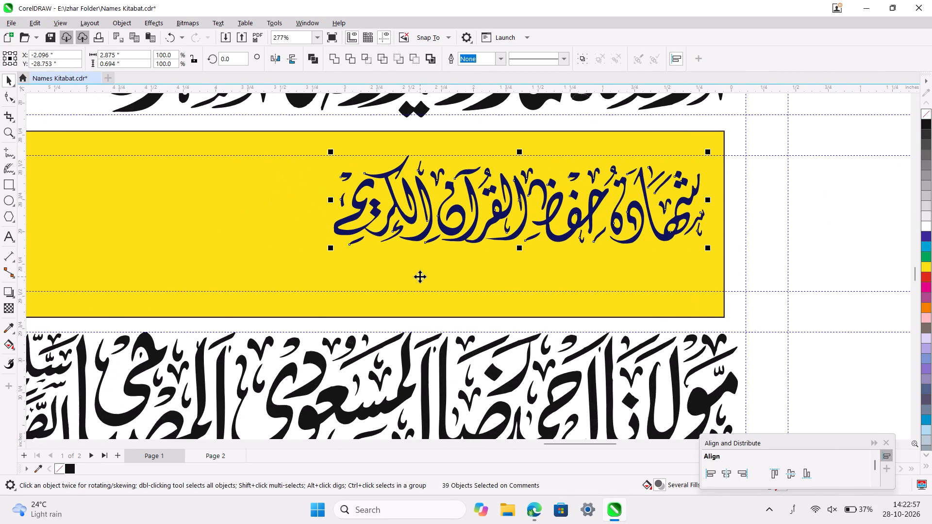
scroll(420, 277, right, 1)
drag(374, 251, 213, 287)
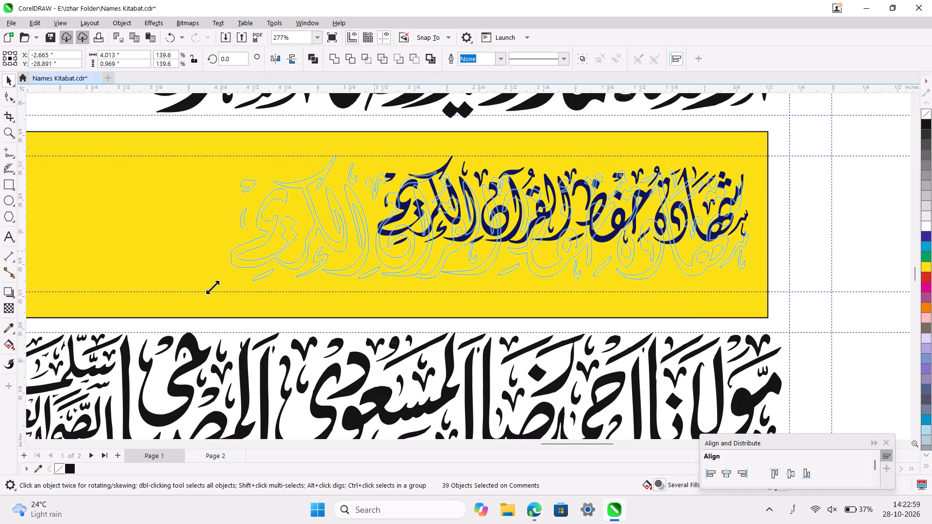
drag(213, 287, 182, 293)
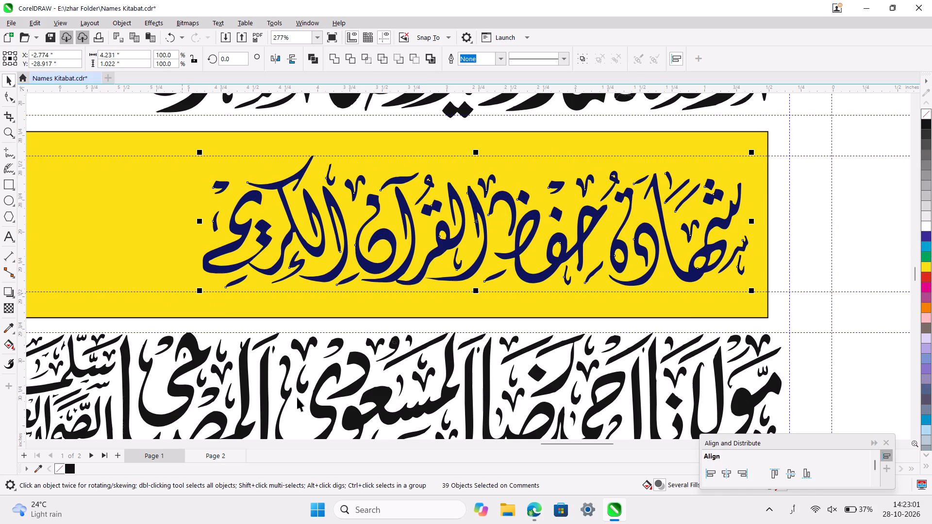
Fill the enlarged blue title with black.
click(71, 470)
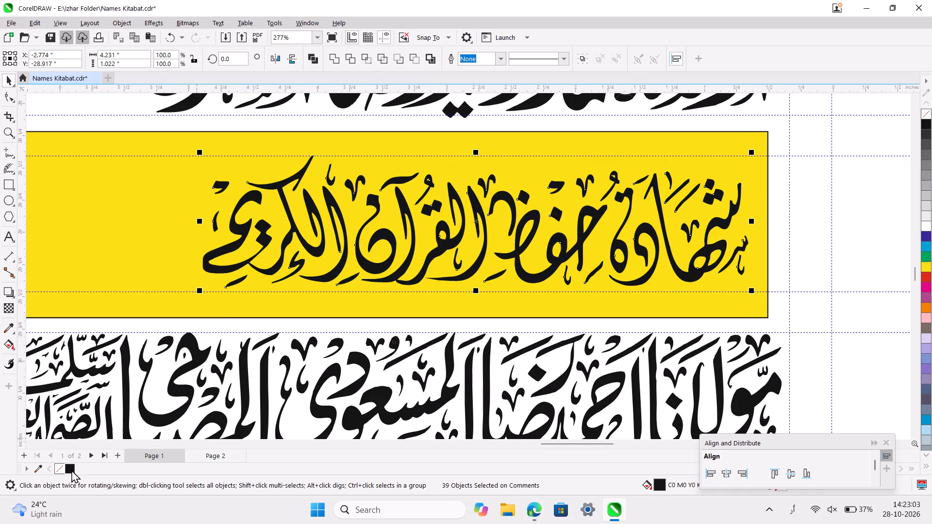
click(118, 239)
Group all the objects of the recoloured title on the yellow rectangle, leaving the rectangle out.
ctrl+scroll(118, 239, down, 1)
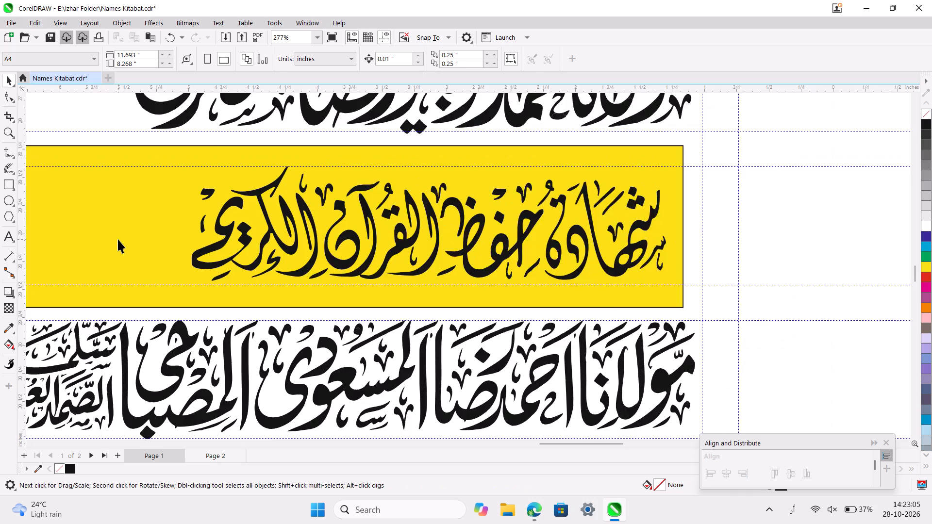
ctrl+scroll(118, 239, down, 3)
scroll(118, 239, right, 2)
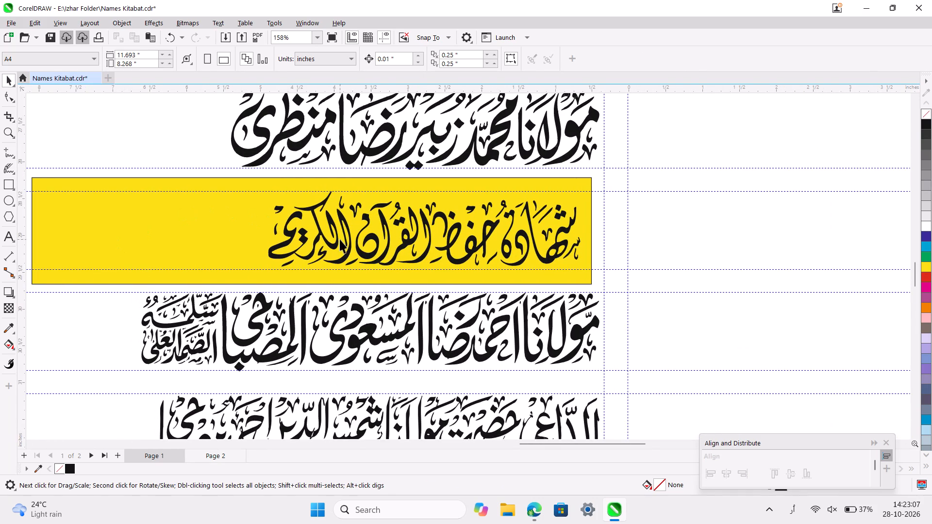
drag(243, 180, 595, 278)
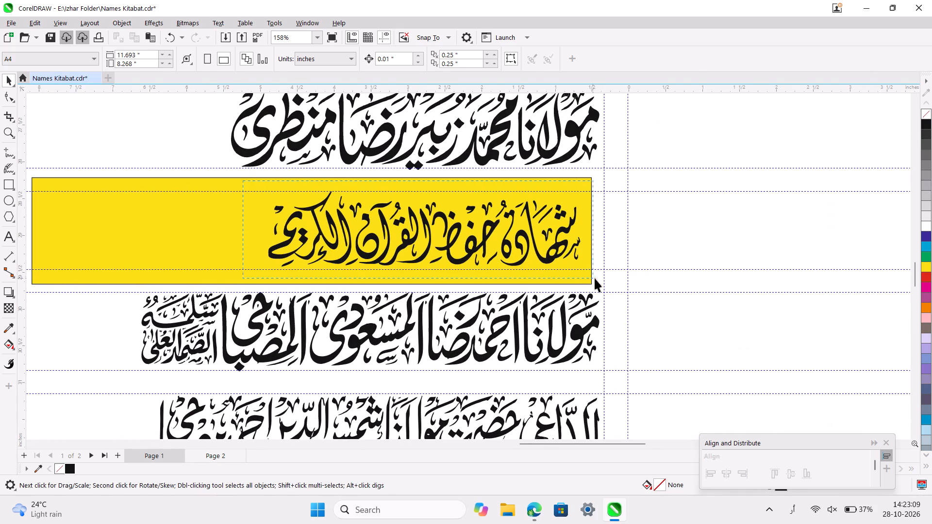
drag(595, 278, 600, 274)
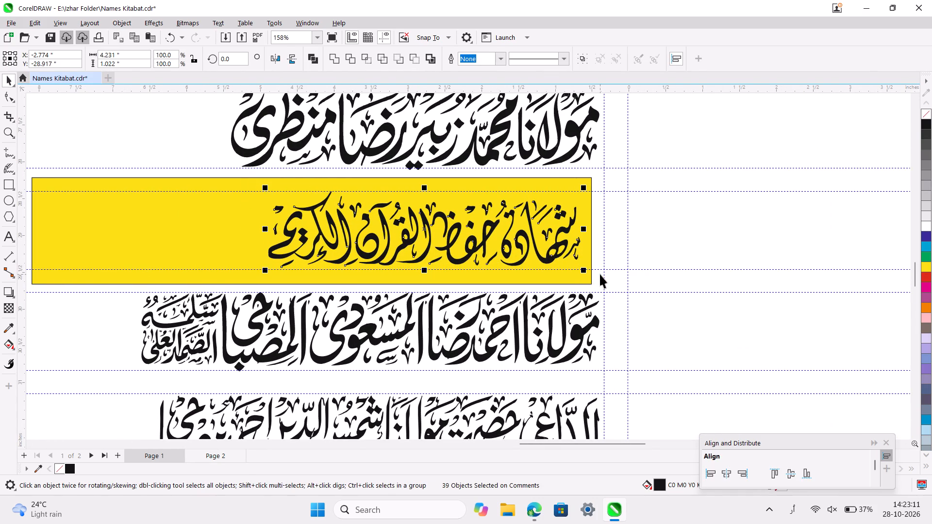
key(ctrl+g)
Move the grouped title to the empty row beneath the filed شهادة حفظ القرآن الكريم heading, at about X -2.478, Y -8.363 in.
ctrl+scroll(600, 274, down, 7)
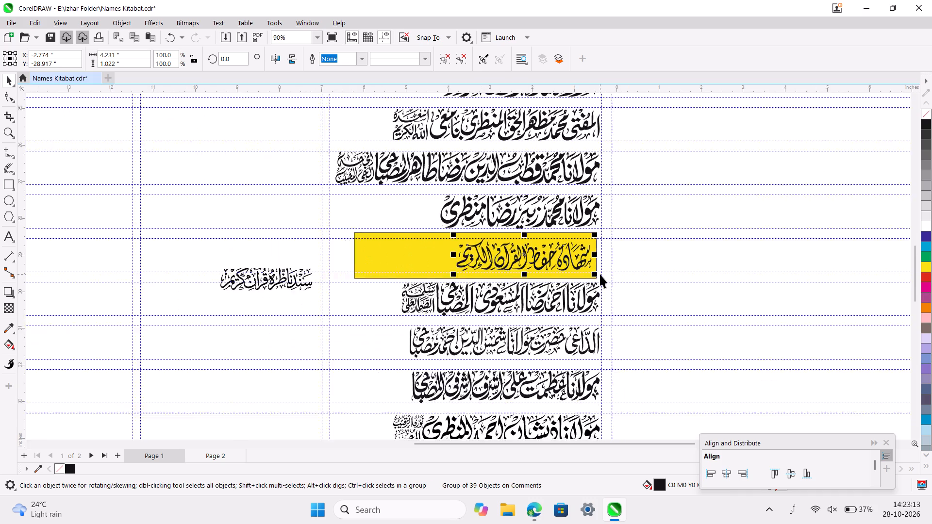
scroll(600, 274, up, 2)
ctrl+scroll(600, 274, down, 5)
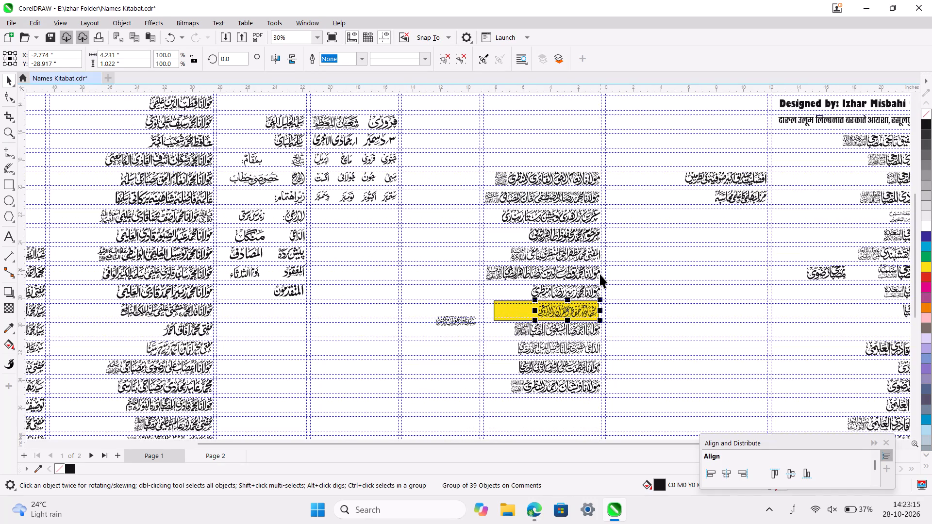
scroll(600, 274, up, 1)
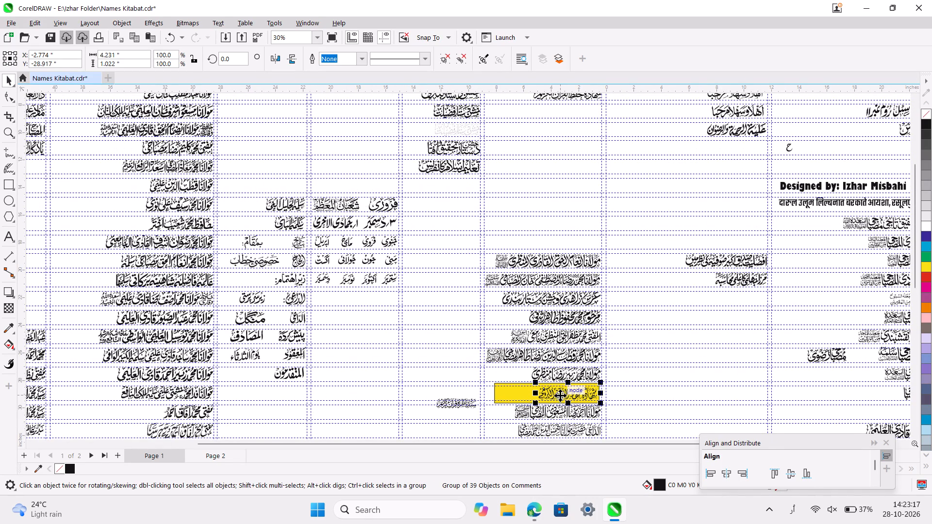
drag(560, 395, 560, 111)
ctrl+scroll(560, 111, up, 4)
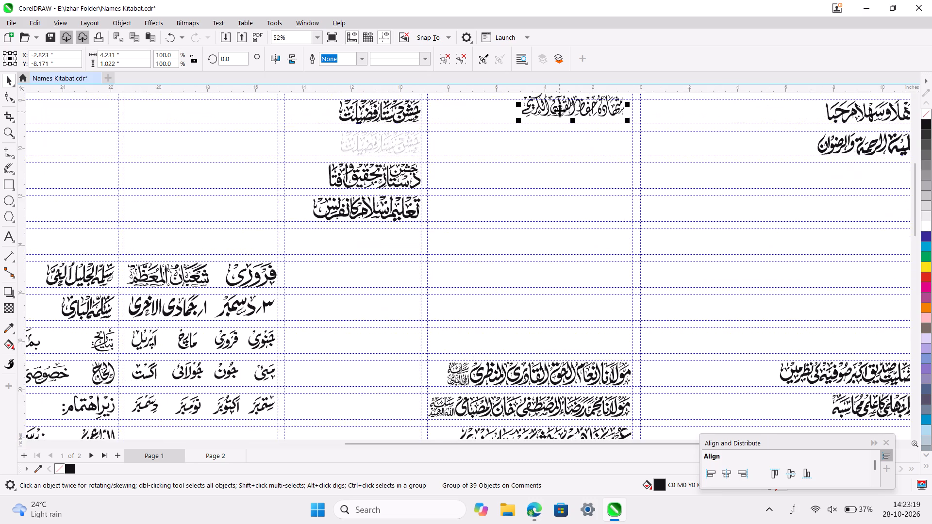
ctrl+scroll(560, 111, up, 4)
scroll(560, 111, up, 1)
ctrl+scroll(596, 219, up, 4)
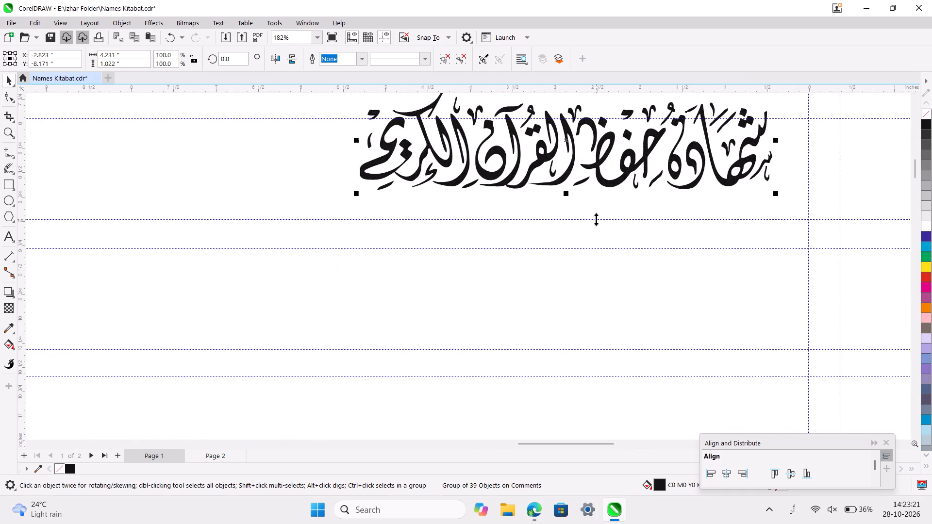
ctrl+scroll(596, 219, up, 4)
drag(565, 242, 601, 259)
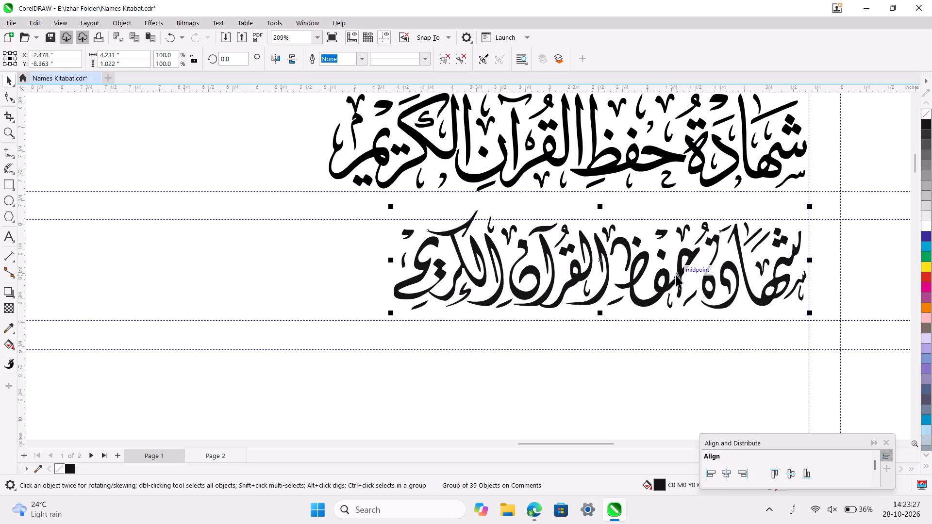
Nudge the grouped title down between its row guidelines, to about Y -8.443 in.
key(Down)
key(Down)
key(Down)
key(Down)
key(Down)
key(Down)
key(Down)
key(Down)
key(Down)
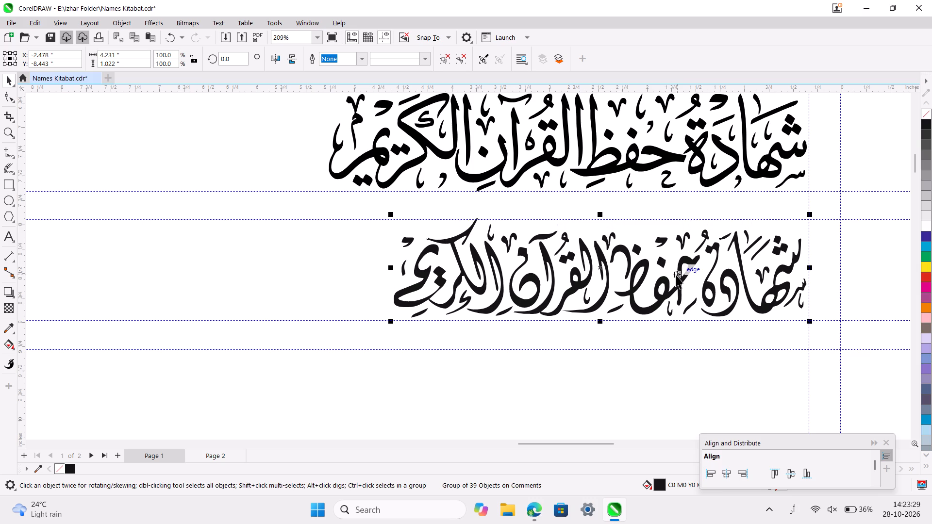
shift+click(781, 169)
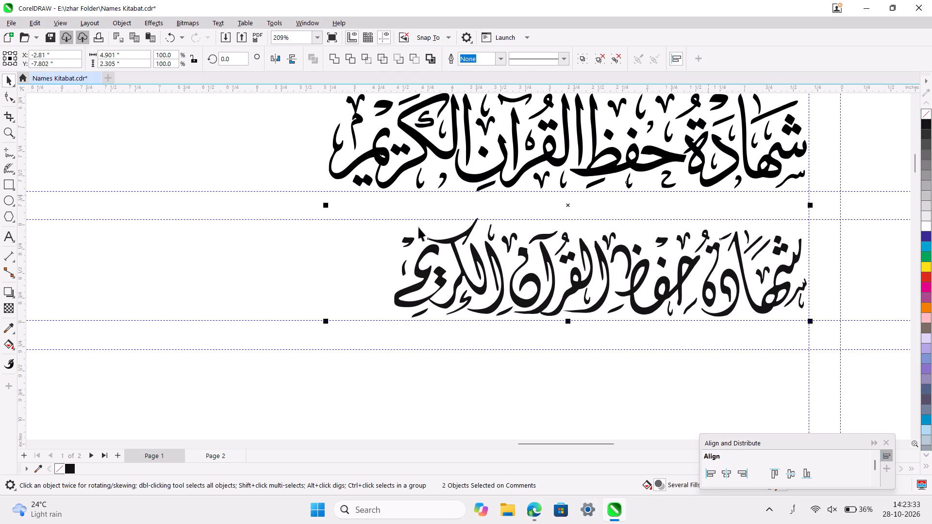
click(301, 245)
Move all objects of the remaining title سند ناظره قرآن كريم onto the yellow rectangle, at about X -2.433, Y -28.821 in.
ctrl+scroll(301, 245, down, 10)
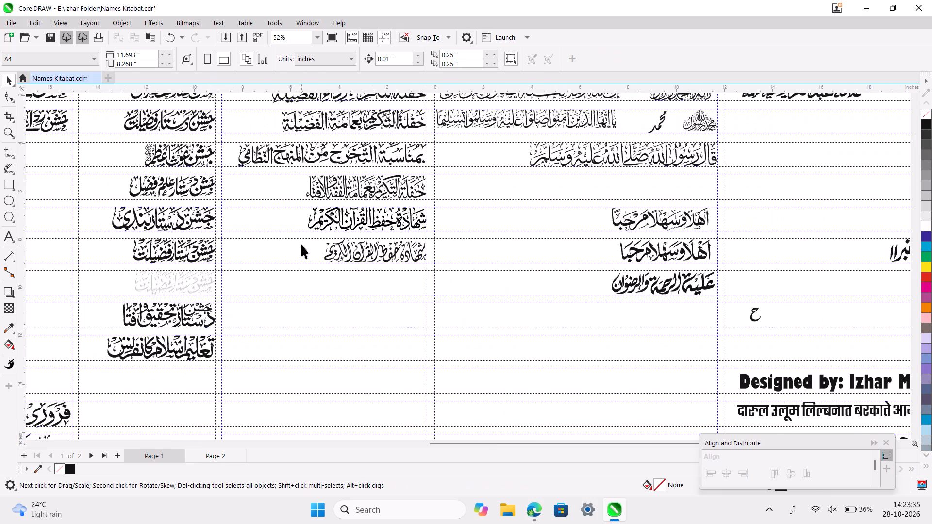
scroll(352, 358, down, 9)
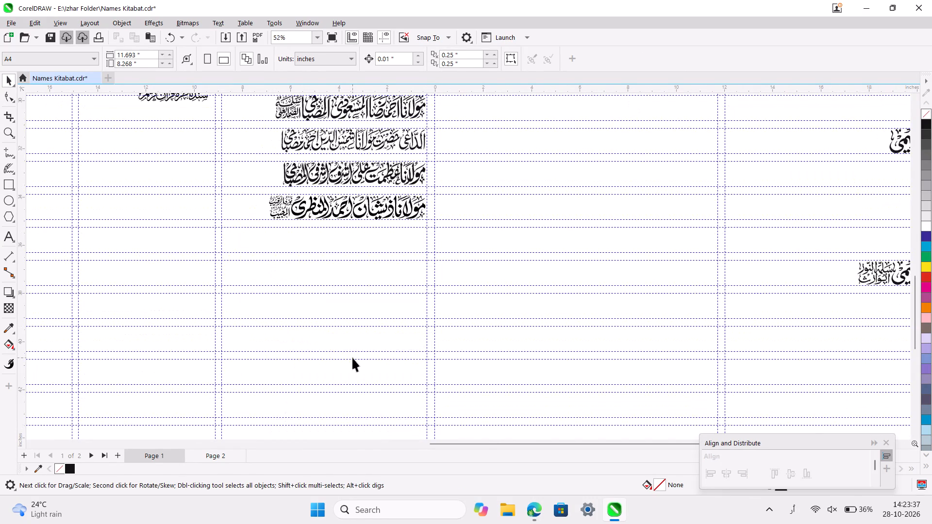
scroll(352, 358, up, 2)
ctrl+scroll(188, 221, up, 5)
scroll(188, 221, right, 1)
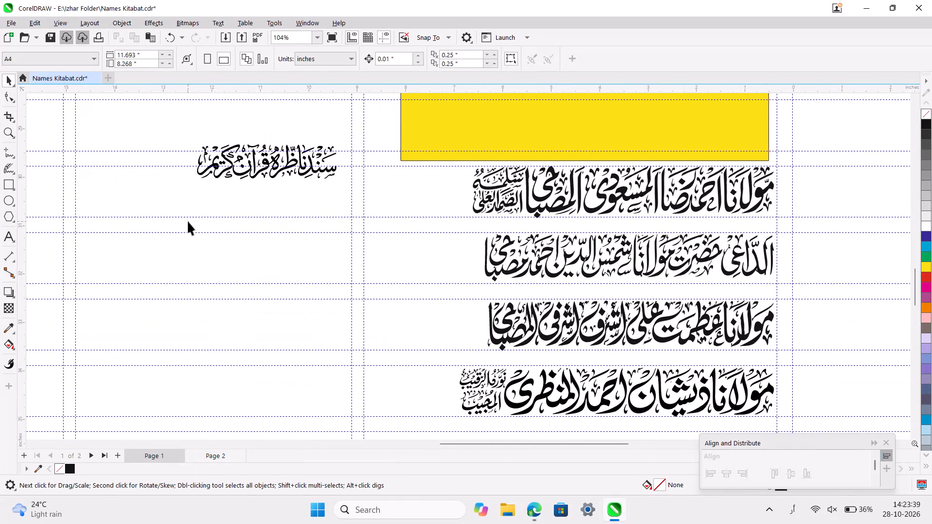
scroll(188, 221, up, 1)
ctrl+scroll(195, 228, up, 4)
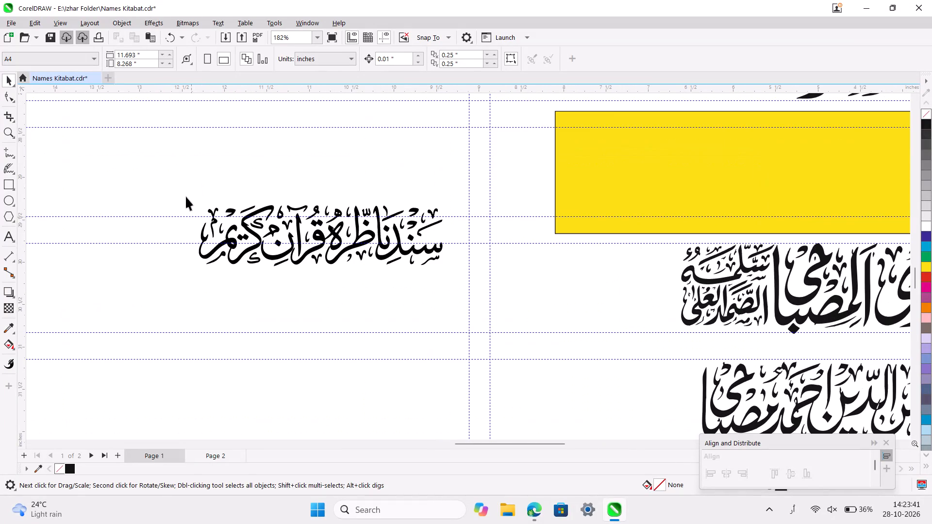
drag(167, 180, 481, 275)
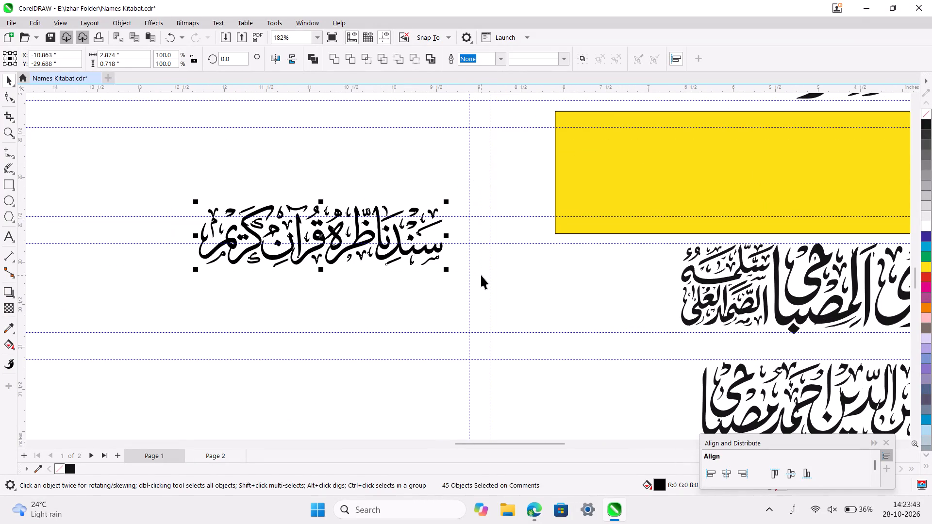
ctrl+scroll(481, 275, down, 4)
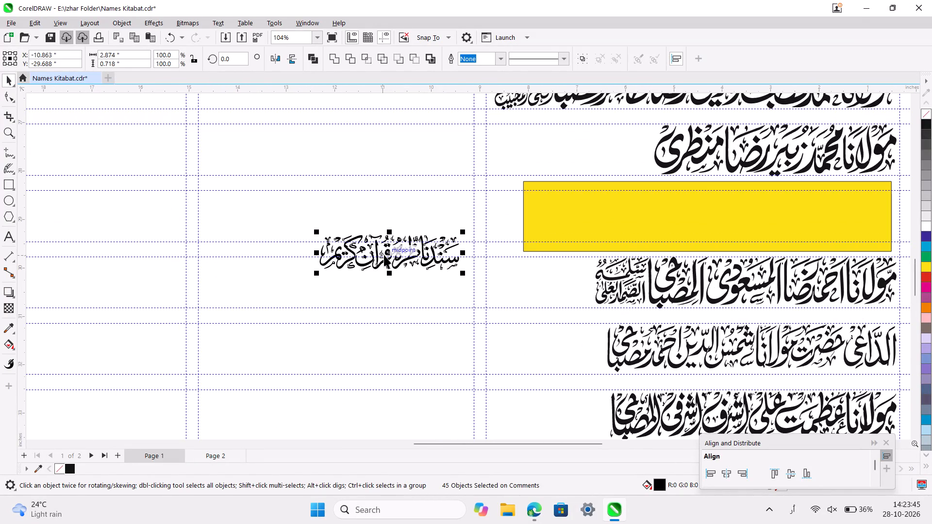
click(378, 252)
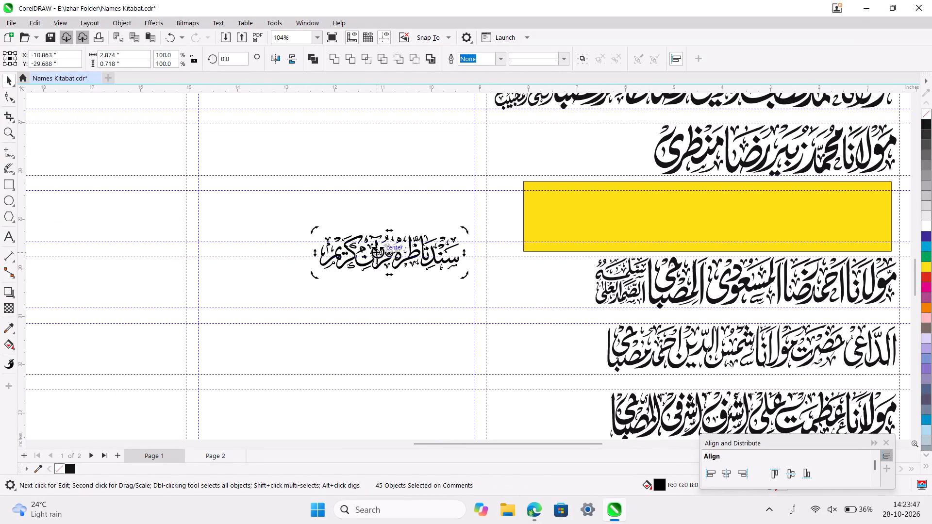
click(378, 252)
drag(378, 252, 786, 210)
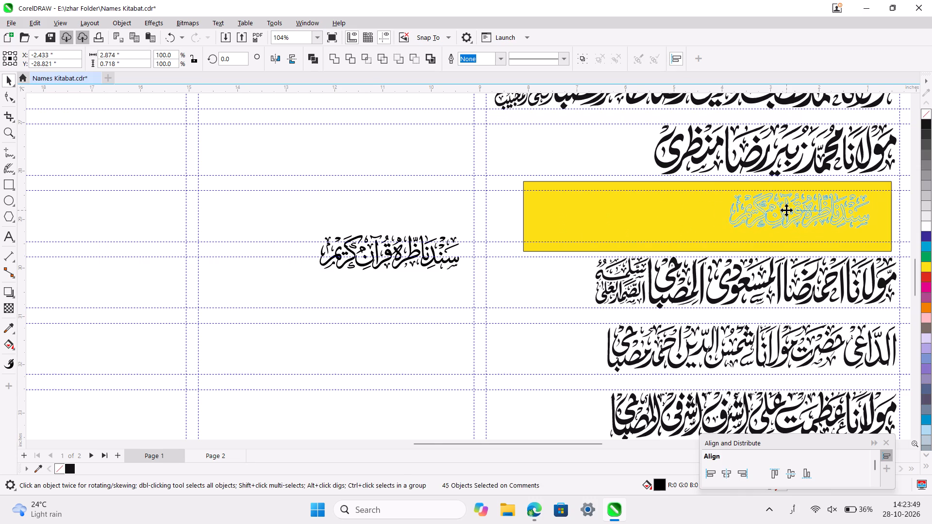
Enlarge the سند ناظره قرآن كريم title proportionally to about 4.057 by 1.014 in, filling the row between the guidelines on the yellow rectangle.
ctrl+scroll(786, 210, up, 4)
scroll(786, 210, left, 3)
ctrl+scroll(786, 210, up, 2)
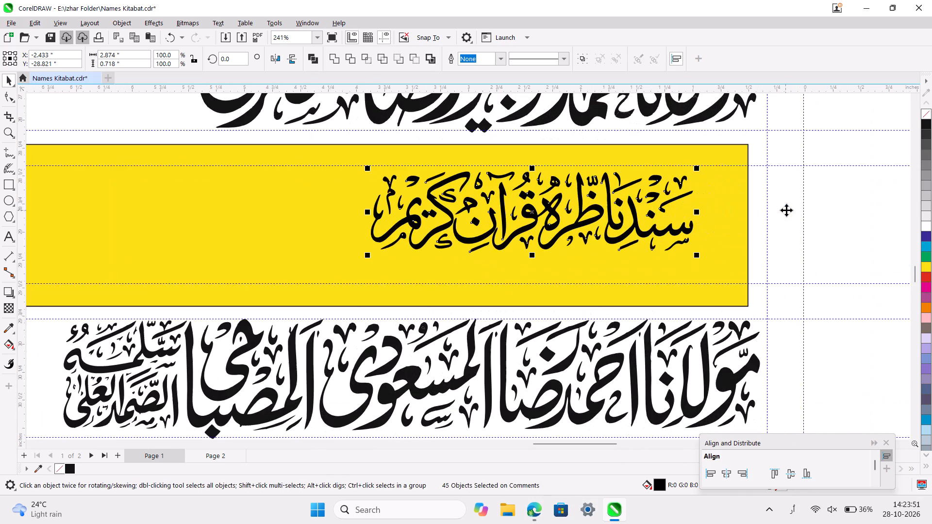
drag(697, 166, 704, 159)
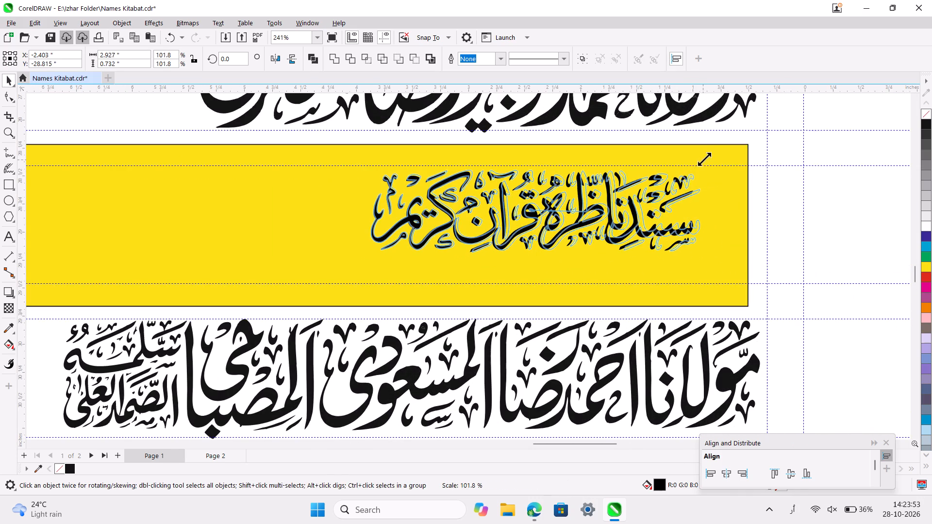
drag(704, 159, 710, 156)
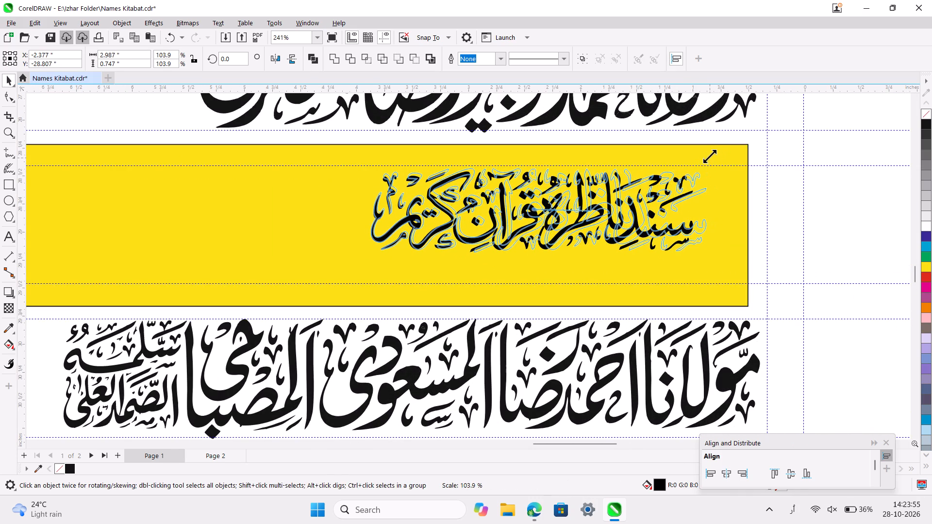
drag(710, 156, 711, 156)
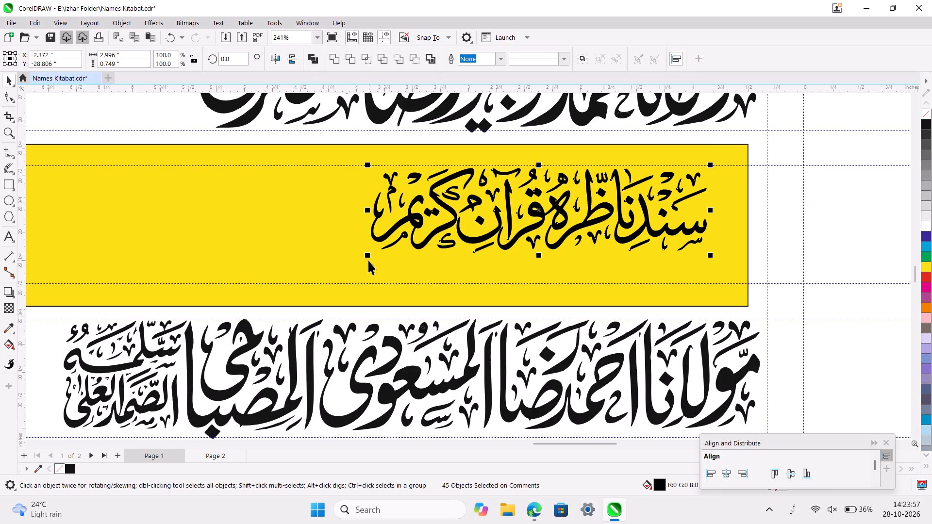
drag(366, 258, 205, 289)
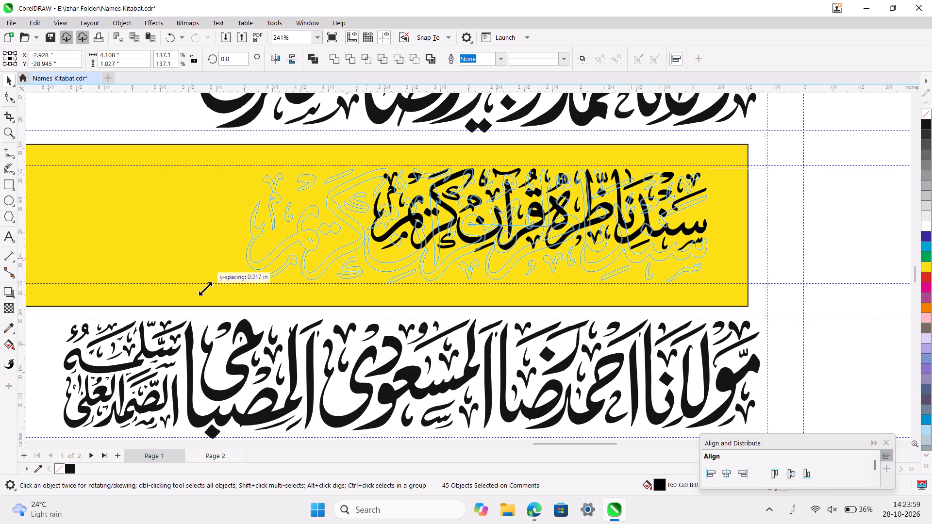
drag(205, 289, 198, 283)
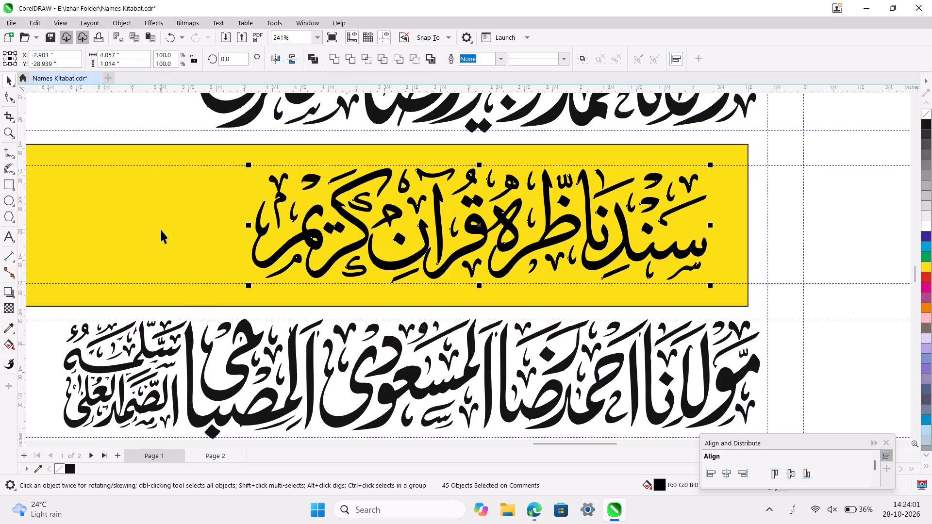
Group all the objects of the enlarged title, leaving the yellow rectangle out.
ctrl+scroll(161, 229, down, 2)
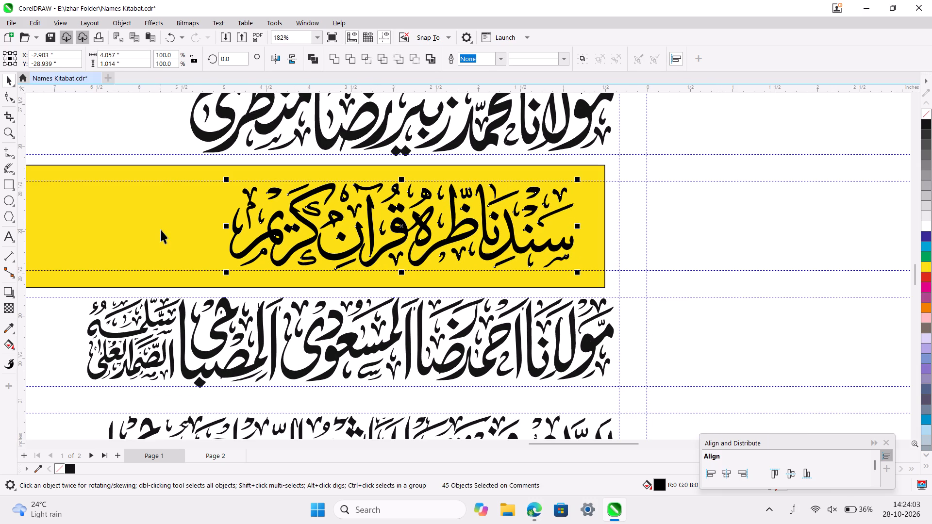
key(ctrl+g)
Move the grouped title to the empty row beneath the second شهادة حفظ القرآن الكريم heading, at about X -2.511, Y -9.733 in.
ctrl+scroll(161, 229, down, 3)
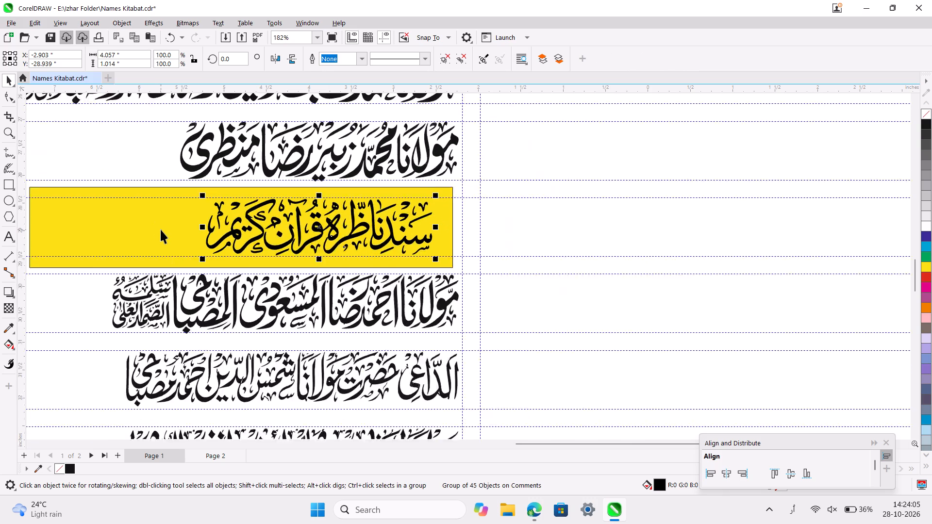
ctrl+scroll(161, 229, down, 8)
scroll(161, 229, up, 1)
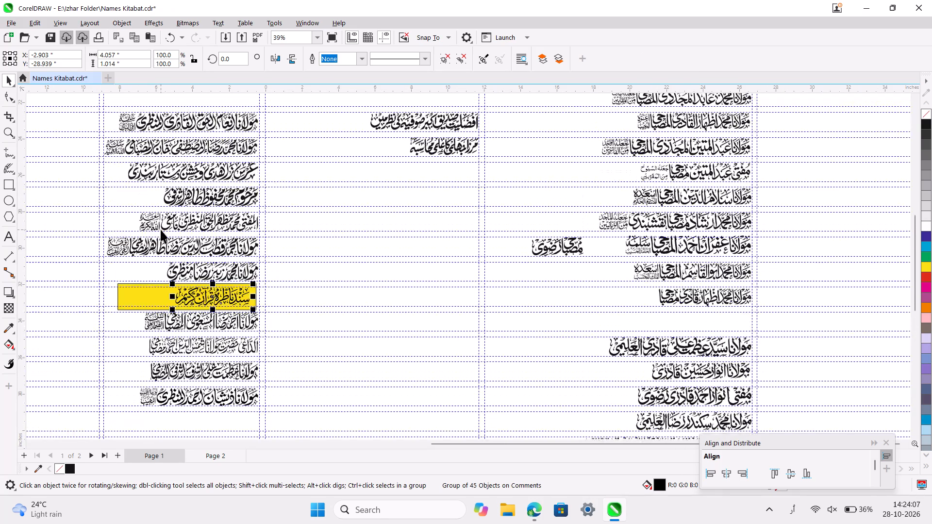
scroll(161, 229, up, 1)
ctrl+scroll(161, 229, down, 4)
scroll(161, 229, up, 2)
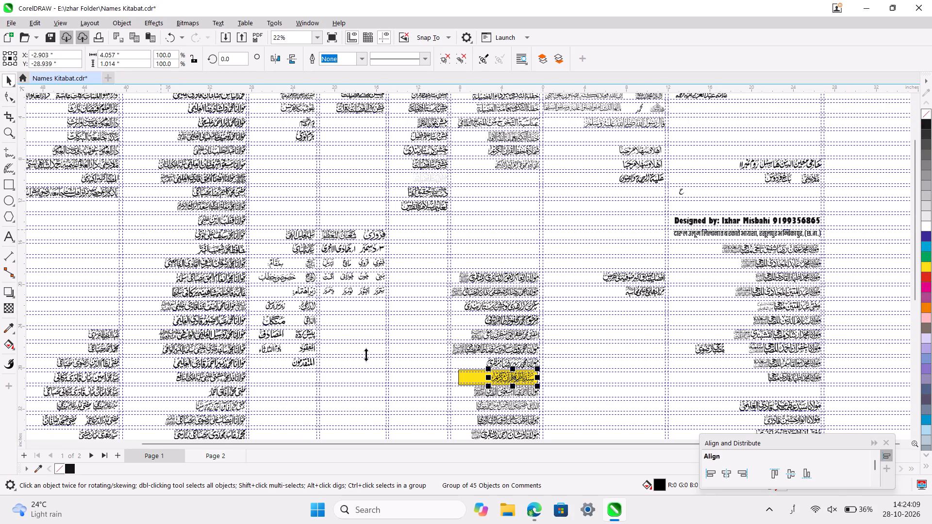
drag(512, 399, 517, 193)
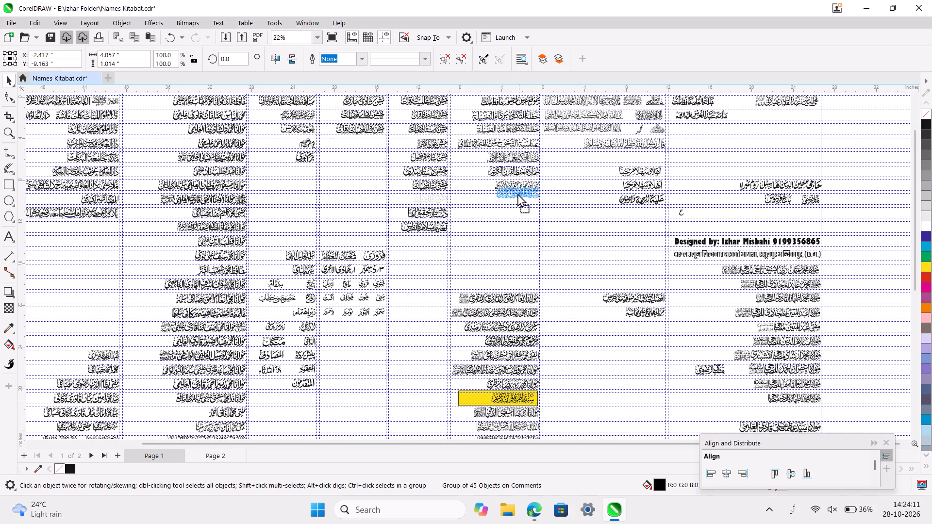
drag(517, 193, 516, 199)
ctrl+scroll(516, 199, up, 8)
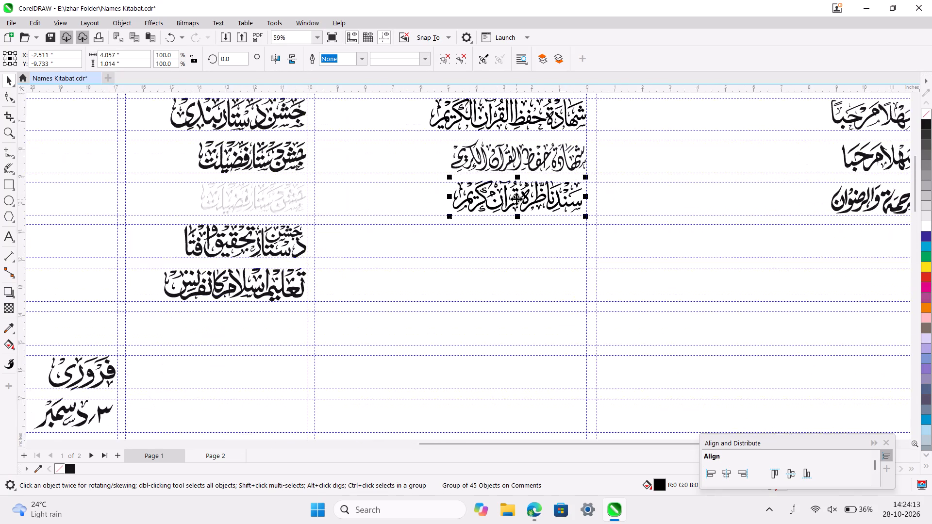
Nudge the grouped title down between its row guidelines, to about Y -9.813 in.
ctrl+scroll(516, 199, up, 7)
key(Down)
key(Down)
key(Down)
key(Down)
key(Down)
key(Down)
key(Down)
key(Down)
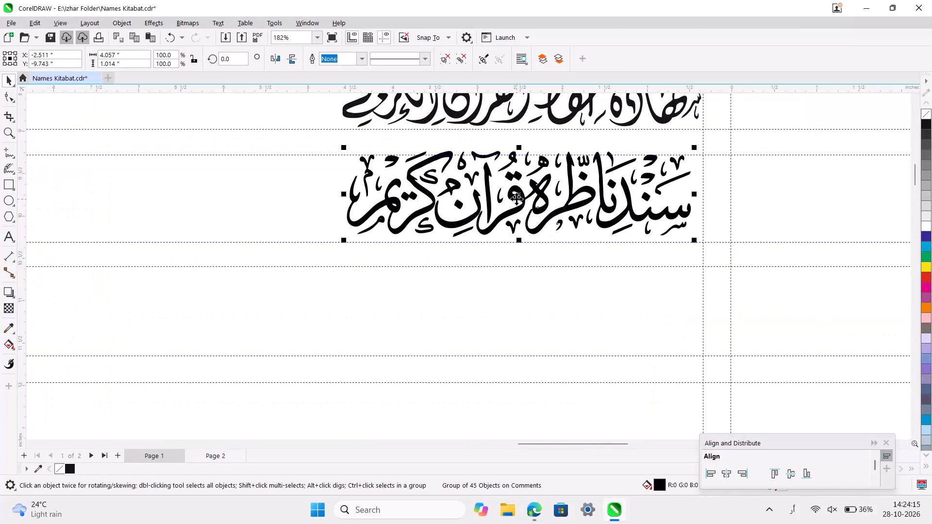
key(Down)
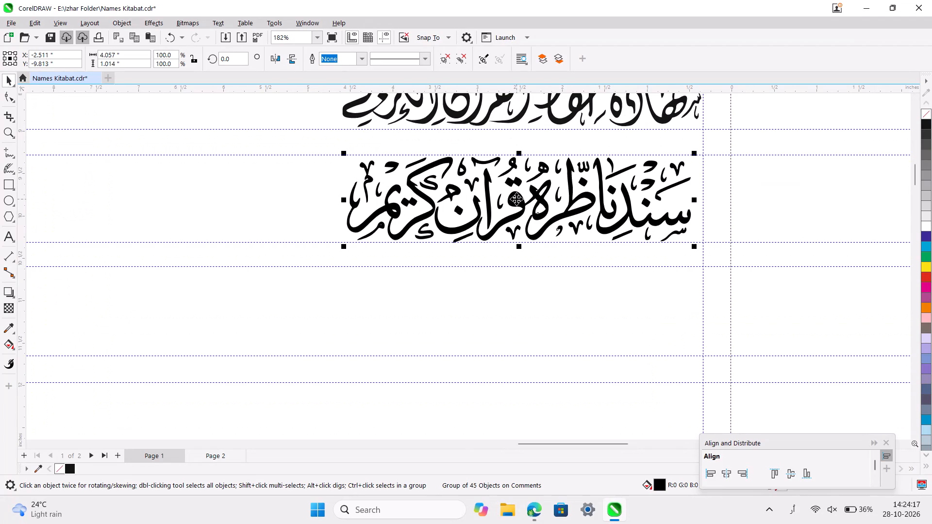
Align the right edge of the سند ناظره قرآن كريم title with the heading directly above it, and clear the selection.
shift+click(671, 114)
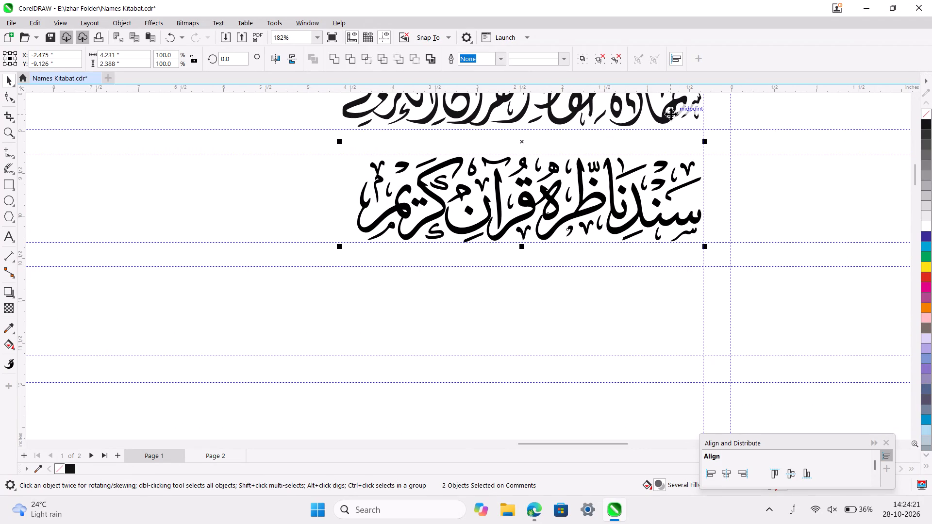
click(745, 177)
Save the Names Kitabat.cdr document.
ctrl+scroll(745, 177, down, 7)
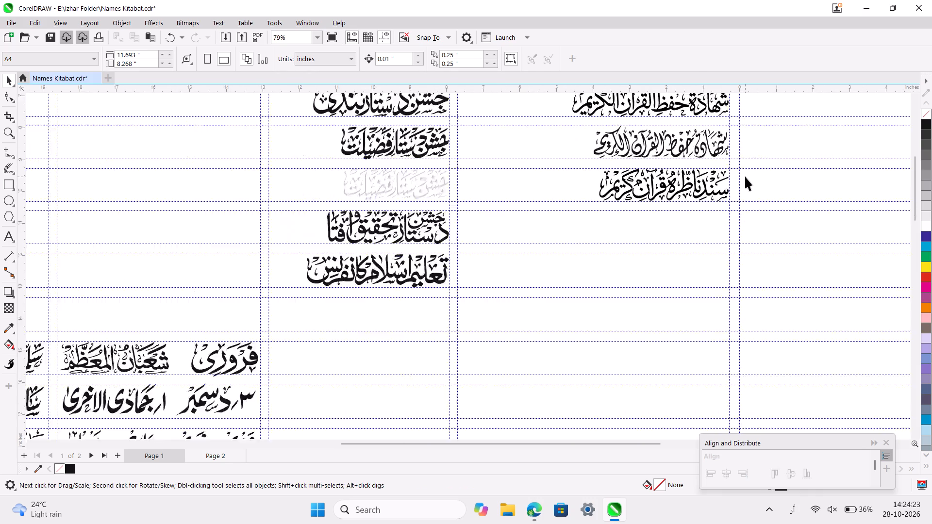
ctrl+scroll(745, 177, down, 6)
click(470, 159)
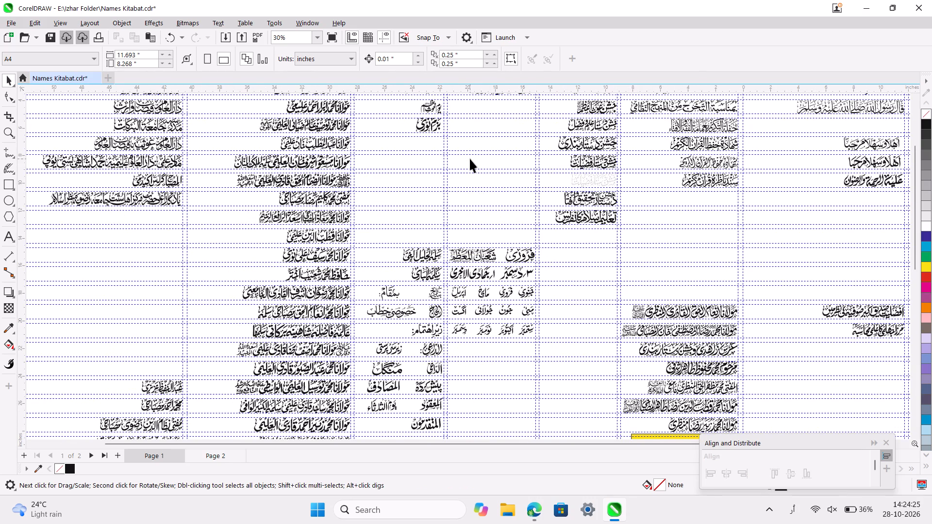
key(ctrl+s)
Examine the three filed Quran certificate headings and the rows of names below them, down to the yellow rectangle.
scroll(470, 159, up, 1)
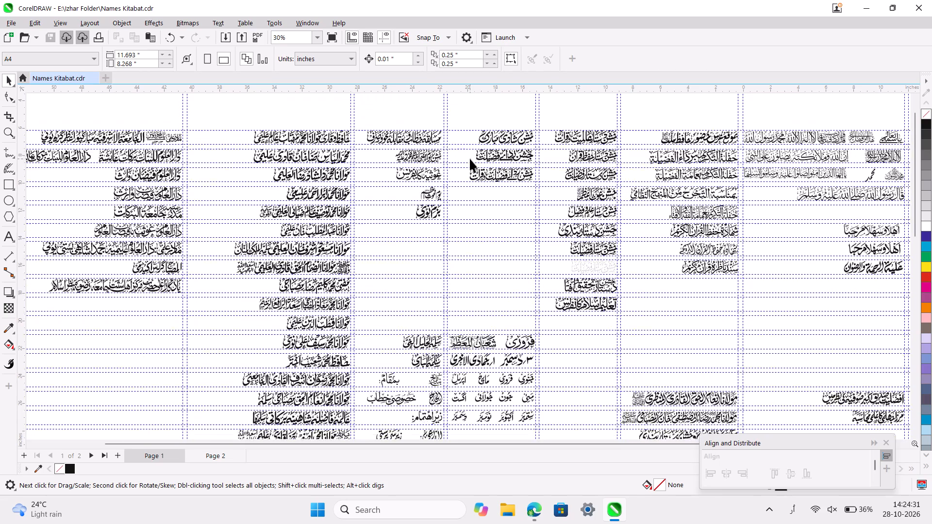
scroll(470, 159, up, 1)
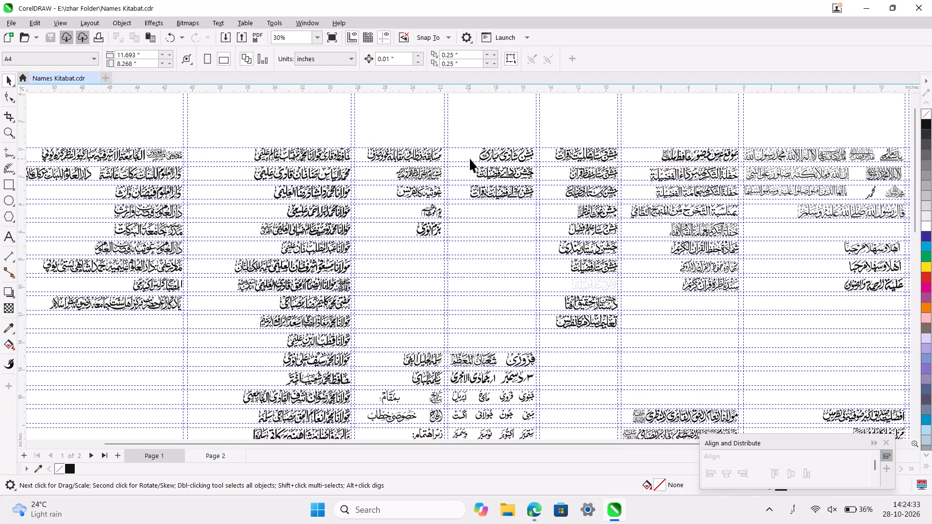
scroll(470, 159, down, 2)
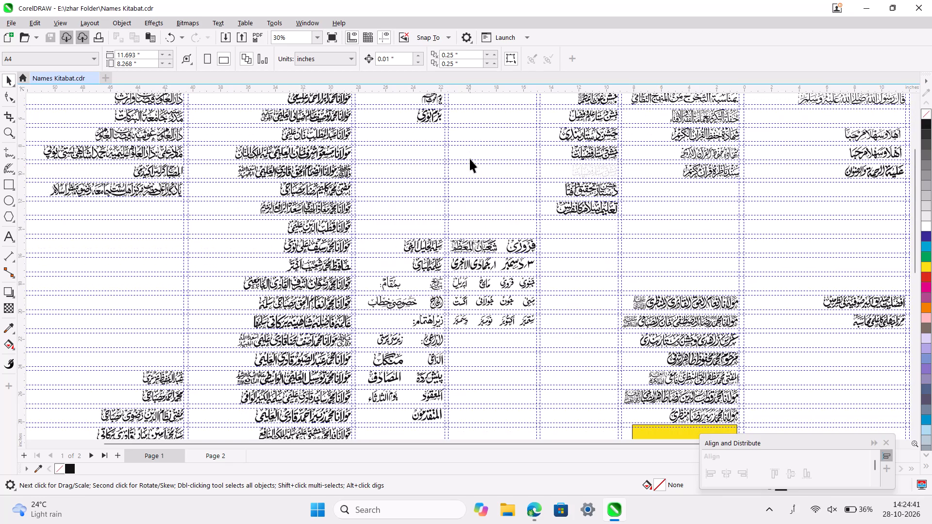
ctrl+scroll(753, 191, up, 2)
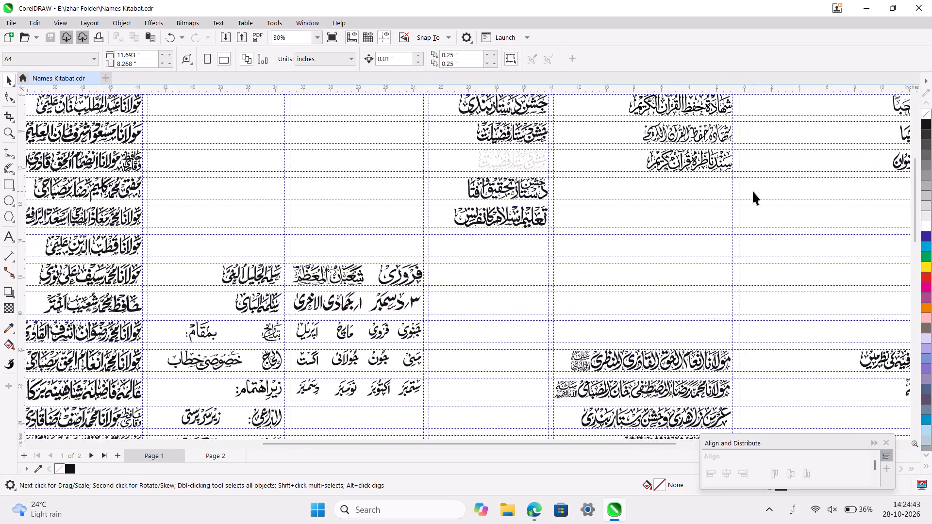
ctrl+scroll(753, 191, up, 3)
ctrl+scroll(694, 185, up, 6)
scroll(694, 185, left, 2)
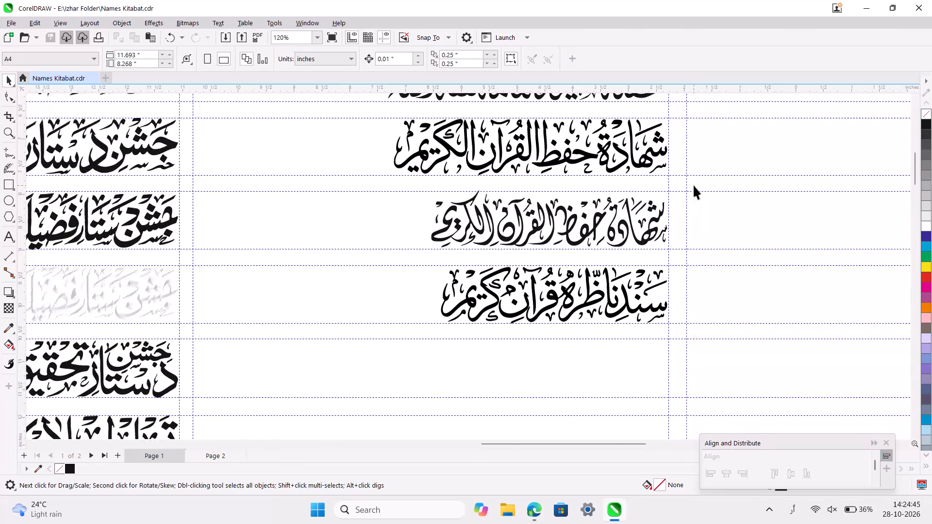
ctrl+scroll(694, 185, up, 2)
scroll(694, 185, up, 1)
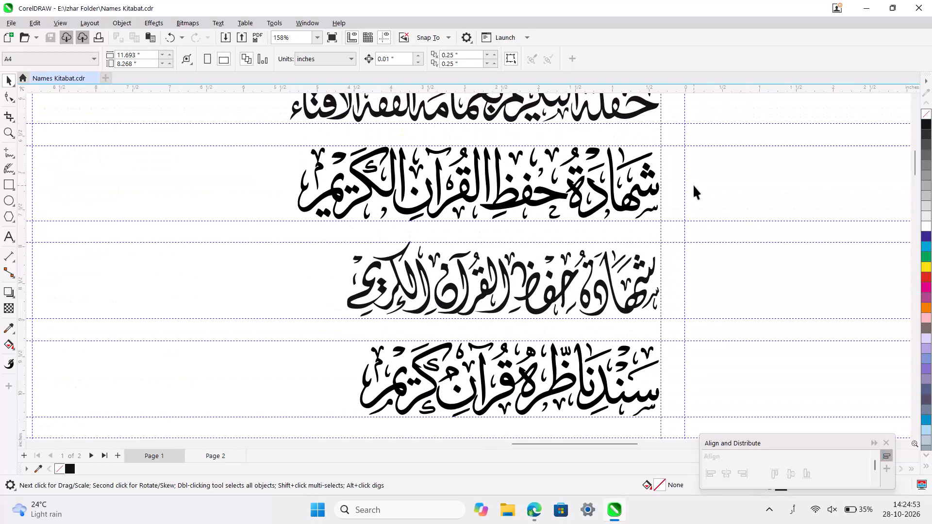
scroll(694, 185, down, 1)
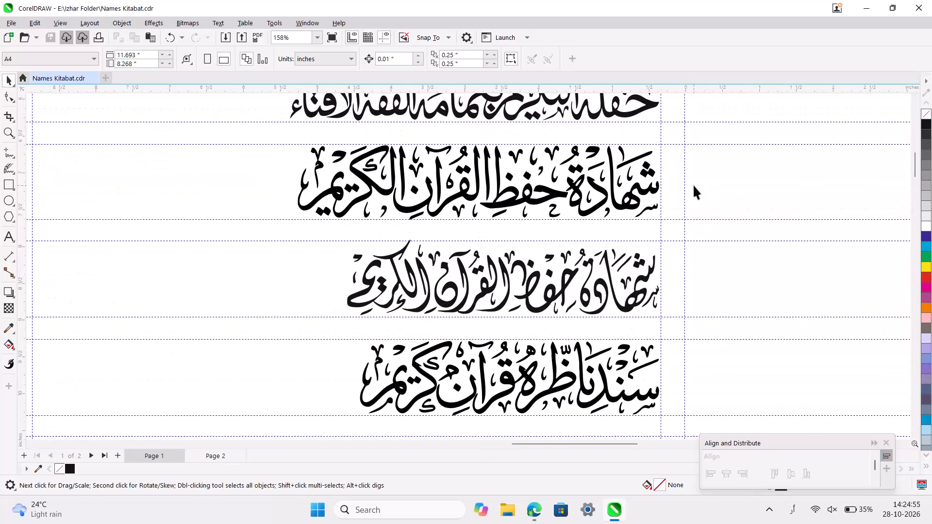
scroll(694, 185, down, 2)
ctrl+scroll(522, 303, down, 4)
scroll(522, 303, down, 5)
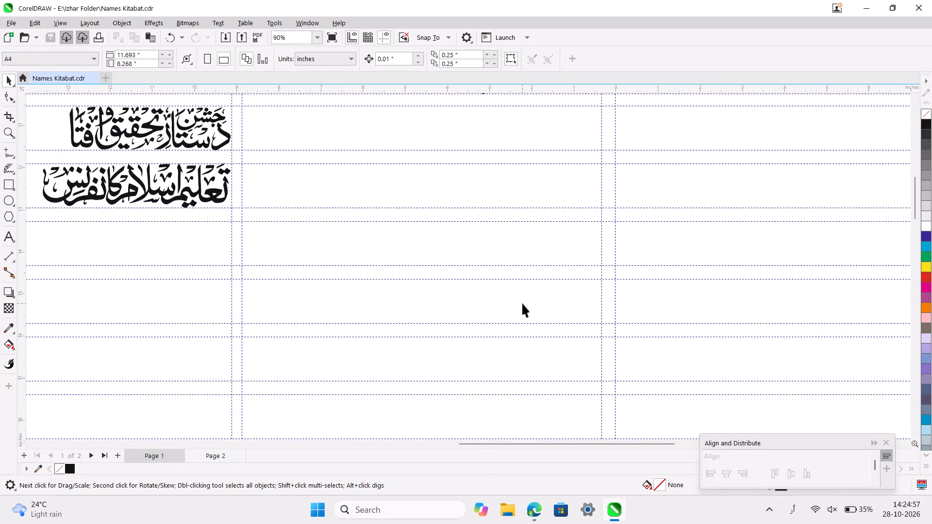
scroll(522, 303, down, 3)
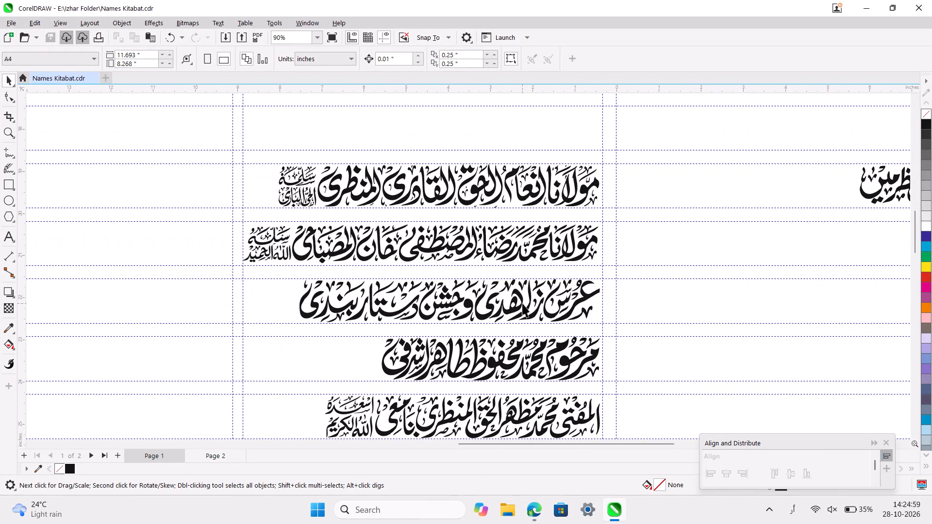
scroll(522, 303, down, 2)
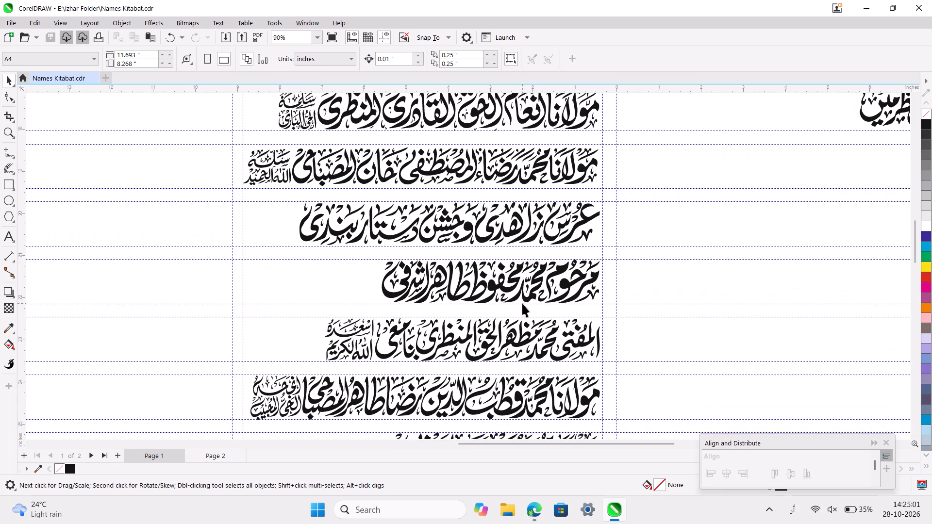
scroll(522, 303, down, 3)
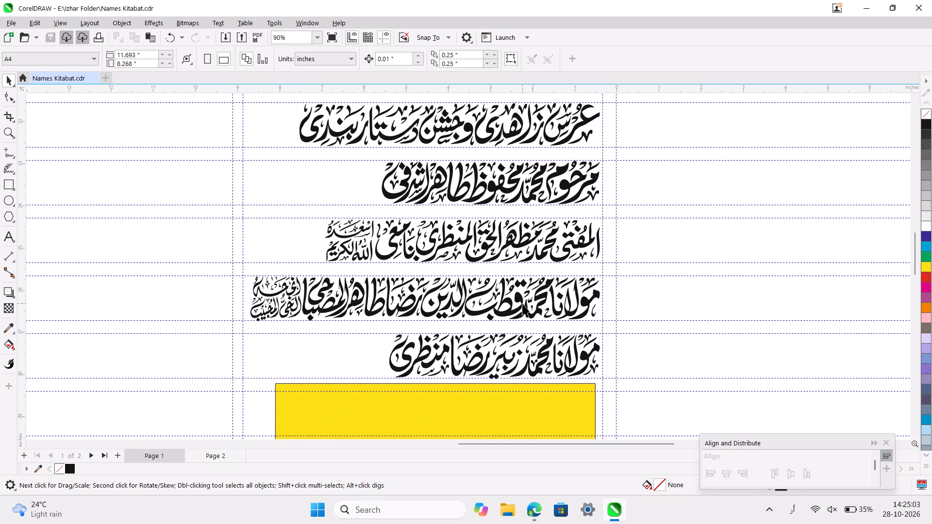
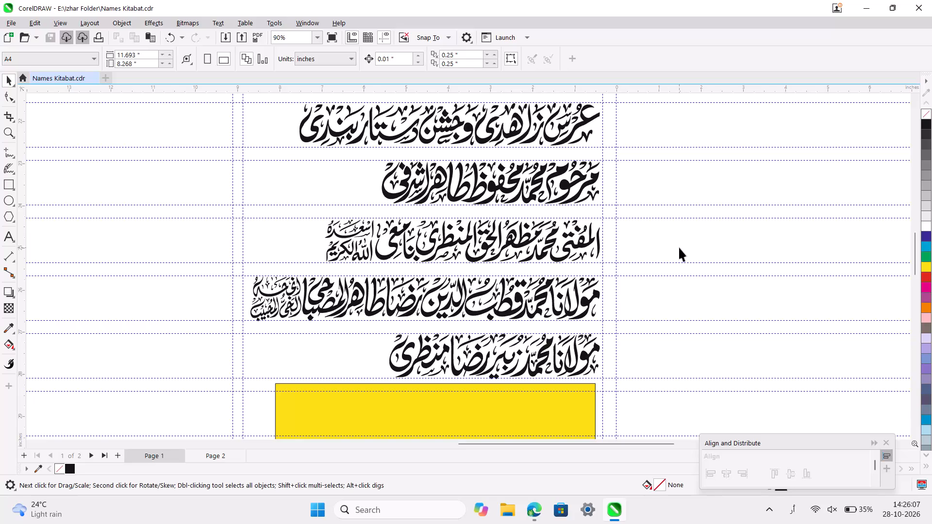
Save the Names Kitabat.cdr document and return to the Pick tool.
ctrl+scroll(679, 247, down, 6)
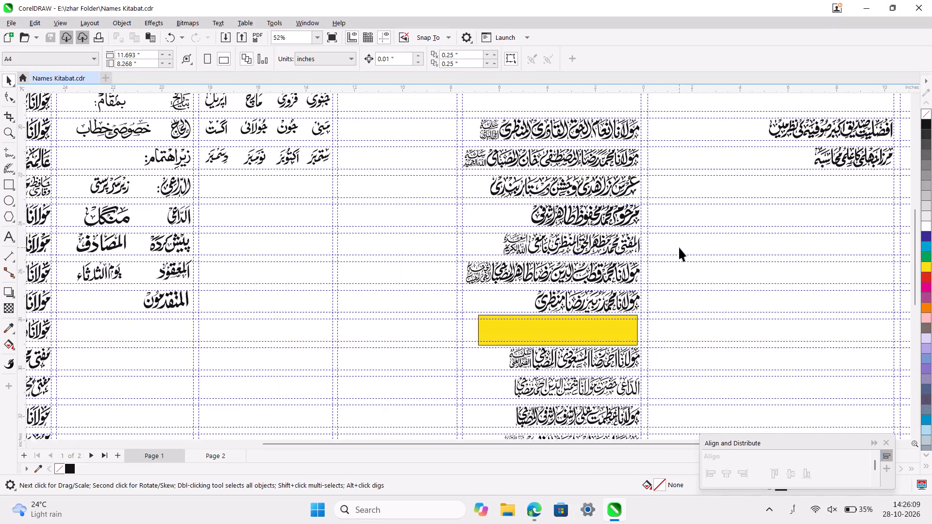
click(723, 293)
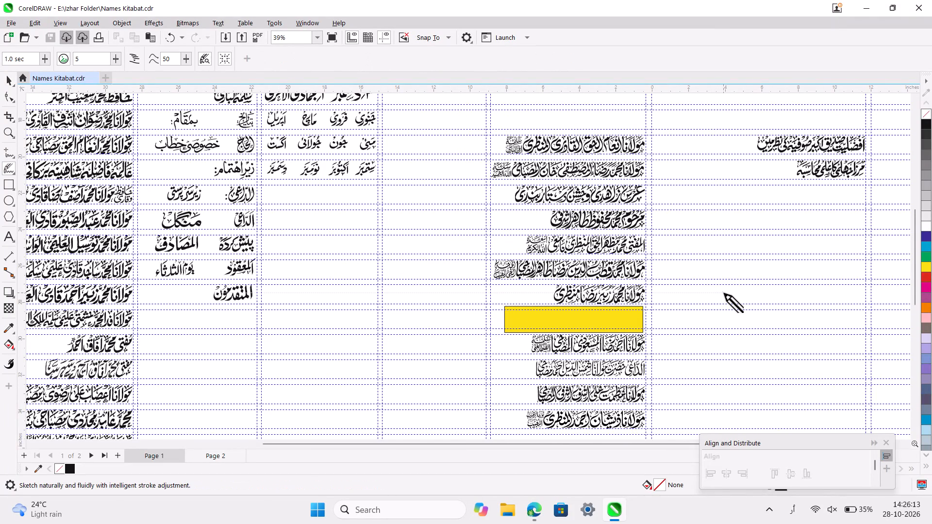
key(ctrl+s)
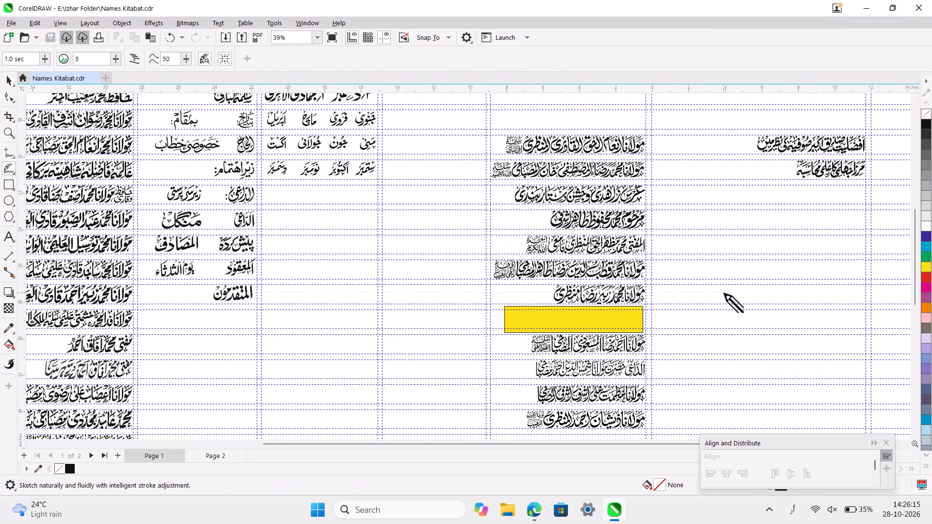
click(723, 293)
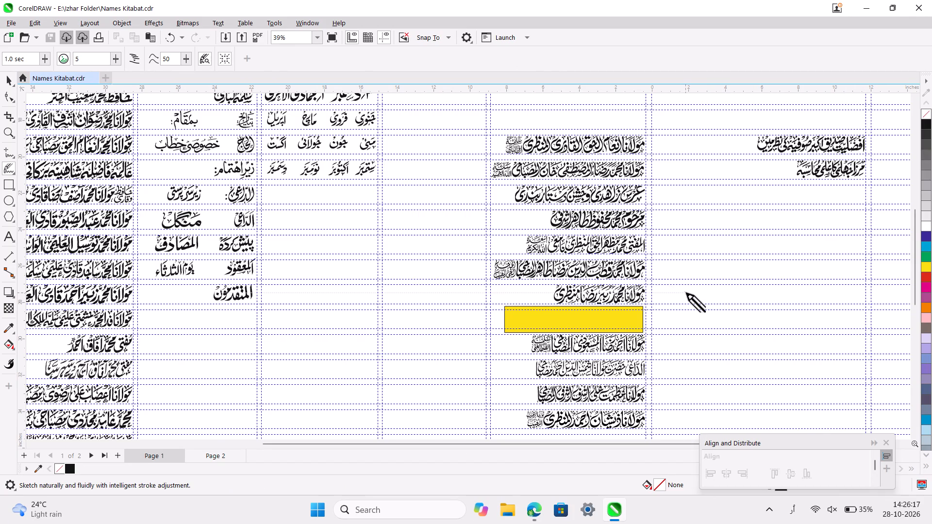
key(ctrl+space)
click(685, 292)
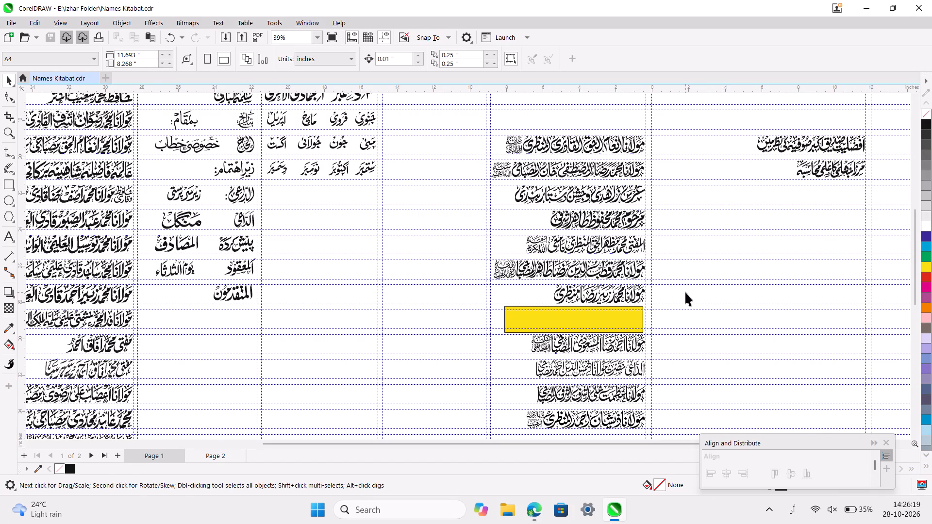
key(ctrl+s)
Examine the full extent of the calligraphy layout with every object selected, and clear the selection.
key(ctrl+a)
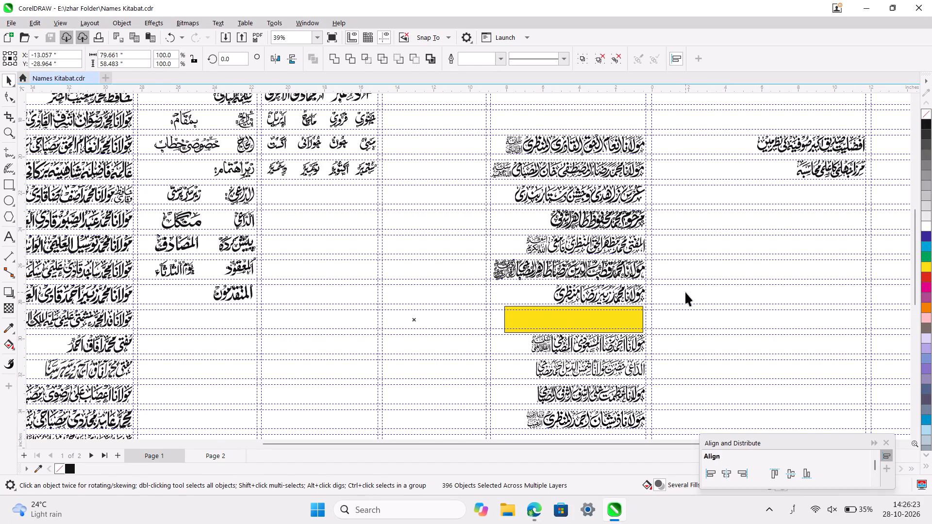
click(685, 292)
click(639, 295)
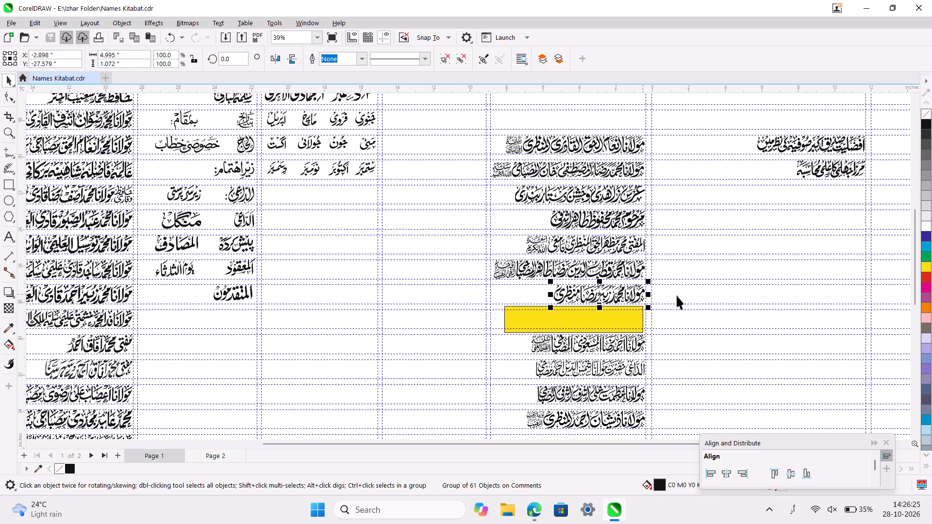
click(700, 298)
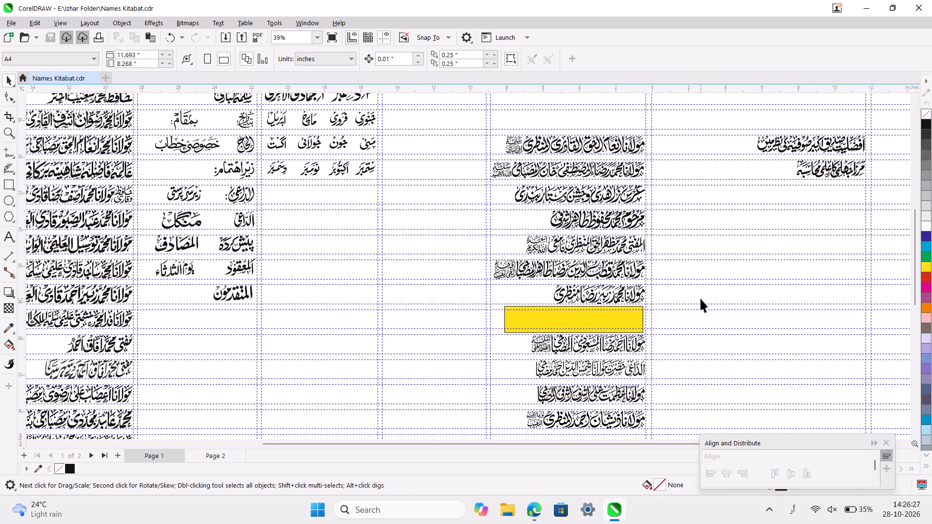
key(ctrl+a)
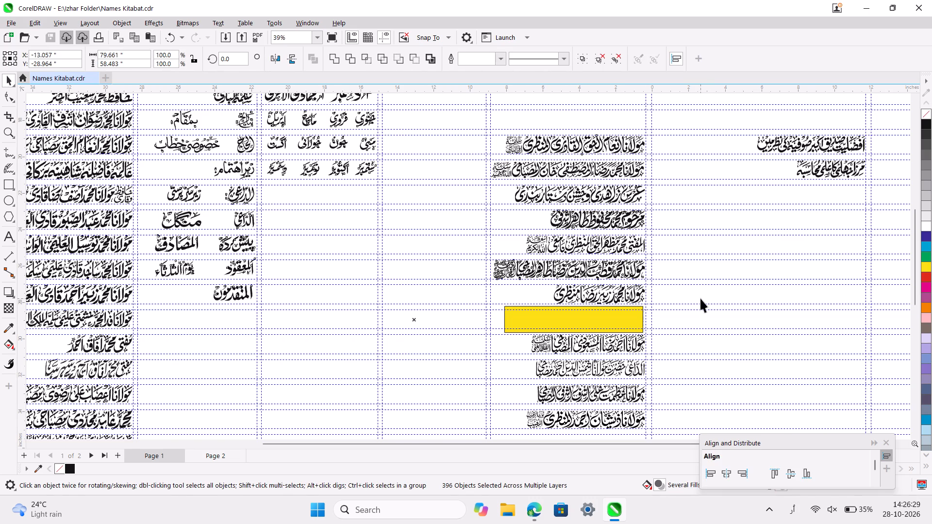
ctrl+scroll(700, 298, down, 5)
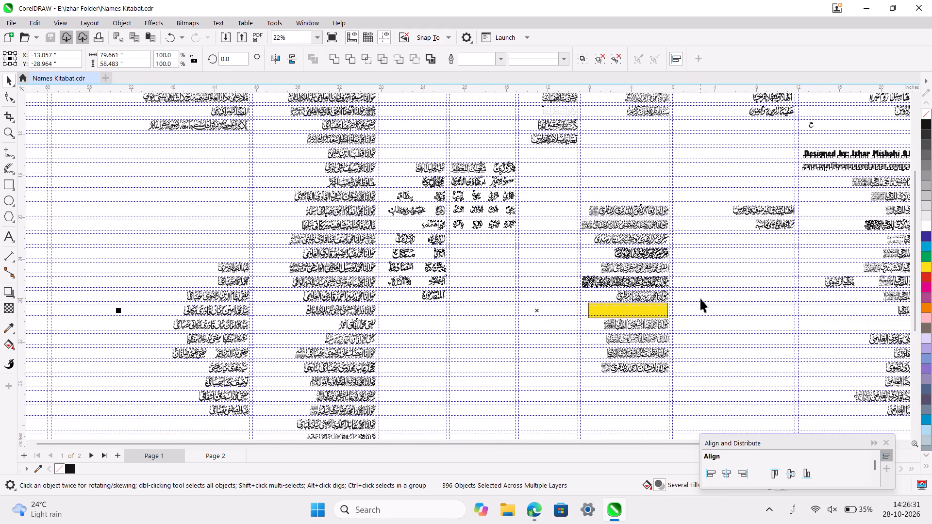
ctrl+scroll(700, 298, down, 2)
scroll(700, 298, left, 1)
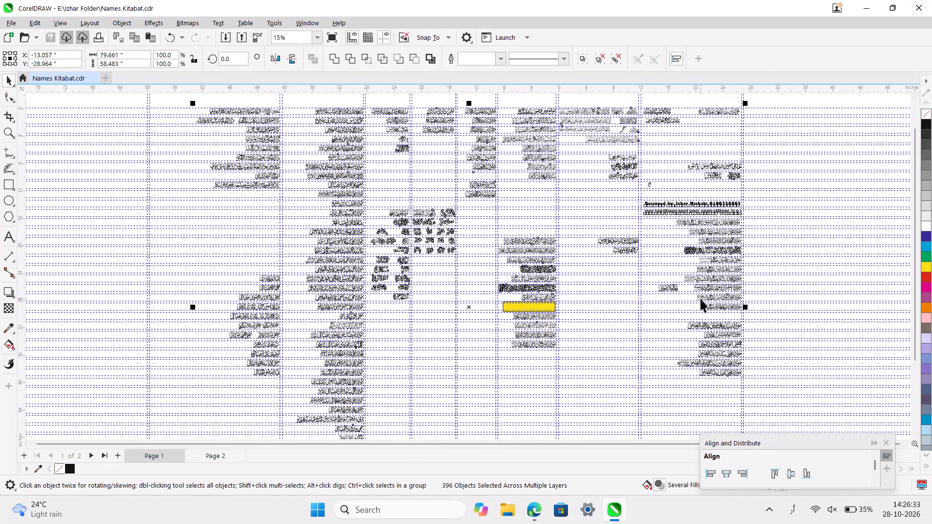
ctrl+scroll(700, 298, down, 3)
scroll(700, 298, down, 3)
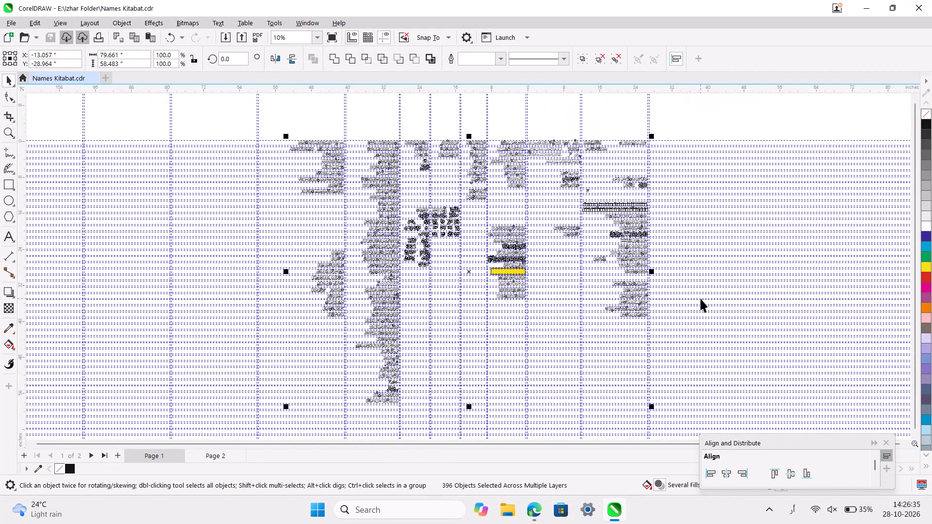
click(721, 125)
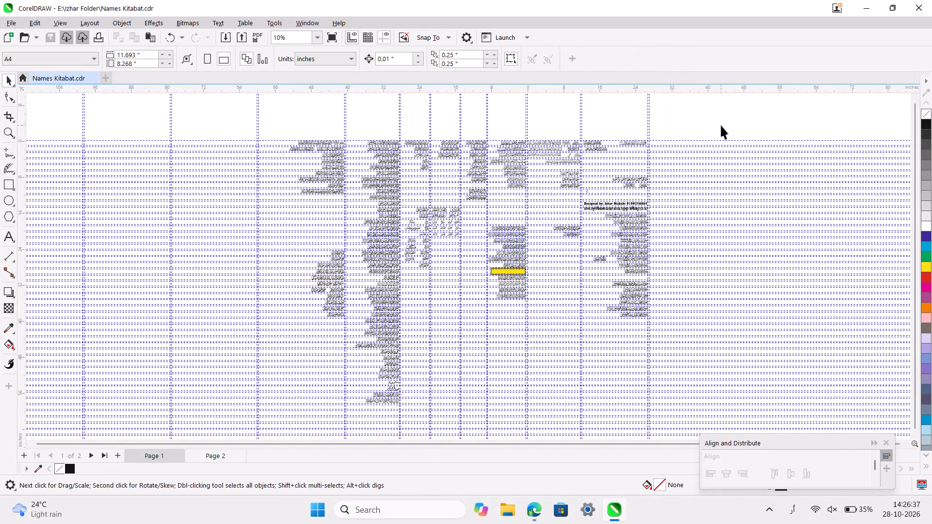
Save the Names Kitabat.cdr document.
key(ctrl+s)
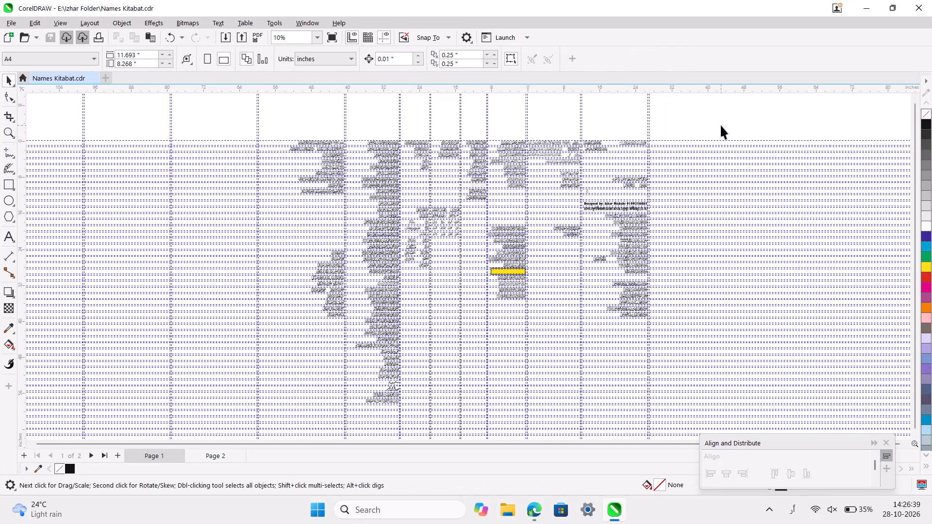
Copy the bolder of the two شهادة حفظ القرآن الكريم headings, directly below the حفلة التكريم بعمامة الفقه والافتاء heading.
ctrl+scroll(721, 125, up, 2)
ctrl+scroll(570, 141, up, 2)
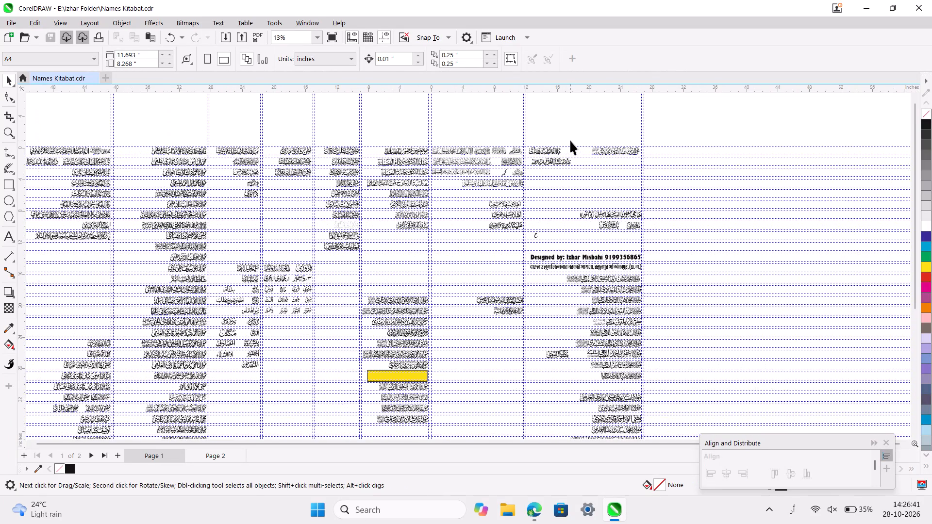
ctrl+scroll(570, 141, up, 2)
scroll(570, 141, right, 3)
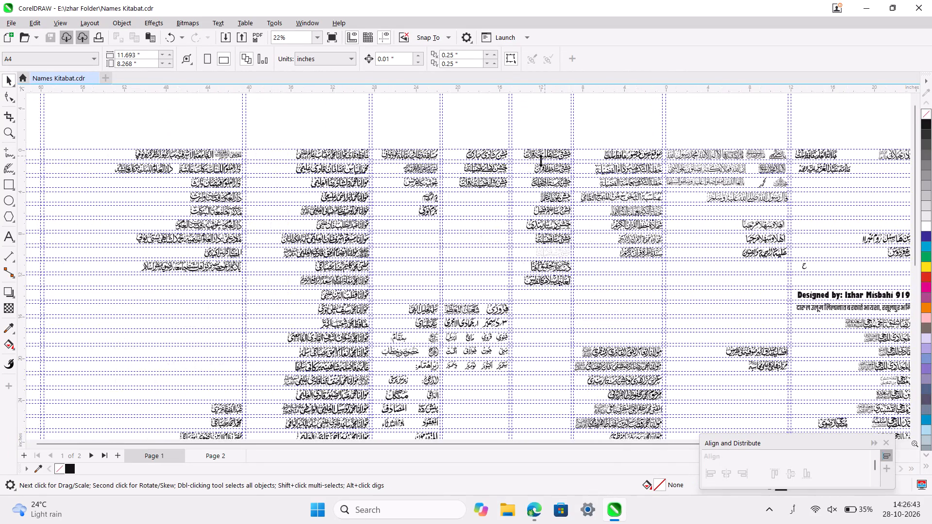
ctrl+scroll(562, 212, up, 3)
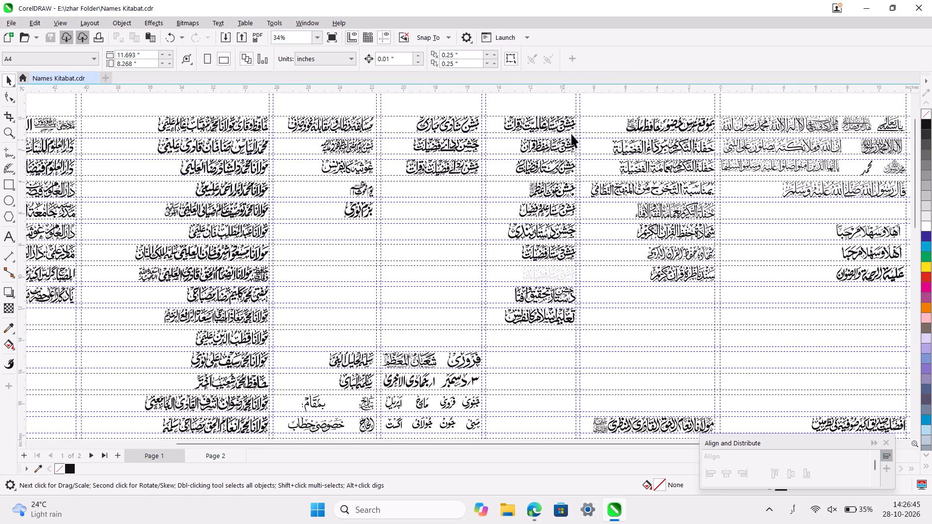
click(622, 103)
ctrl+scroll(634, 196, up, 5)
scroll(634, 196, left, 2)
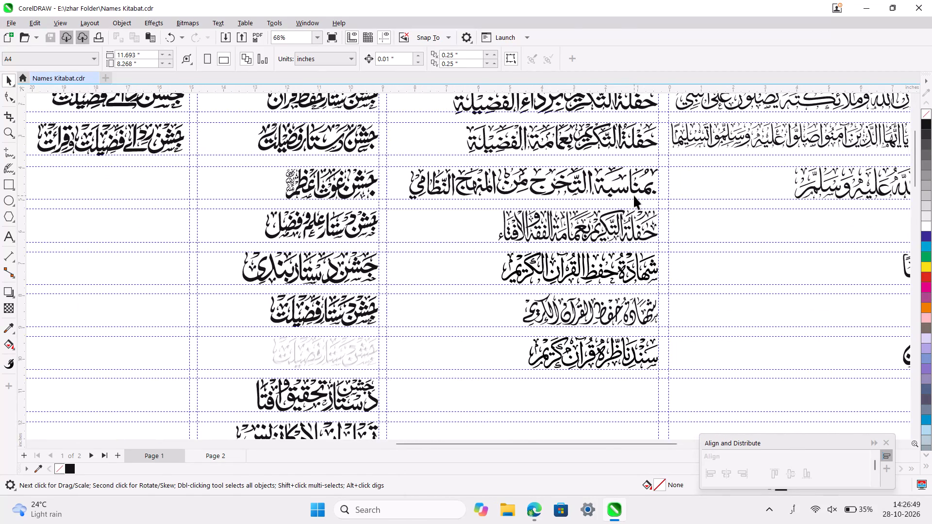
ctrl+scroll(599, 248, up, 4)
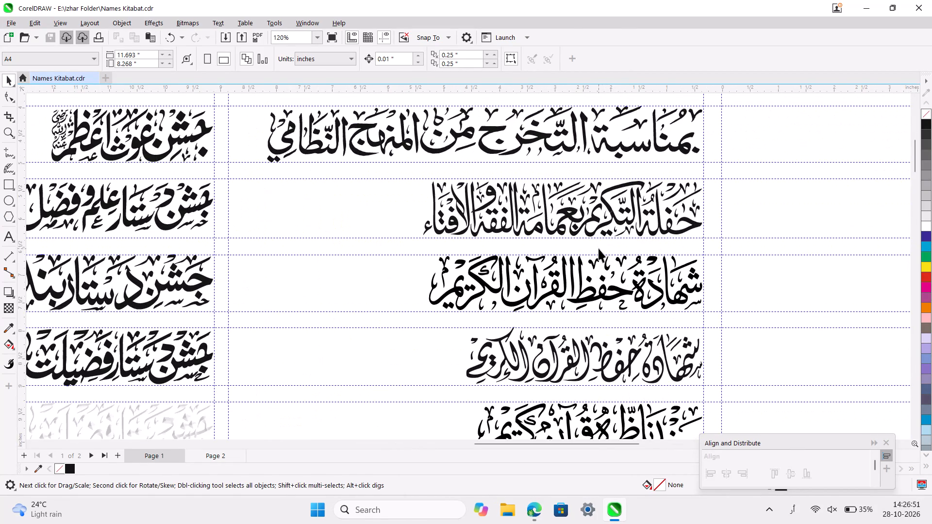
click(625, 293)
ctrl+scroll(625, 293, down, 4)
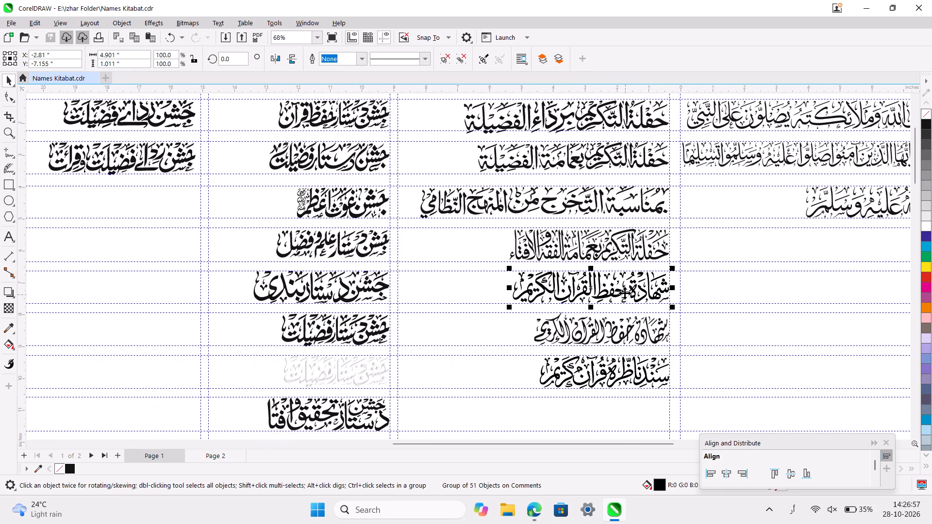
key(ctrl+c)
Open the recent certificate document سند حفظ قرآن.cdr.
click(39, 35)
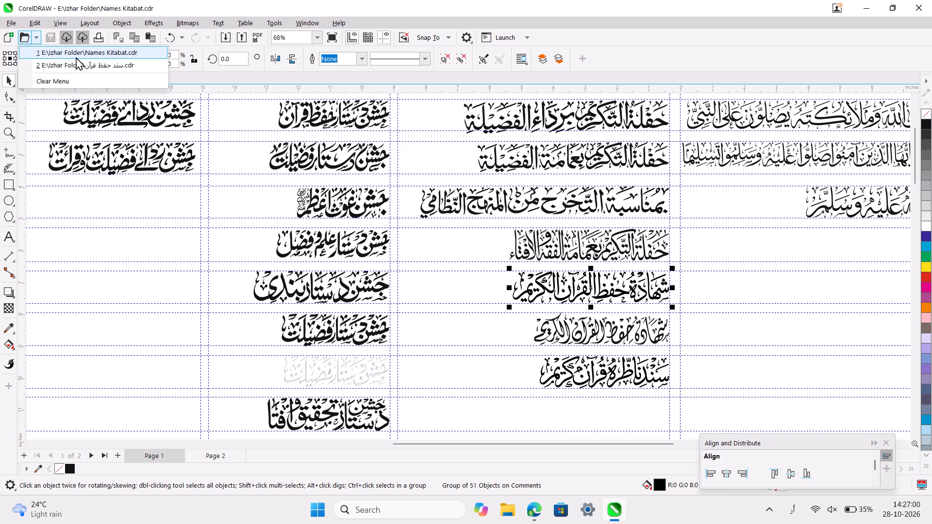
click(86, 67)
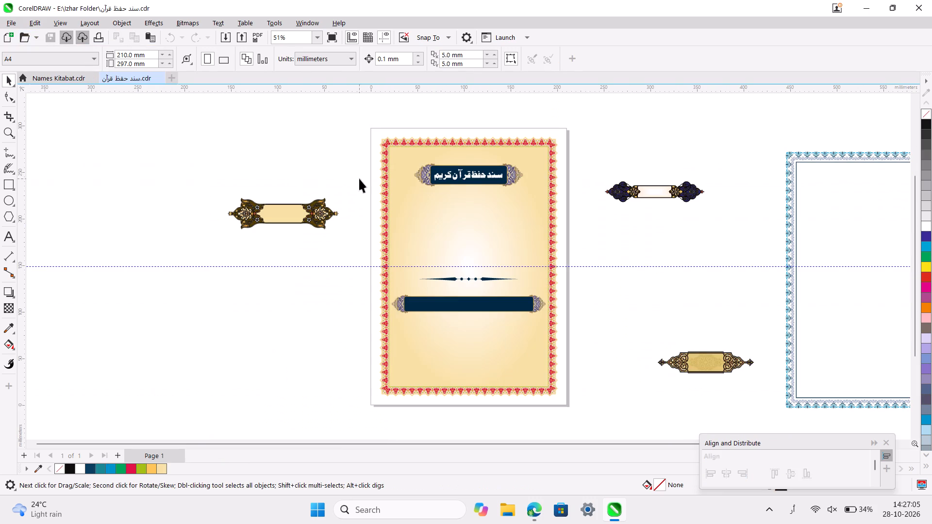
Delete the white سند حفظ قرآن كريم text from the certificate's upper navy banner.
click(491, 175)
drag(491, 175, 594, 174)
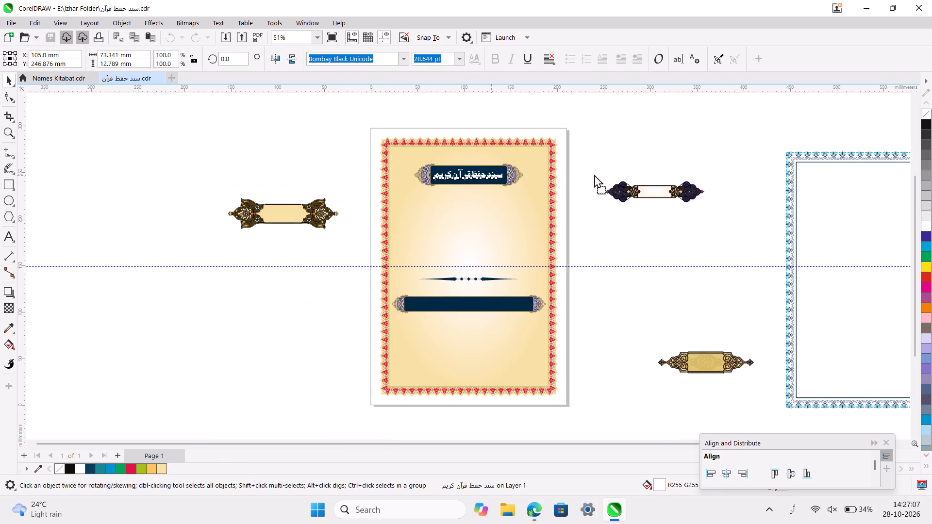
drag(594, 174, 632, 173)
key(Delete)
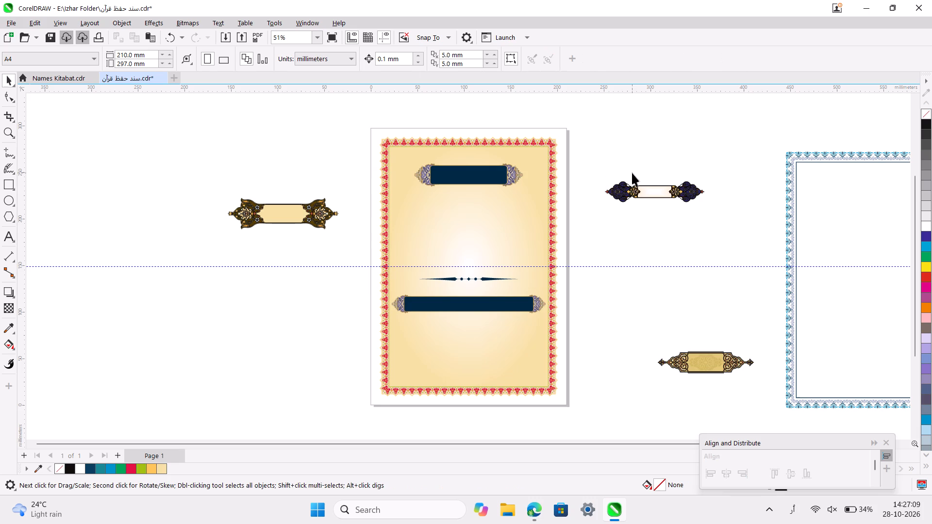
Paste the copied title onto the certificate below the upper banner and scale it to about 75.8 × 15.6 mm.
key(ctrl+v)
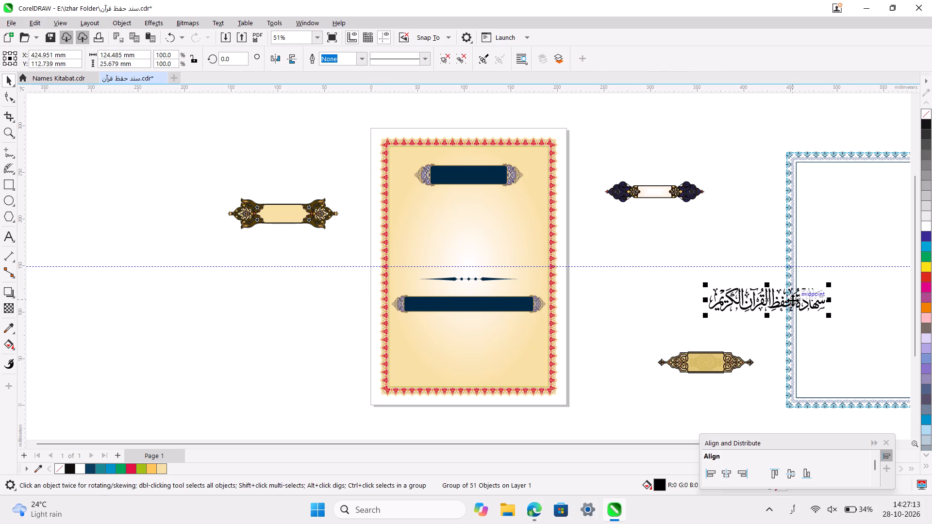
drag(793, 300, 506, 229)
ctrl+scroll(506, 229, up, 3)
scroll(506, 229, up, 1)
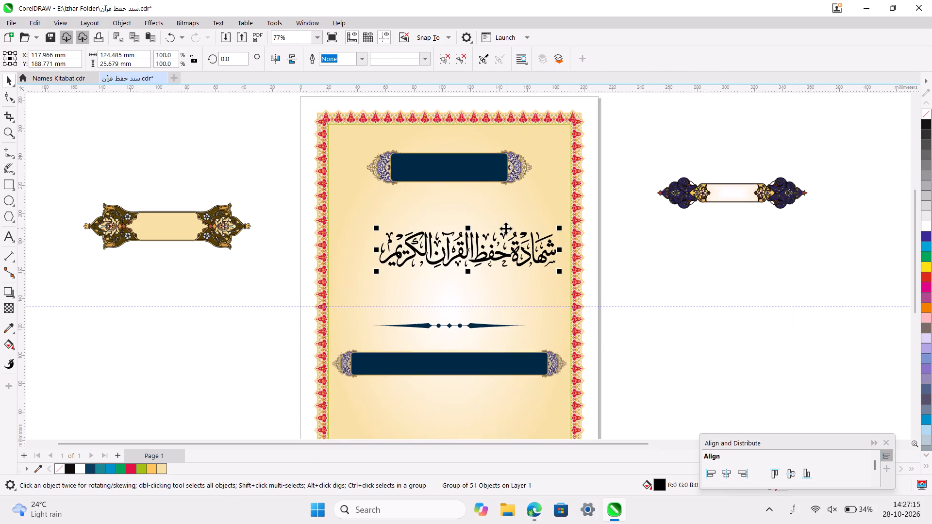
scroll(506, 229, up, 1)
drag(561, 254, 502, 229)
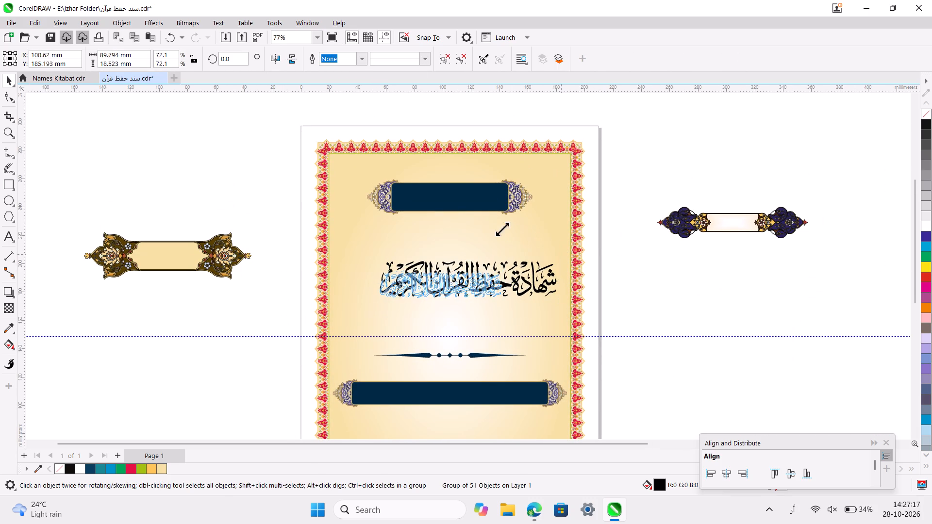
drag(502, 229, 492, 229)
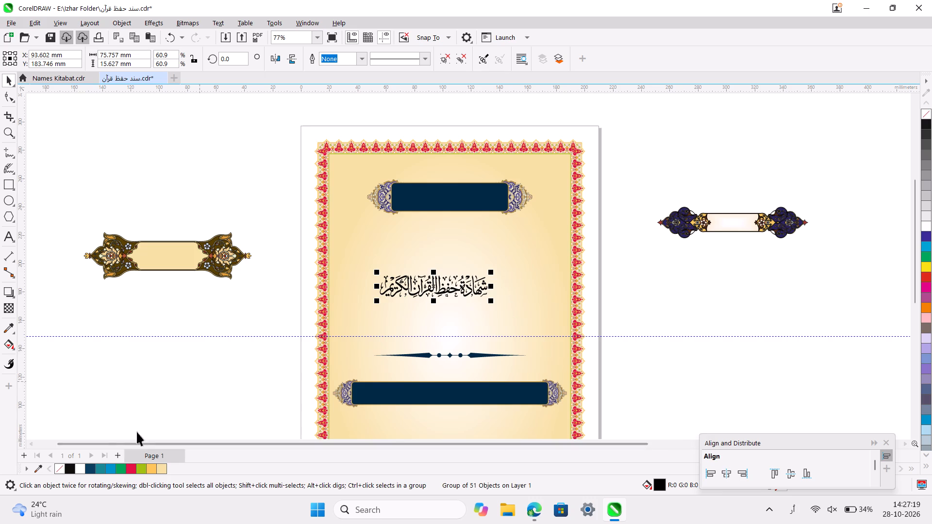
Fill the pasted title white and centre it horizontally and vertically inside the certificate's upper navy banner.
click(77, 468)
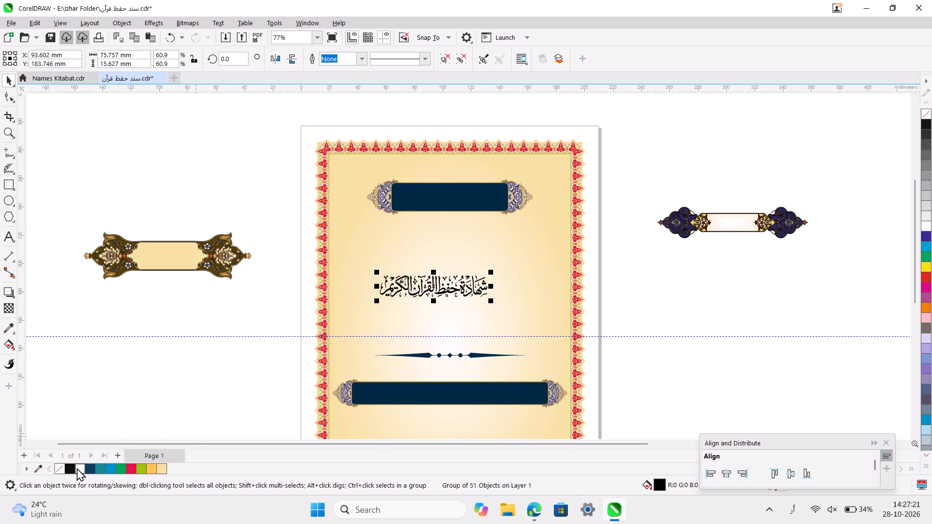
drag(430, 289, 445, 236)
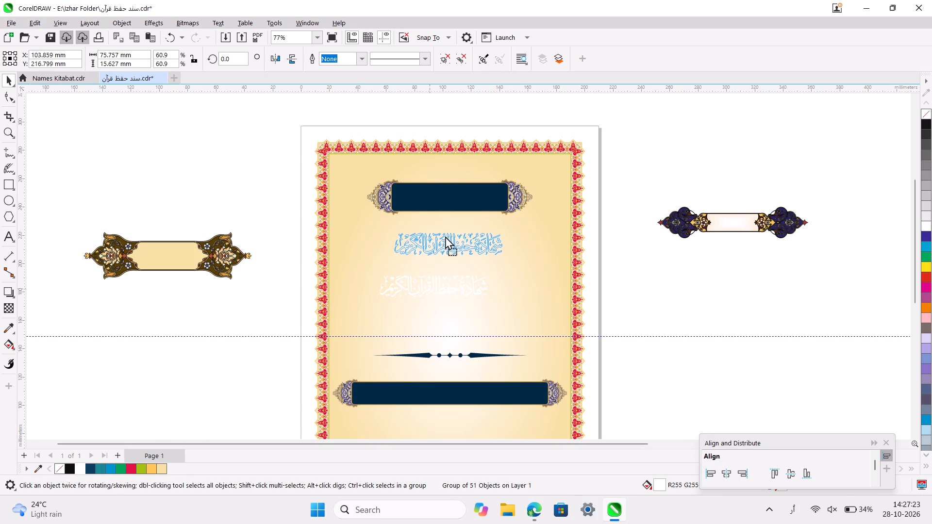
drag(445, 236, 444, 202)
ctrl+scroll(444, 202, up, 7)
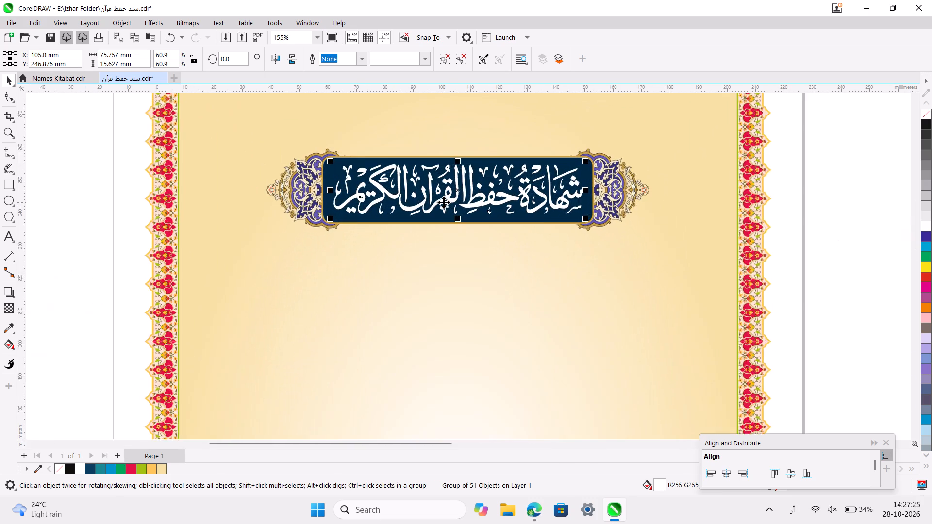
ctrl+scroll(444, 202, up, 1)
shift+click(585, 227)
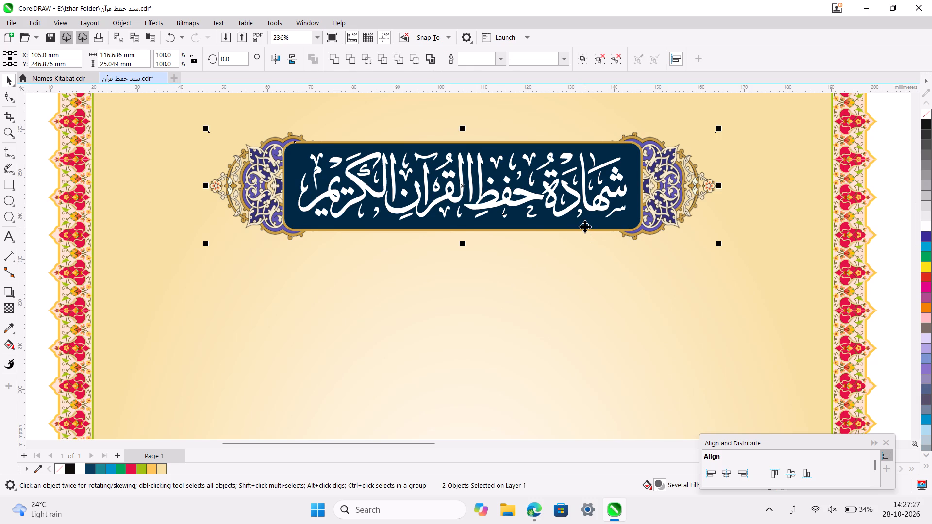
text(عچ)
Sample the gold C5 M15 Y60 K10 from the ornamental frame outside the page and fill the certificate's background rectangle with it.
ctrl+scroll(585, 227, down, 7)
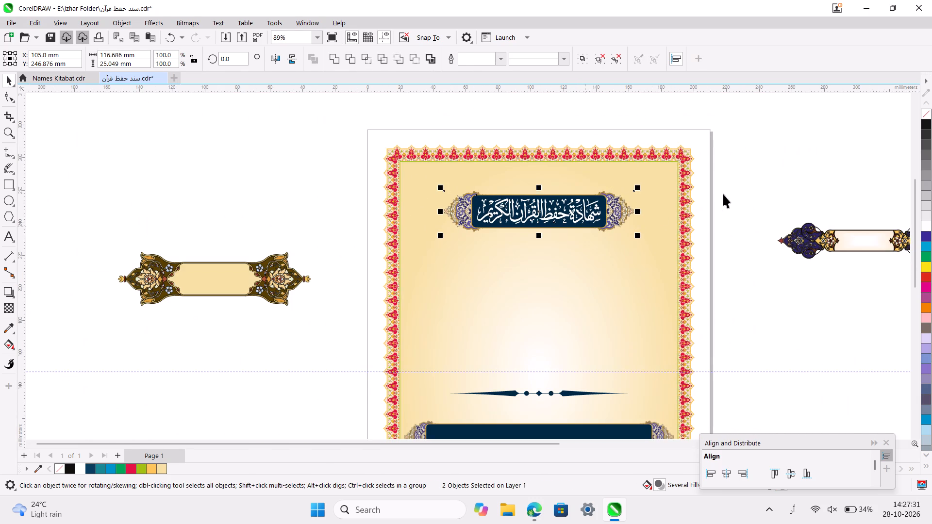
click(731, 194)
scroll(731, 194, down, 1)
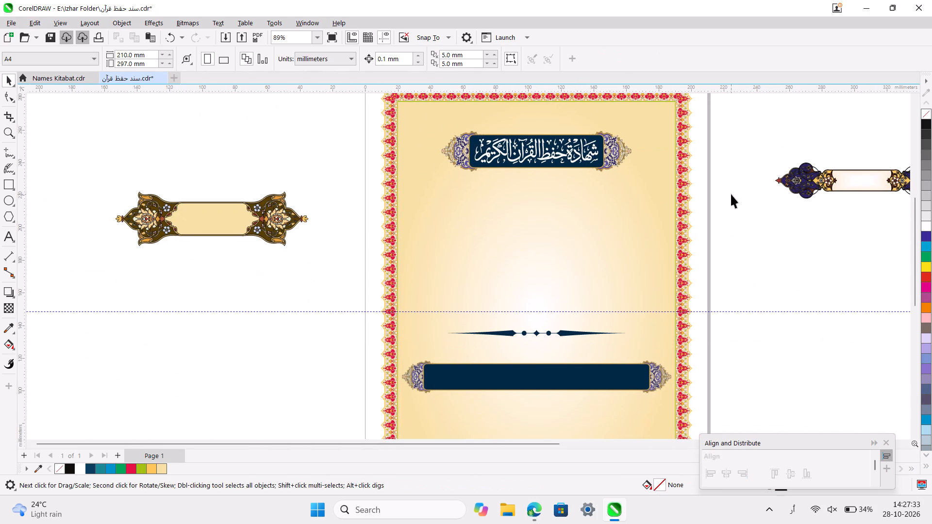
scroll(731, 194, up, 1)
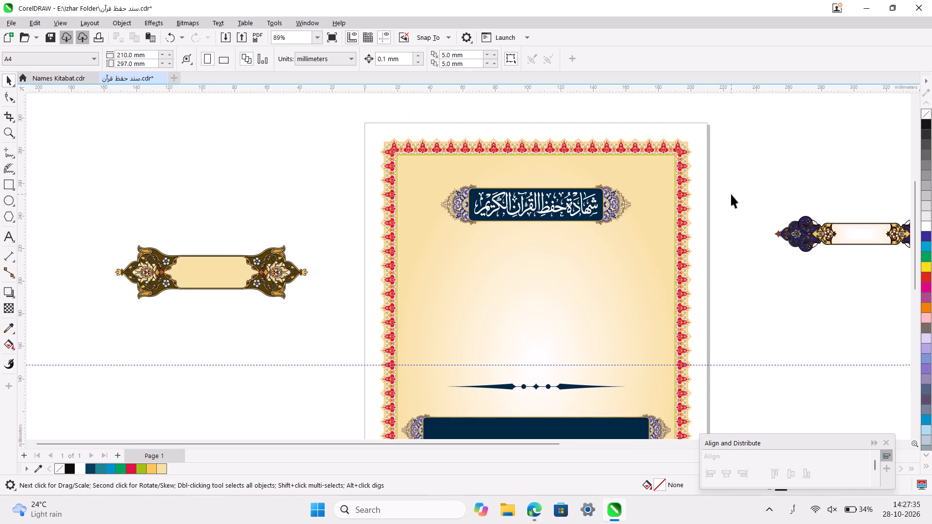
ctrl+scroll(731, 194, down, 3)
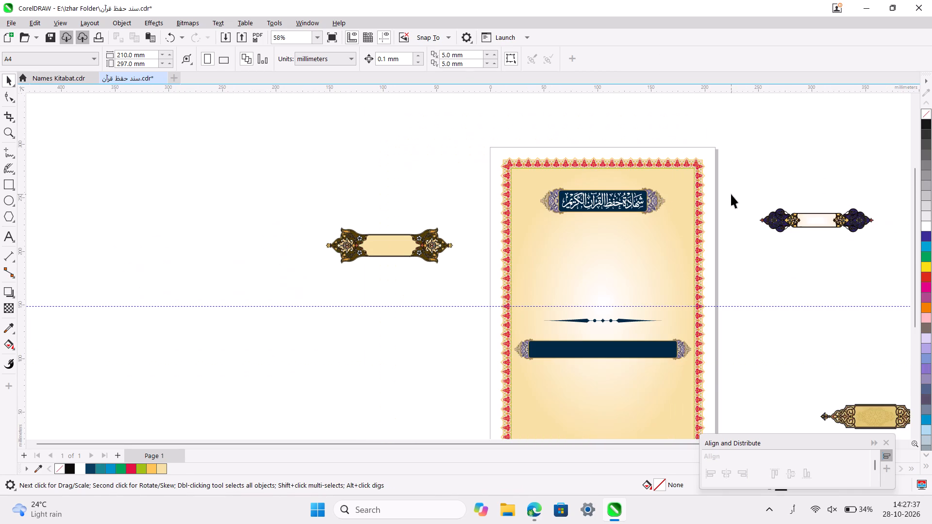
click(656, 236)
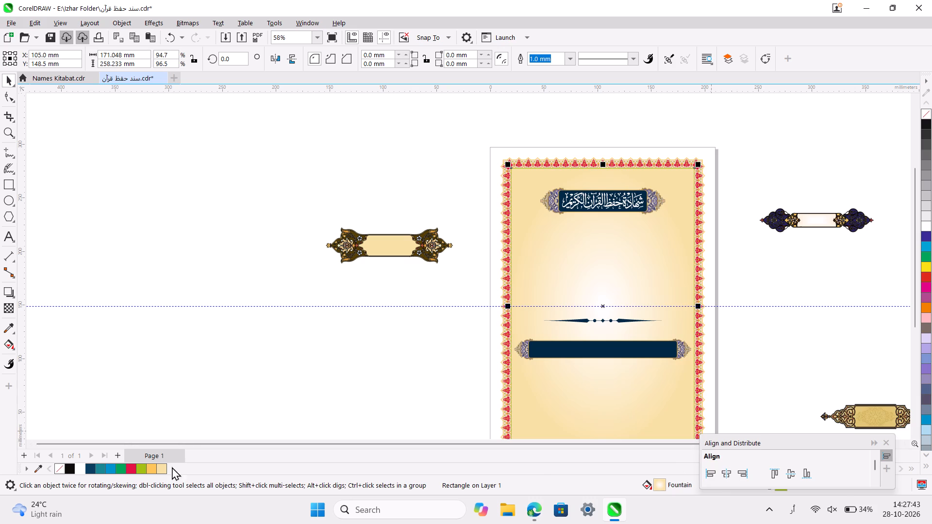
click(40, 470)
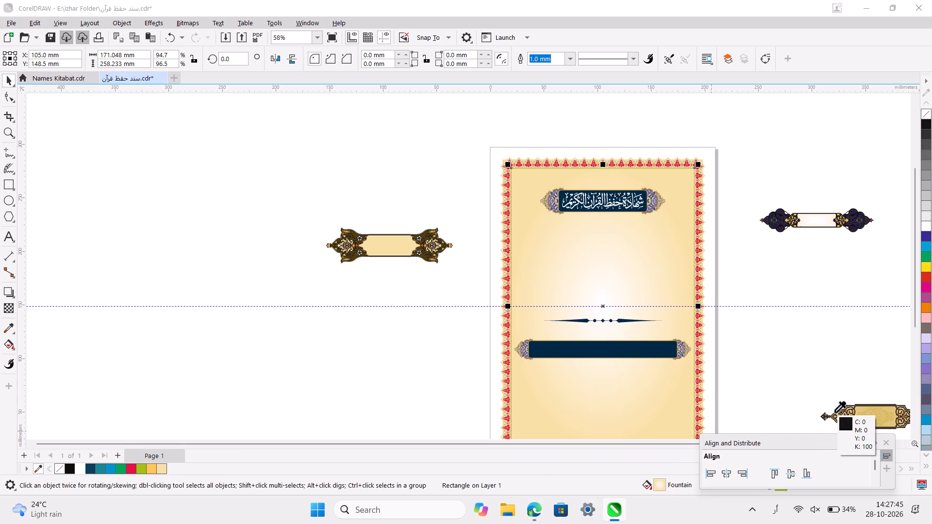
ctrl+scroll(893, 407, up, 6)
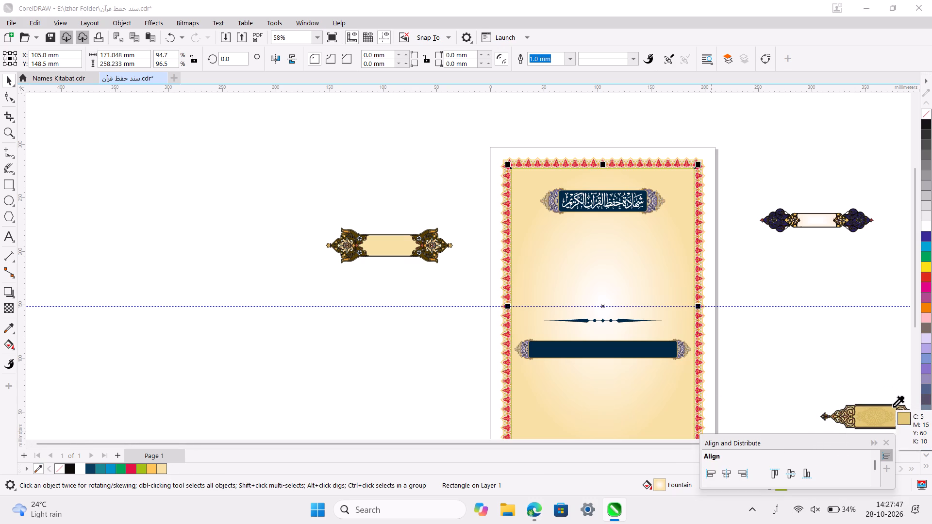
click(893, 409)
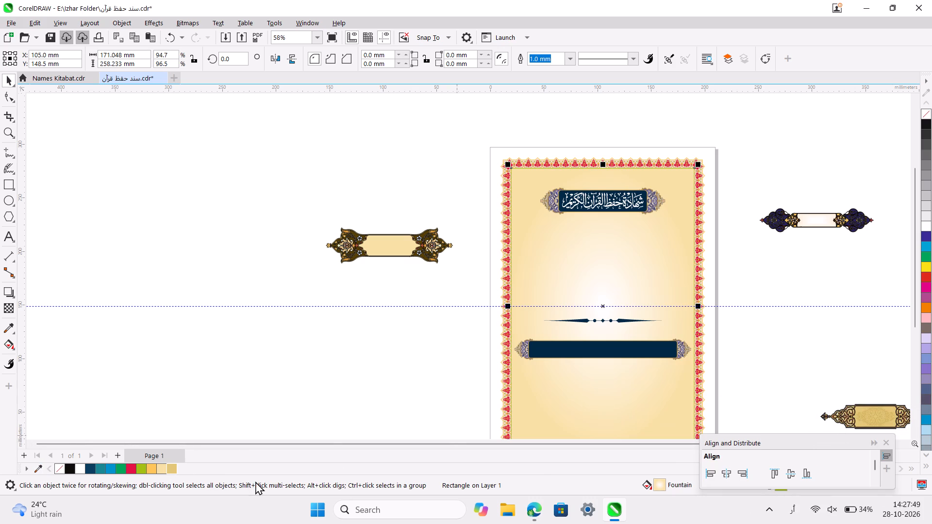
click(171, 467)
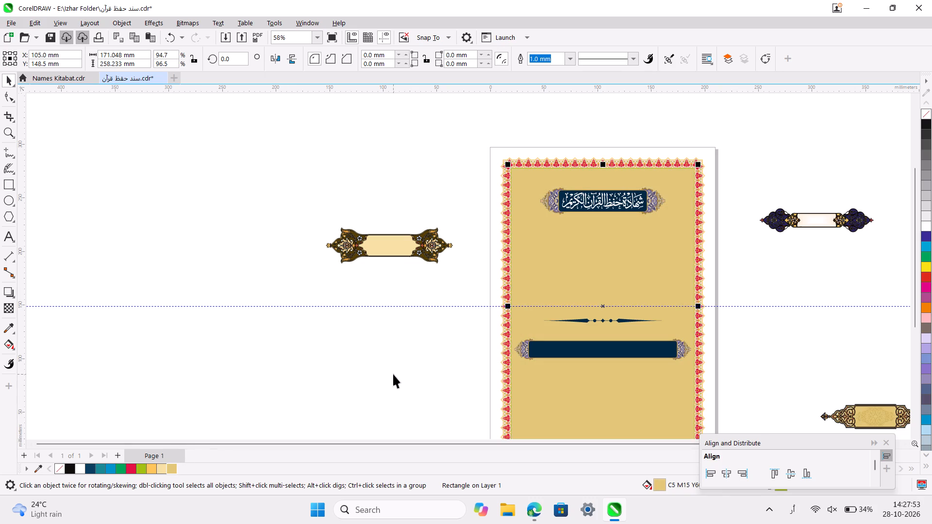
Lighten the background rectangle's uniform fill to the pale cream #FFF8E0 and deselect it.
double_click(657, 482)
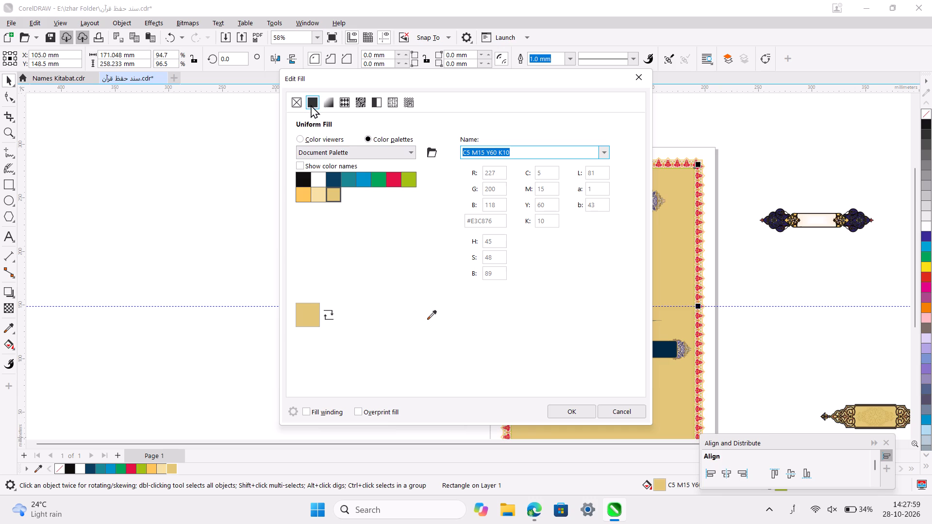
click(334, 135)
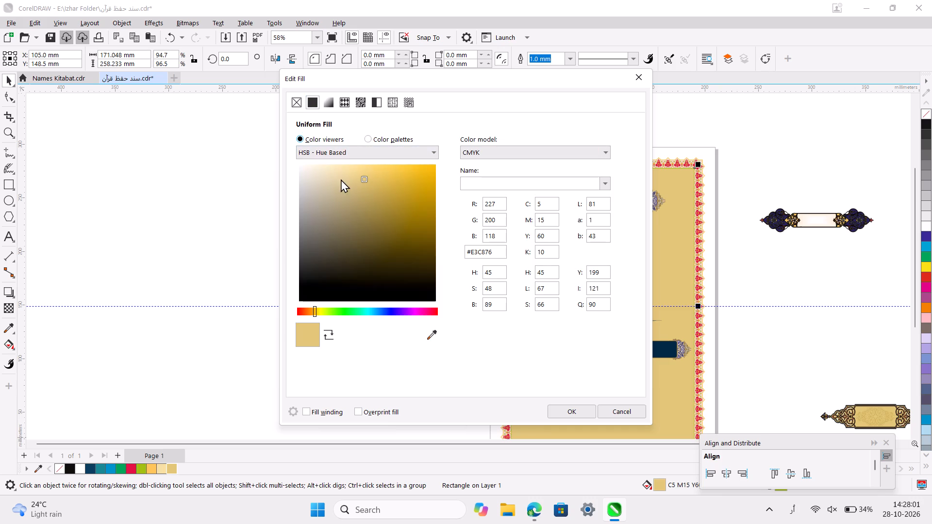
click(338, 166)
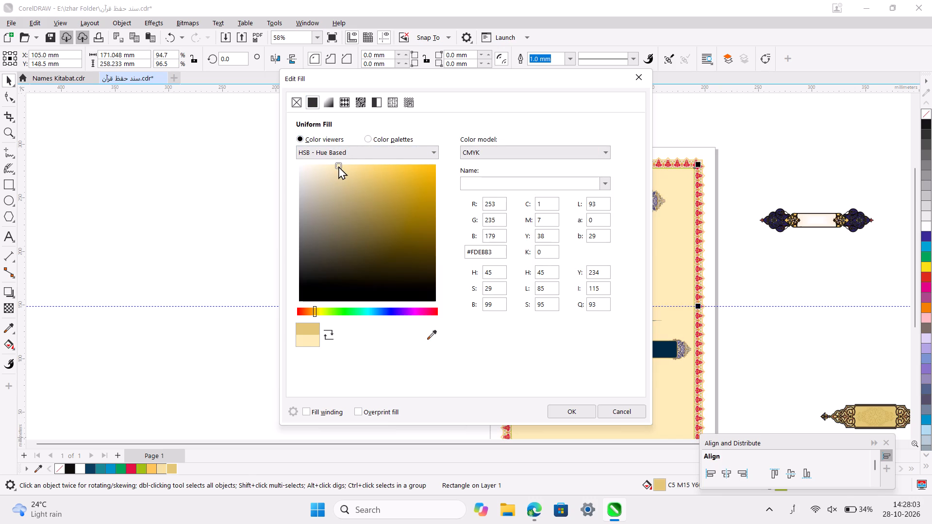
click(330, 166)
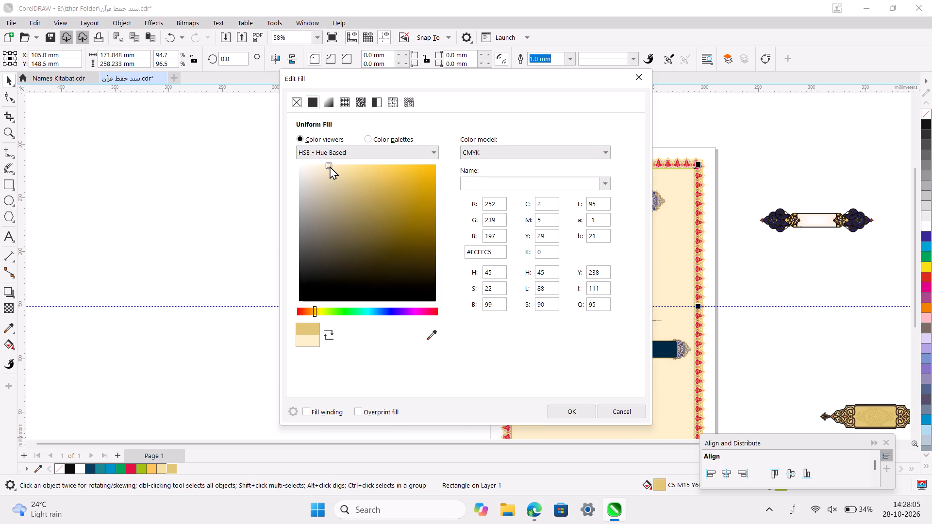
click(323, 166)
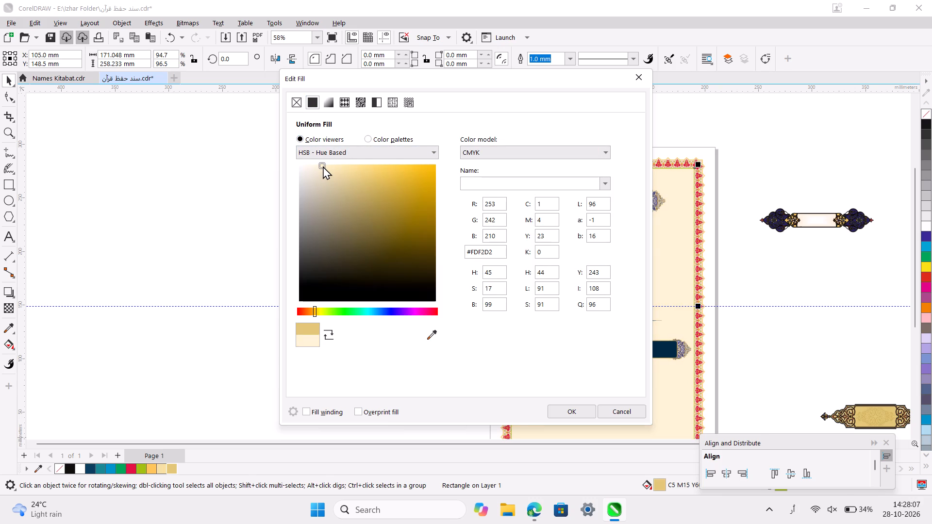
click(318, 169)
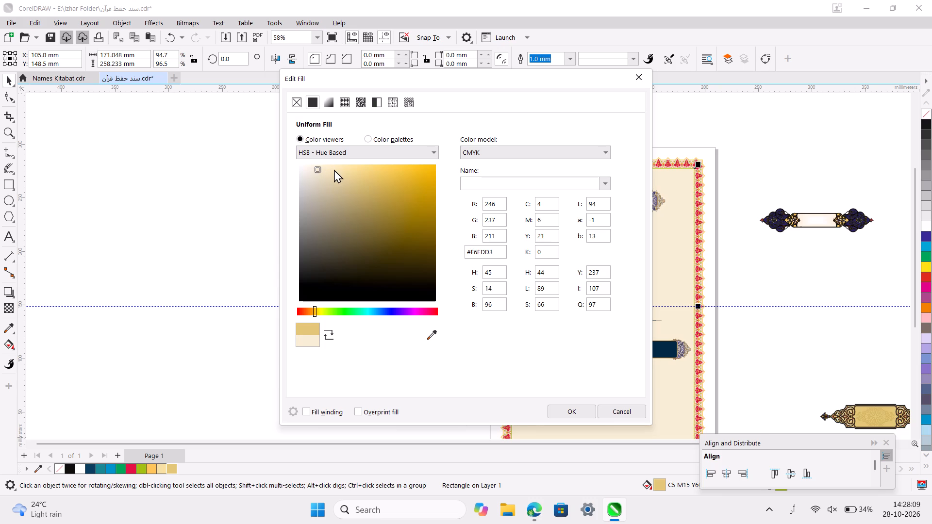
click(331, 172)
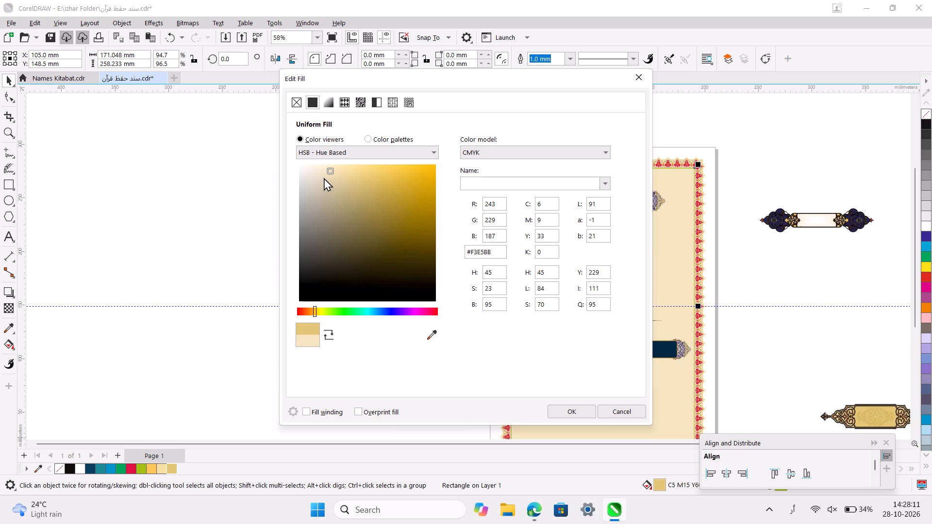
click(331, 179)
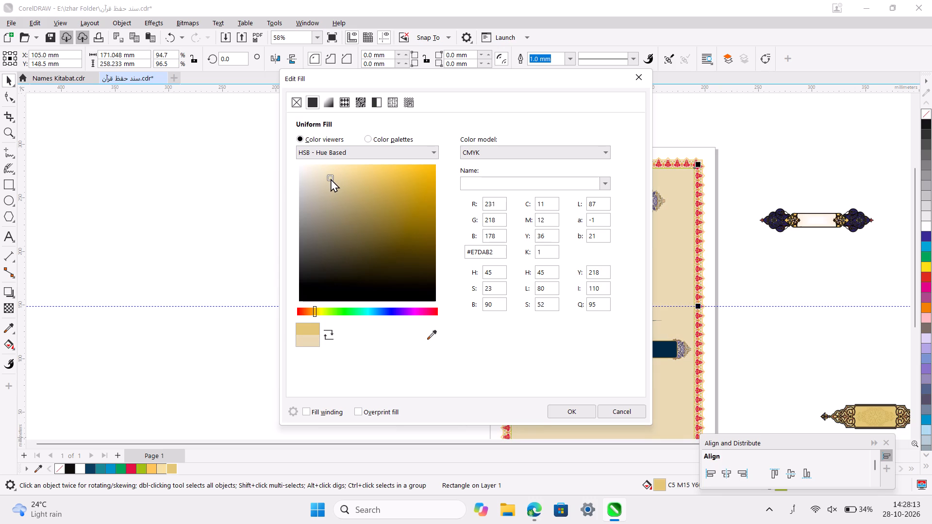
click(326, 165)
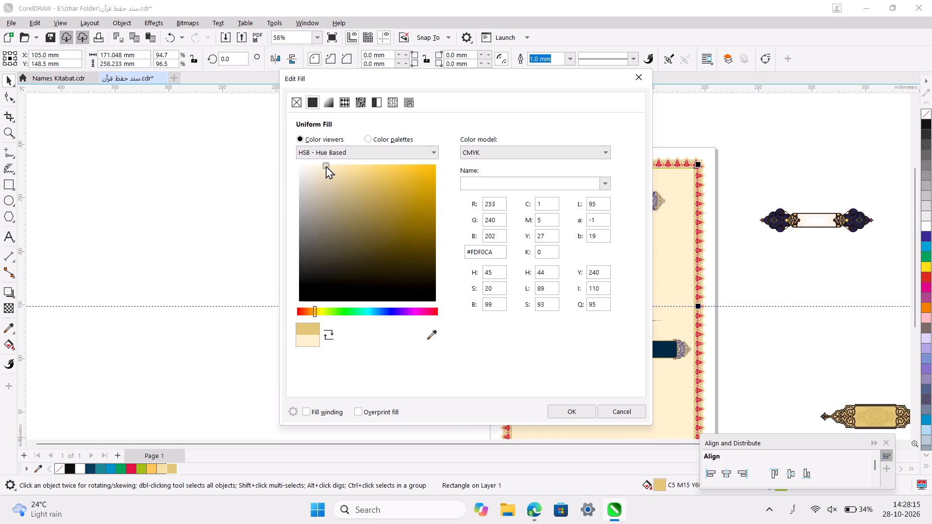
click(320, 165)
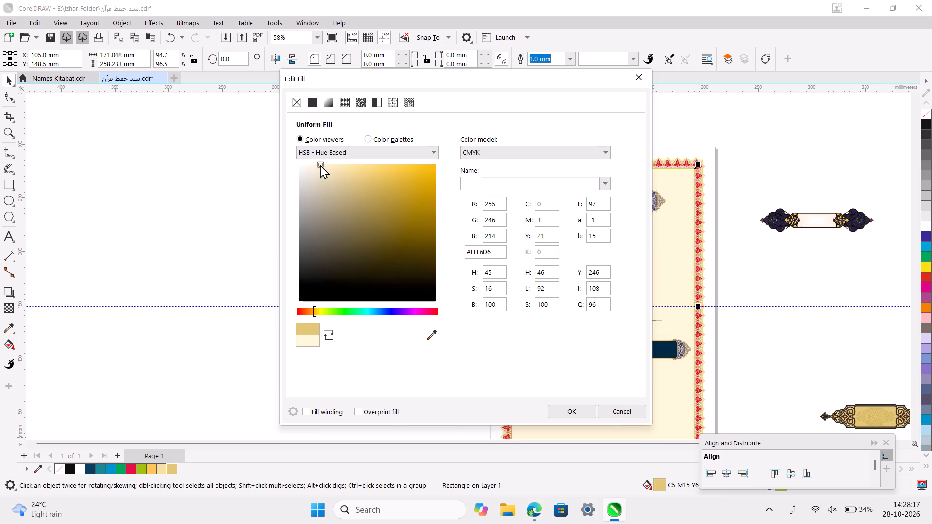
click(316, 165)
click(563, 410)
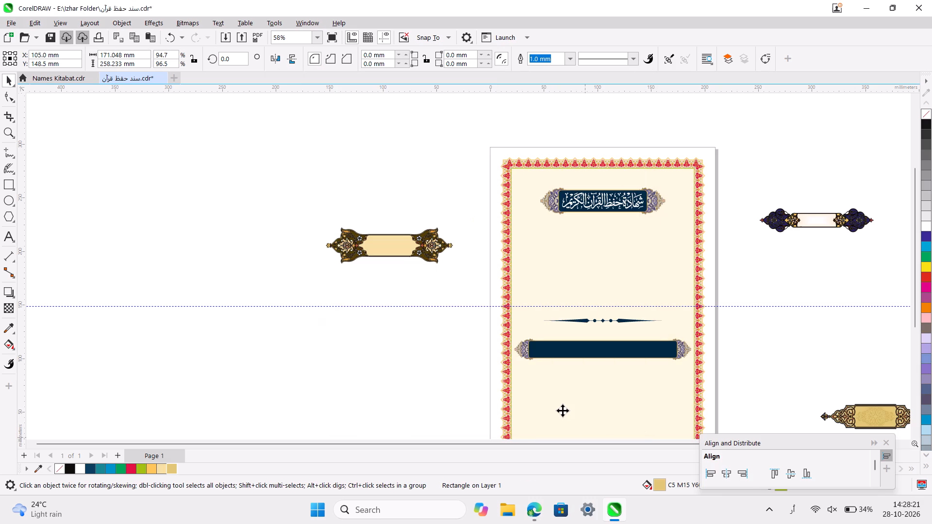
click(483, 277)
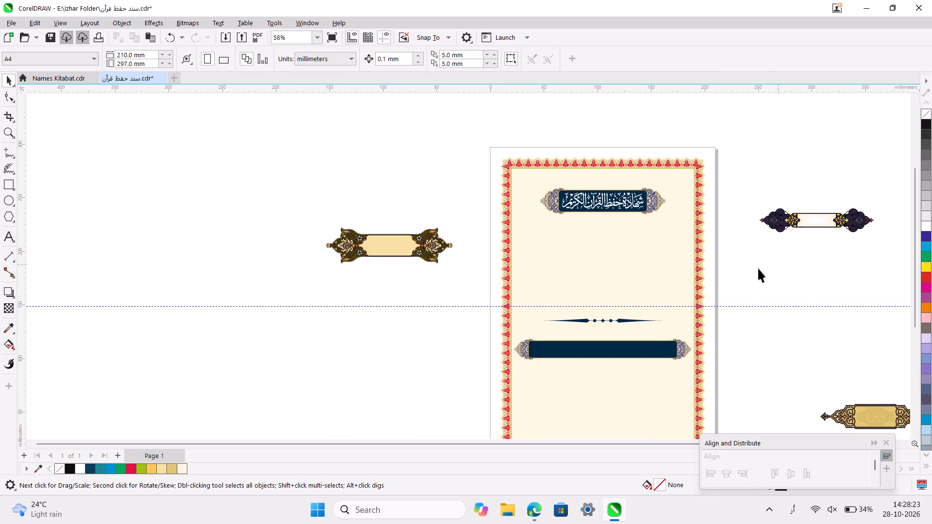
Examine the recoloured certificate, checking the upper banner title and the lower part against the new background.
click(756, 268)
ctrl+scroll(623, 232, up, 3)
scroll(623, 232, left, 1)
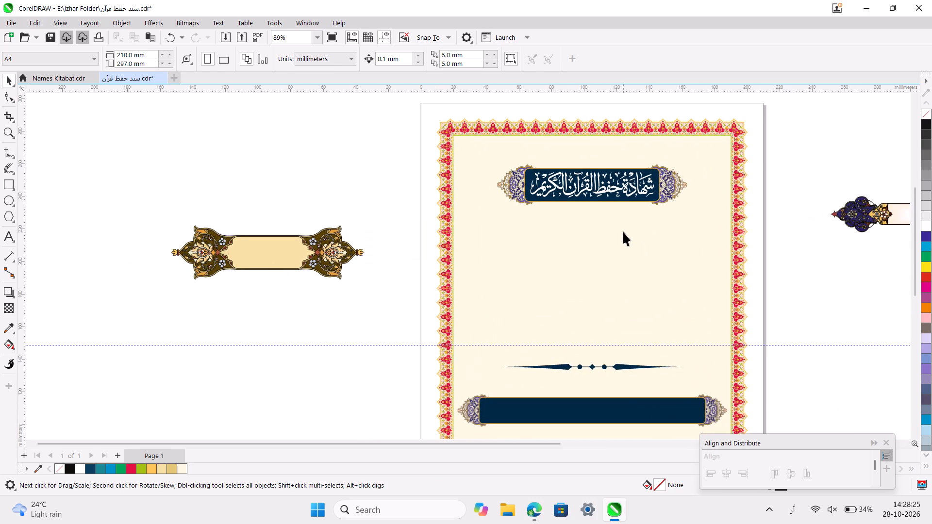
scroll(623, 232, left, 1)
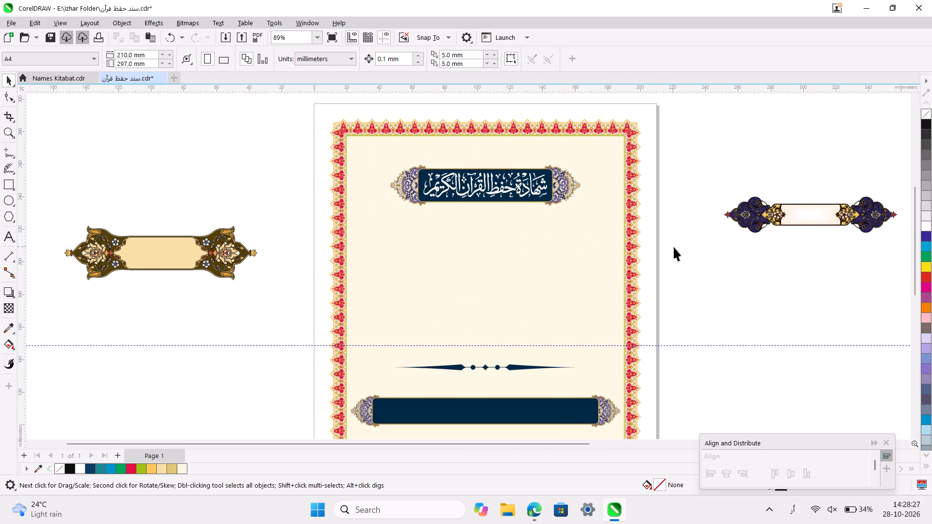
click(707, 266)
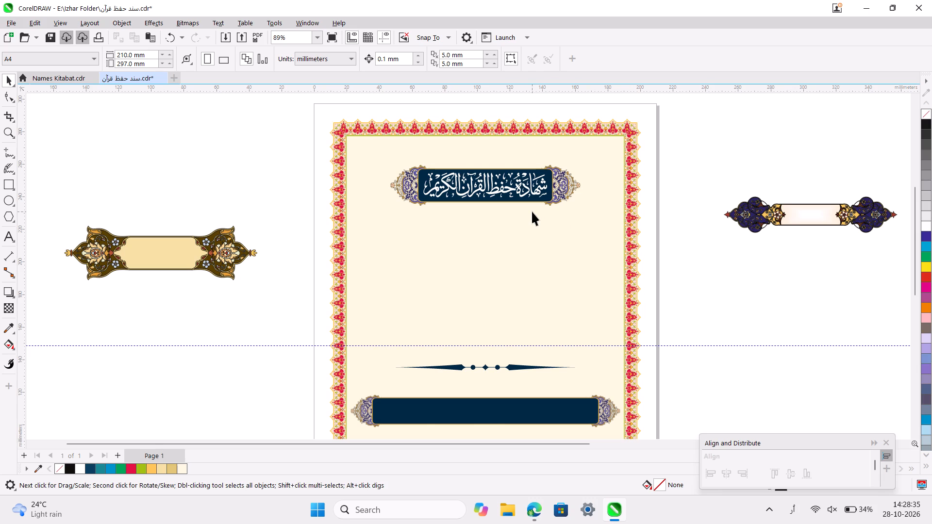
ctrl+scroll(532, 212, up, 3)
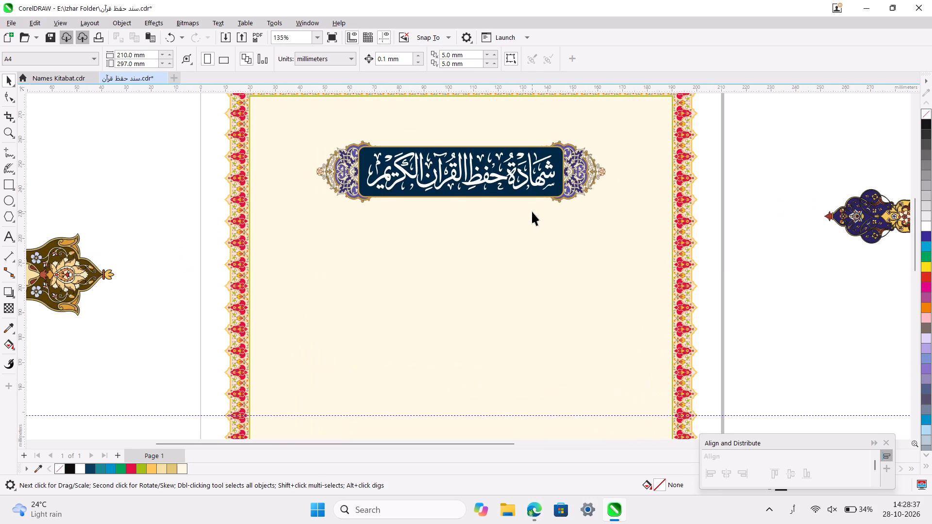
scroll(532, 212, up, 1)
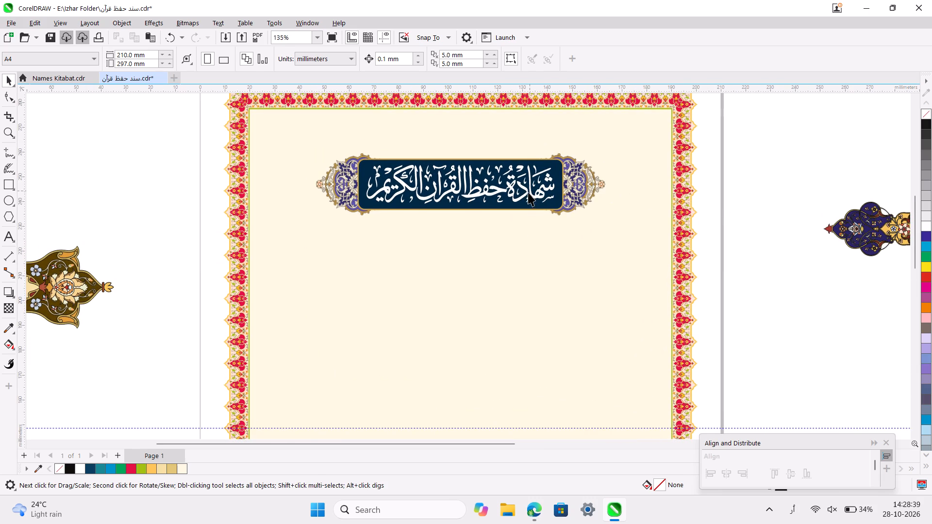
click(536, 198)
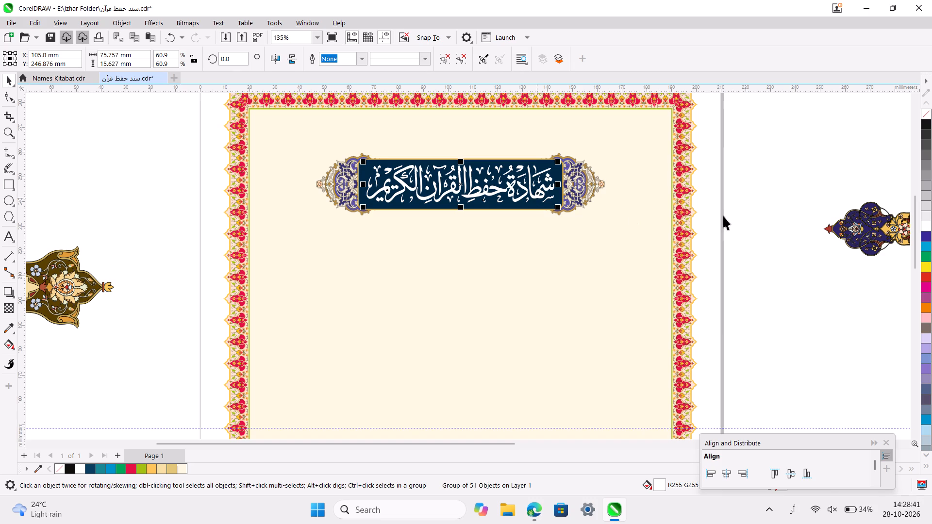
click(759, 211)
ctrl+scroll(759, 211, down, 4)
scroll(759, 211, down, 1)
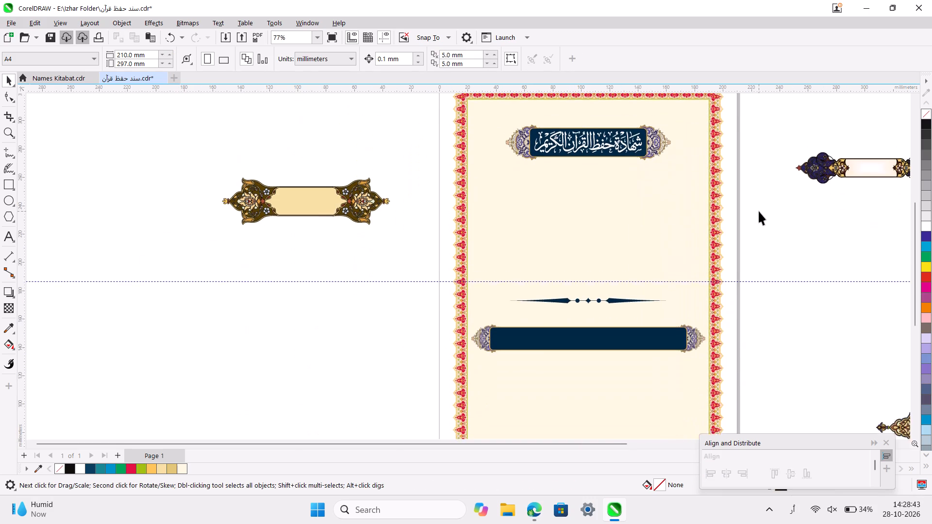
scroll(759, 211, down, 1)
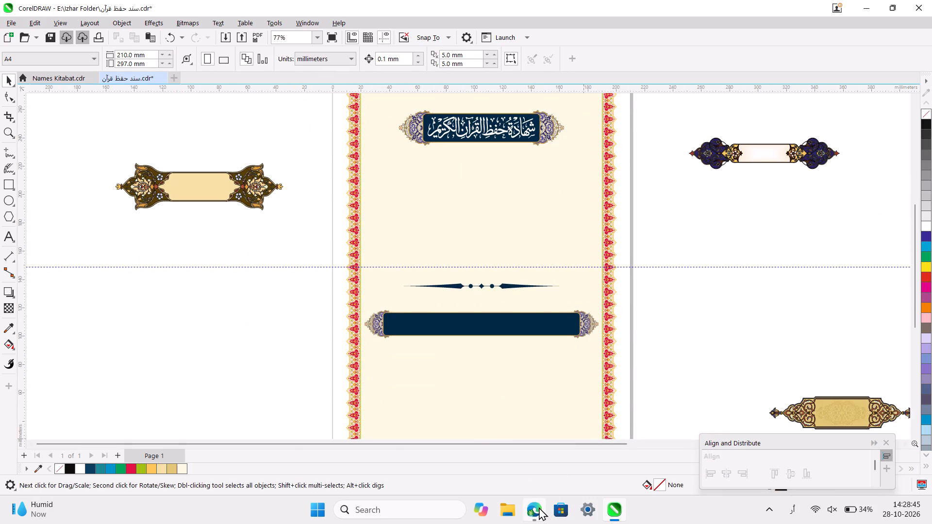
Switch to Microsoft Edge and open a new browser tab beside the Creaxe editor.
click(539, 507)
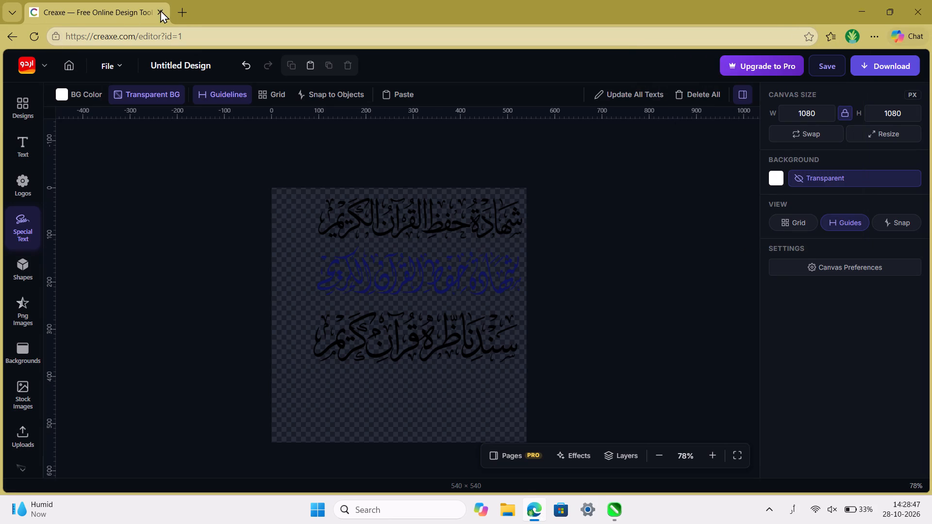
click(184, 11)
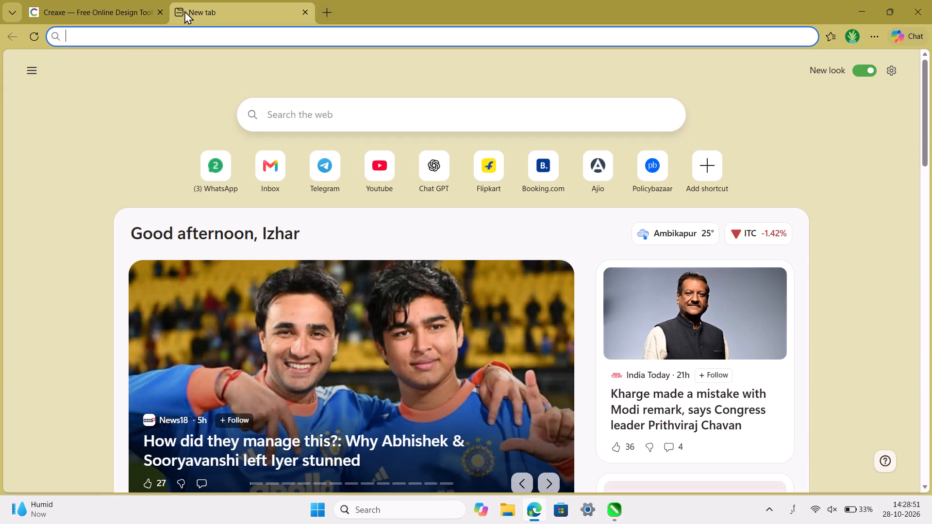
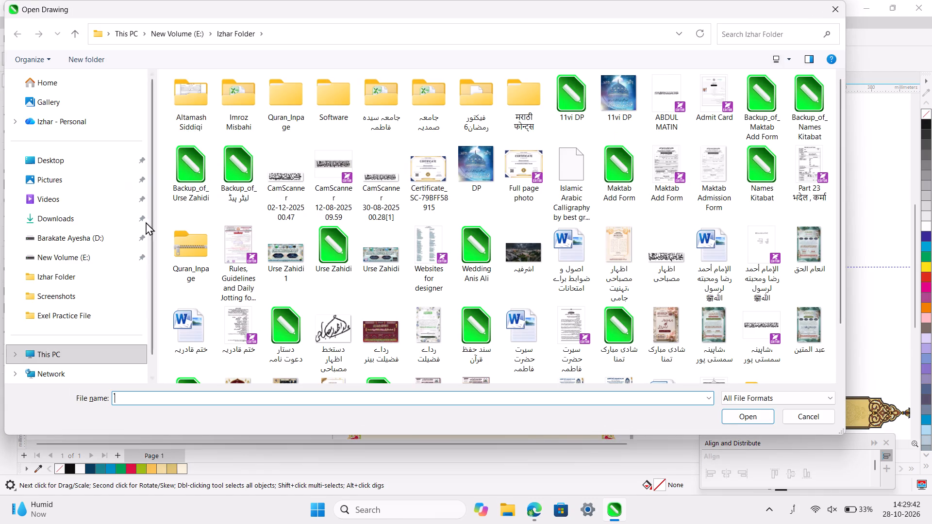
Look through the files in Izhar Folder on New Volume (E:) for a drawing to open.
click(112, 277)
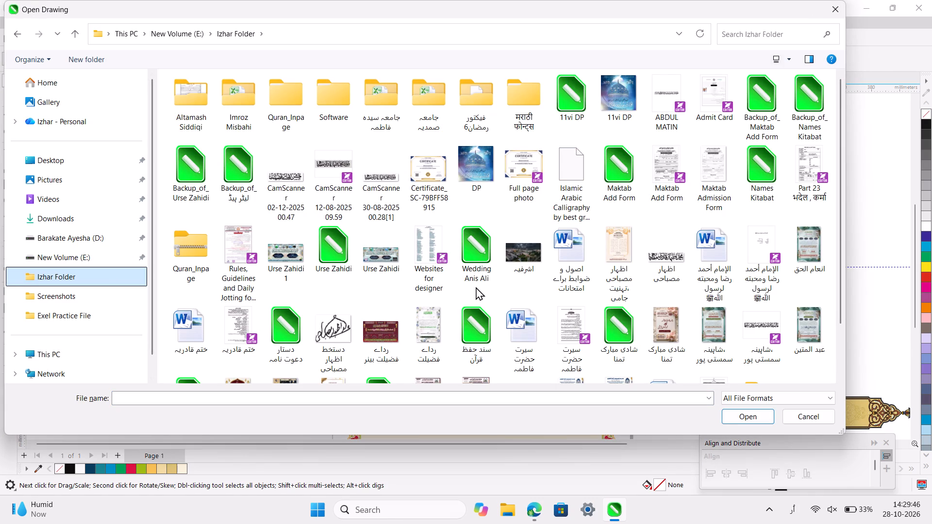
scroll(476, 287, down, 1)
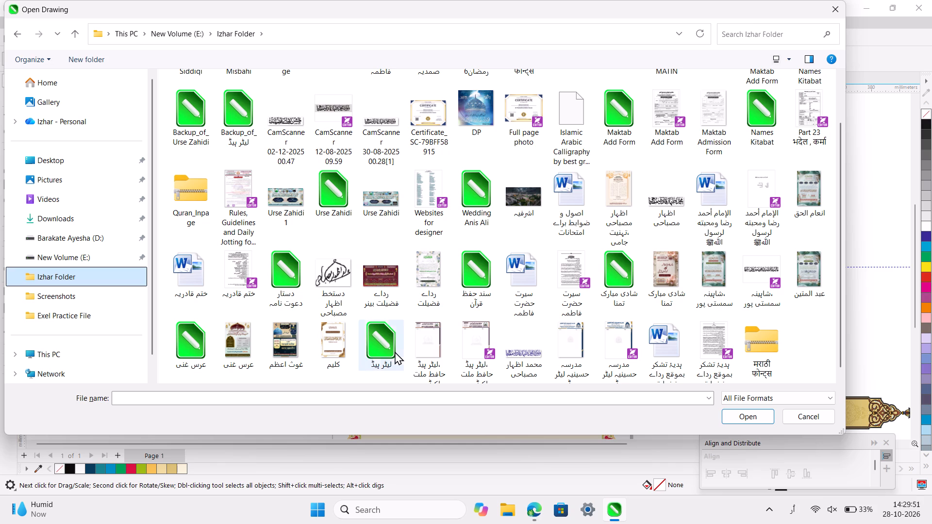
click(787, 60)
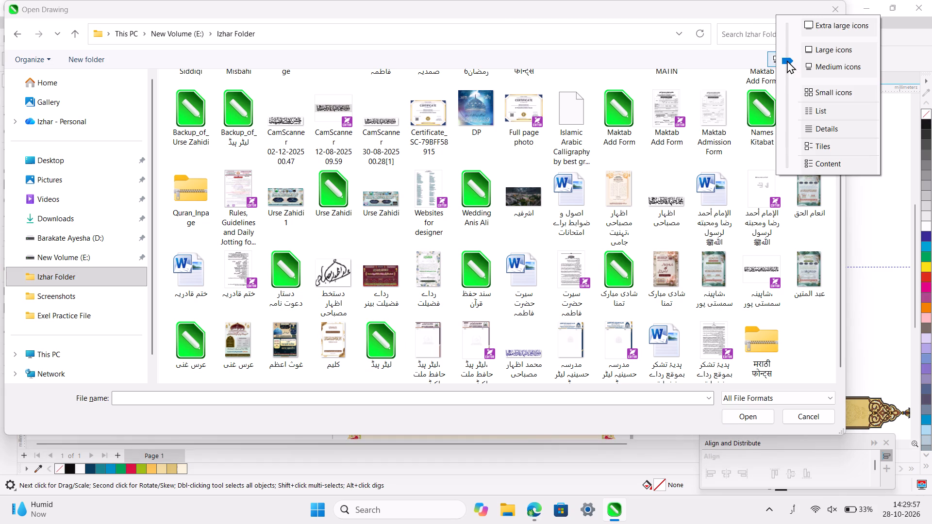
click(749, 62)
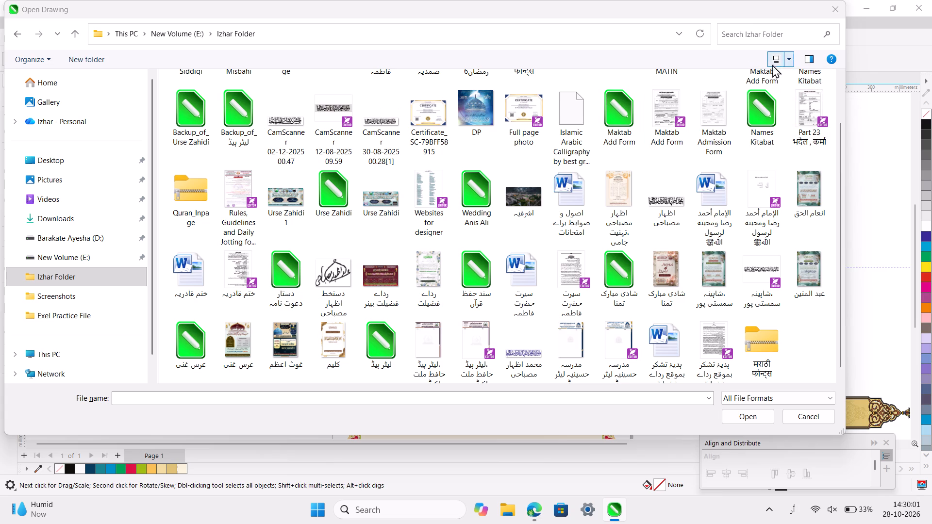
click(792, 59)
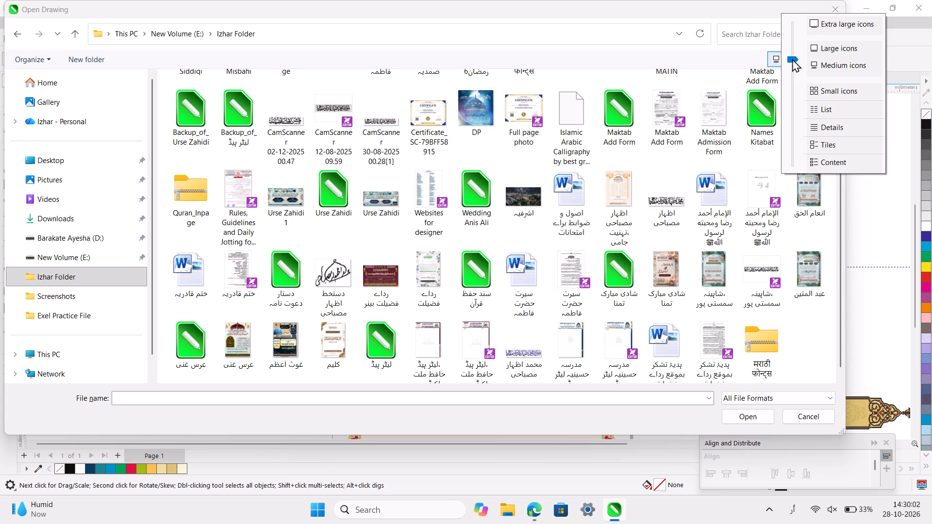
click(792, 59)
click(725, 83)
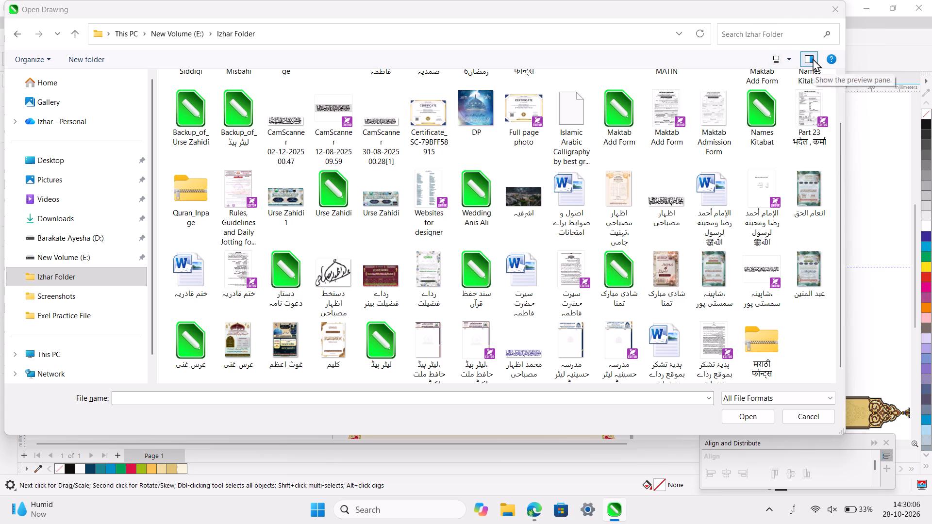
scroll(734, 235, up, 5)
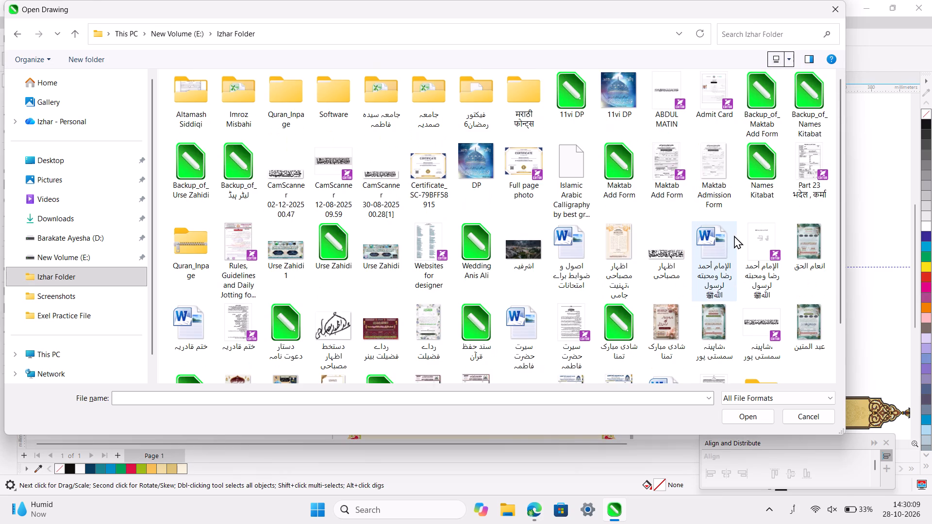
scroll(734, 235, up, 3)
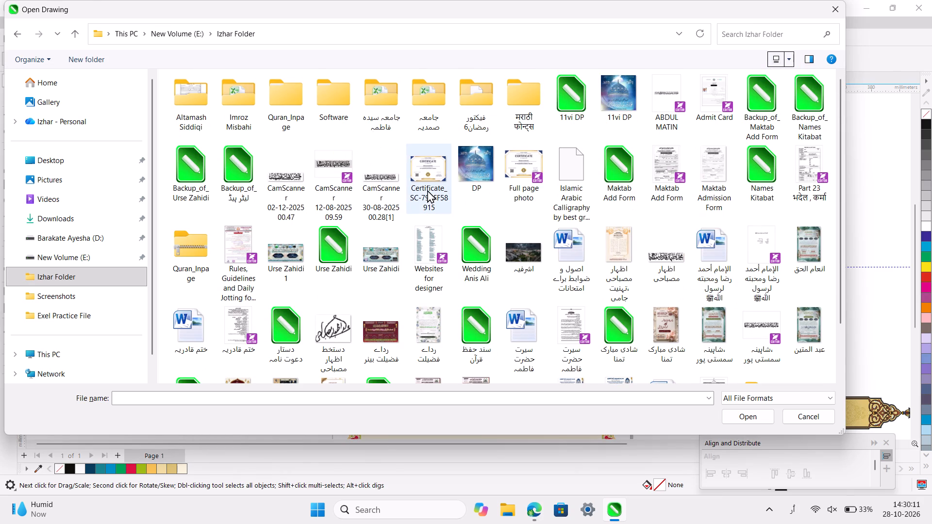
scroll(427, 190, down, 5)
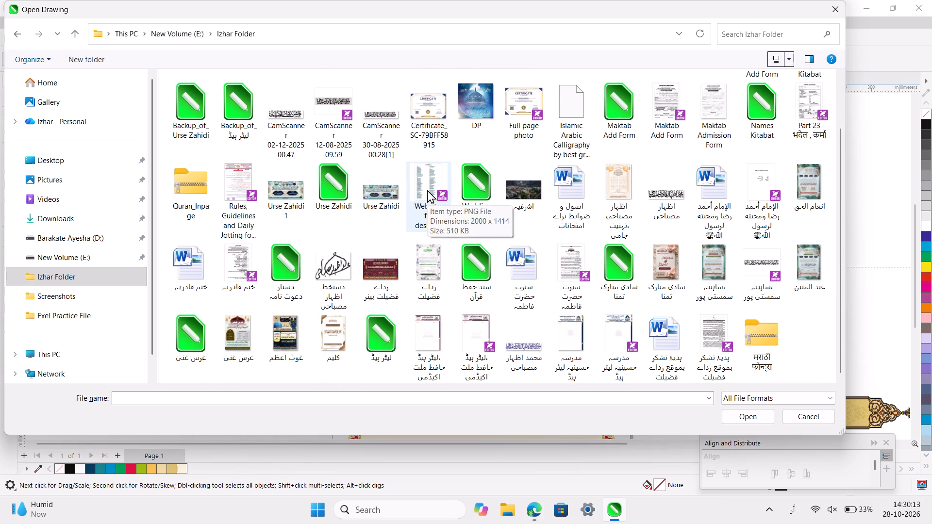
scroll(427, 190, up, 4)
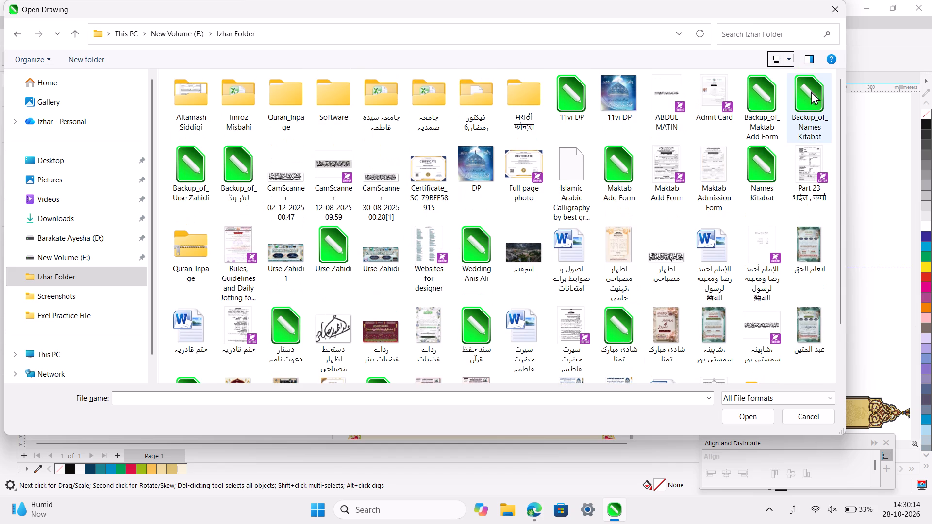
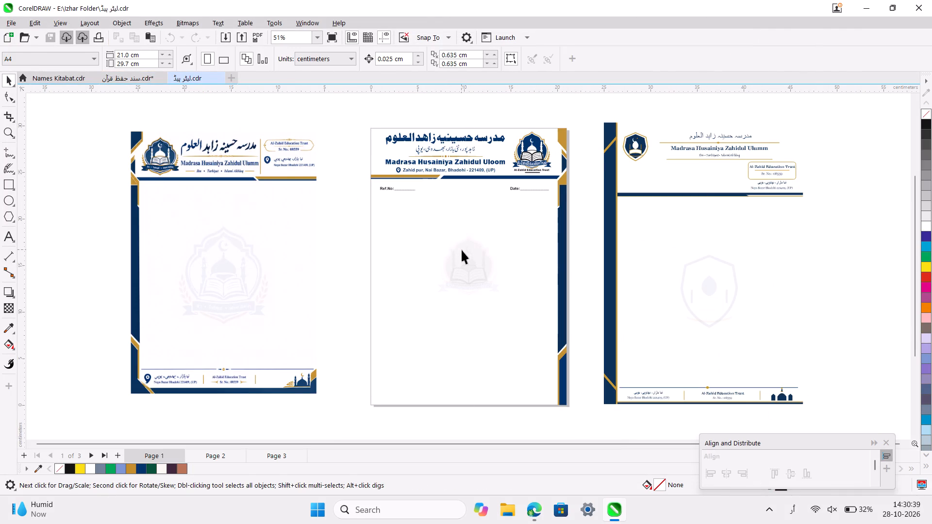
Copy the whole faded emblem watermark from the middle letterhead in لیٹر پیڈ.cdr and paste it into سند حفظ قرآن.cdr.
click(462, 250)
ctrl+scroll(462, 250, up, 2)
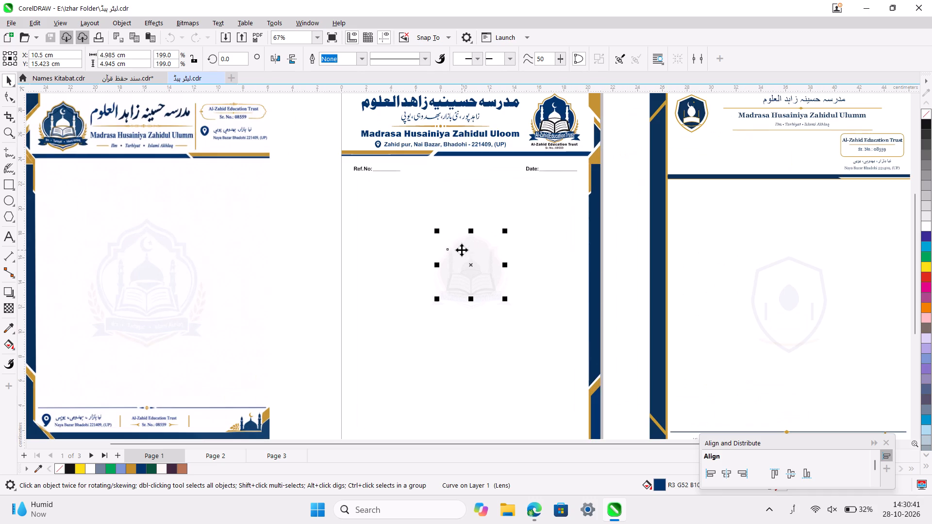
click(285, 205)
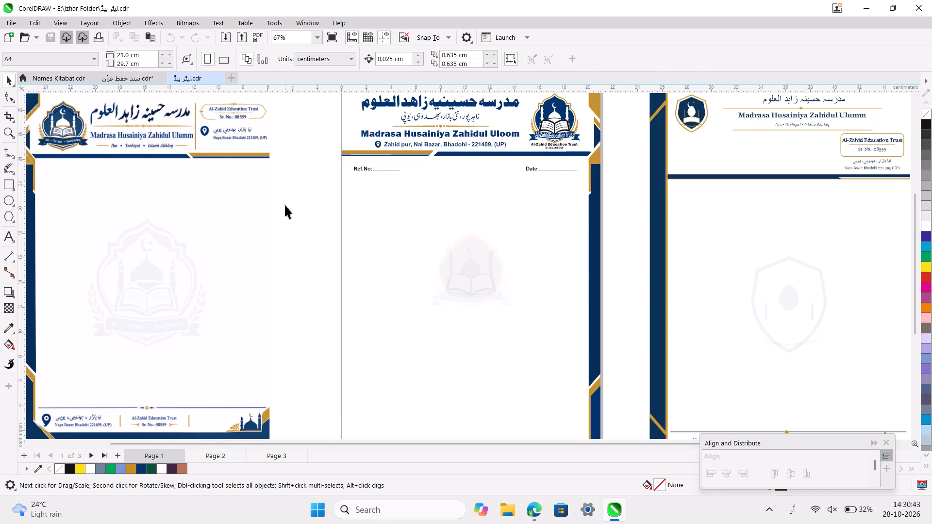
drag(322, 196, 551, 329)
ctrl+scroll(551, 329, down, 4)
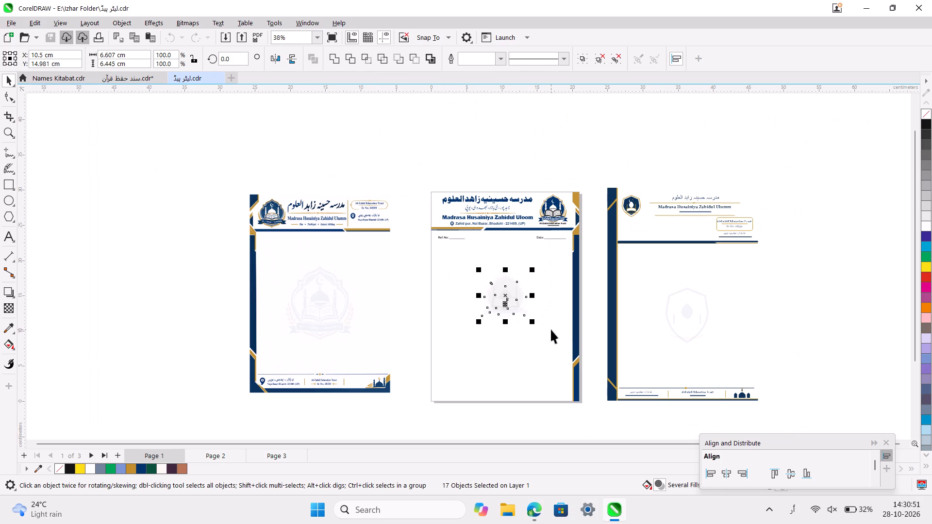
key(ctrl+c)
click(116, 82)
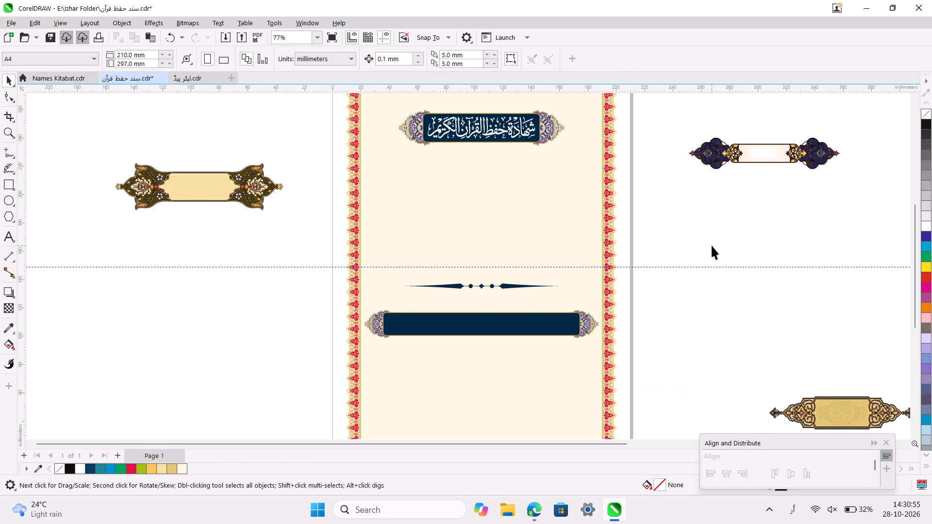
key(ctrl+v)
click(699, 217)
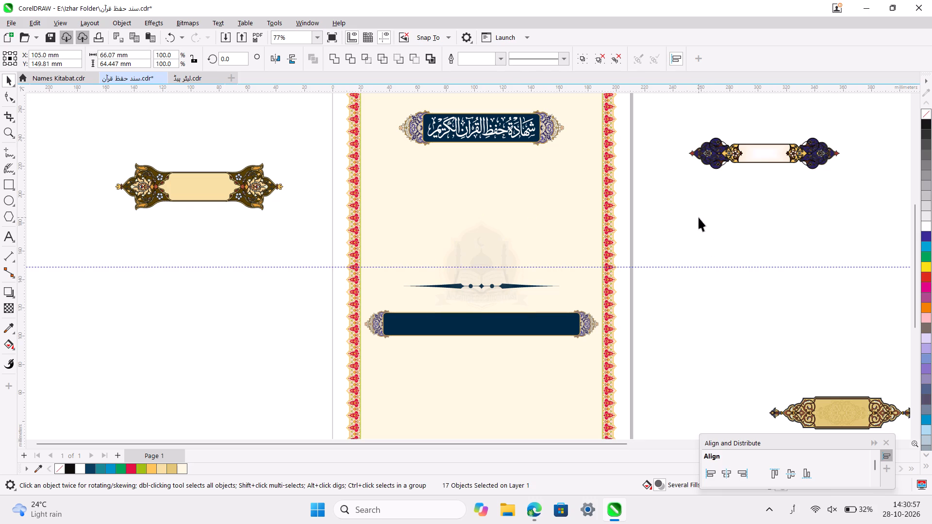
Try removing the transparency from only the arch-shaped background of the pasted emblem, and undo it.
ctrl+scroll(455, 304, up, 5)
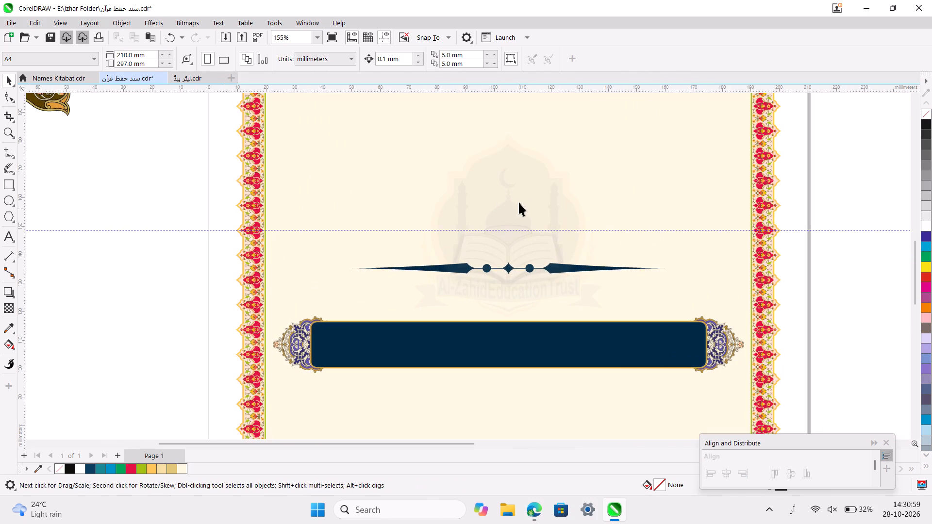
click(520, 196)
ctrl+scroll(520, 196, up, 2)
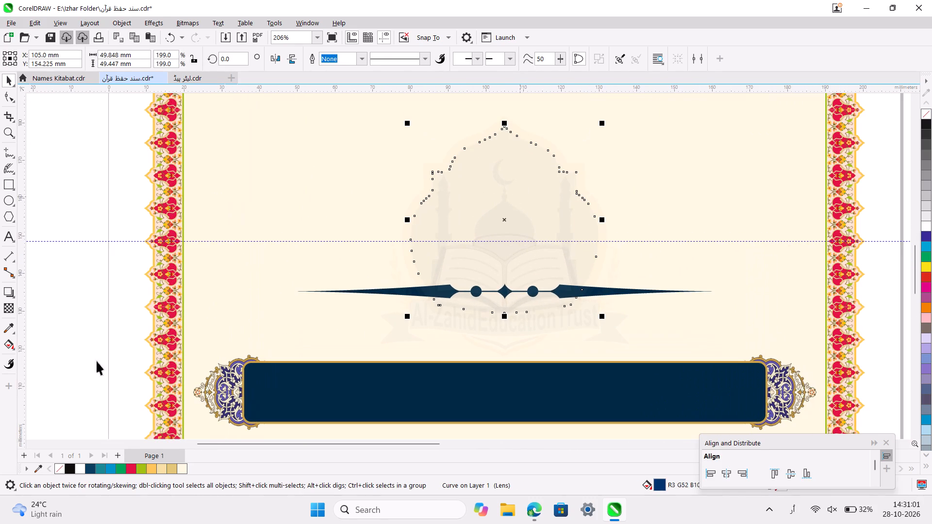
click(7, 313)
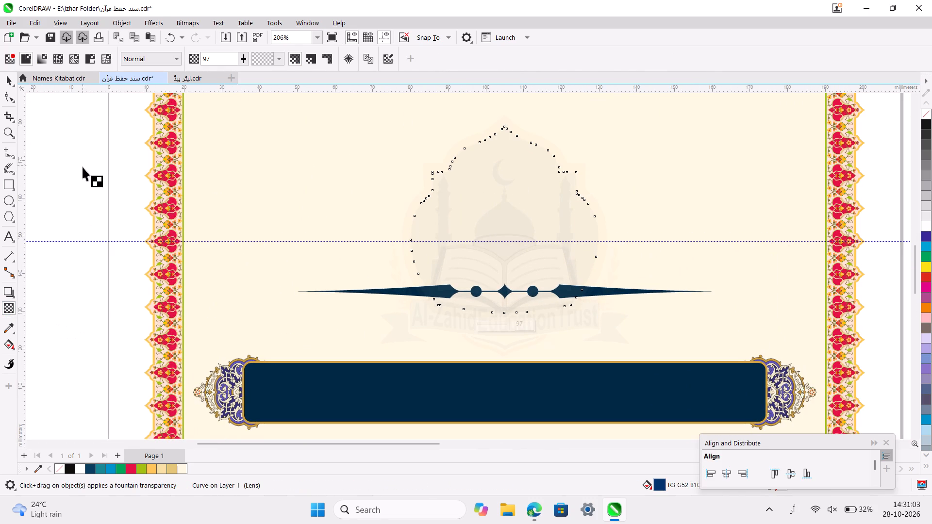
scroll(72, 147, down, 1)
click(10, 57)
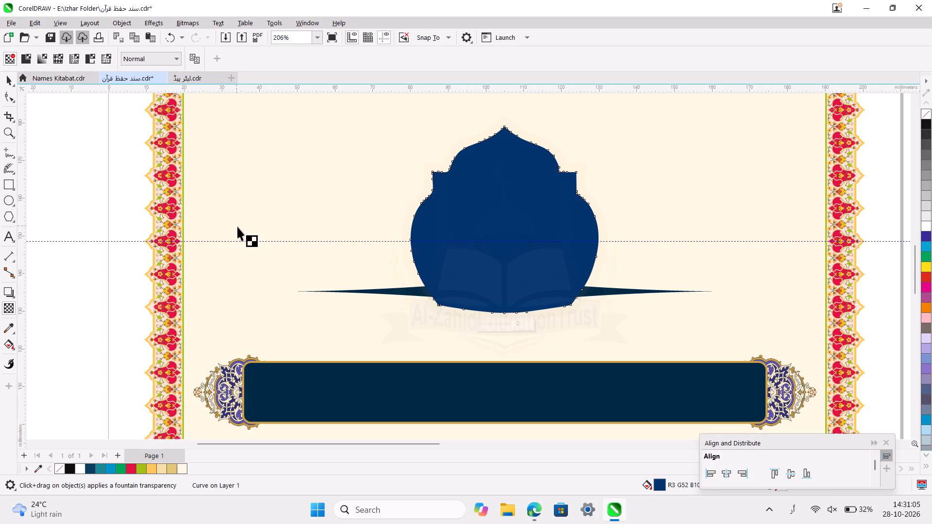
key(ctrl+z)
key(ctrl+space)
Select all parts of the pasted emblem on the certificate and remove their transparency.
ctrl+scroll(104, 176, down, 4)
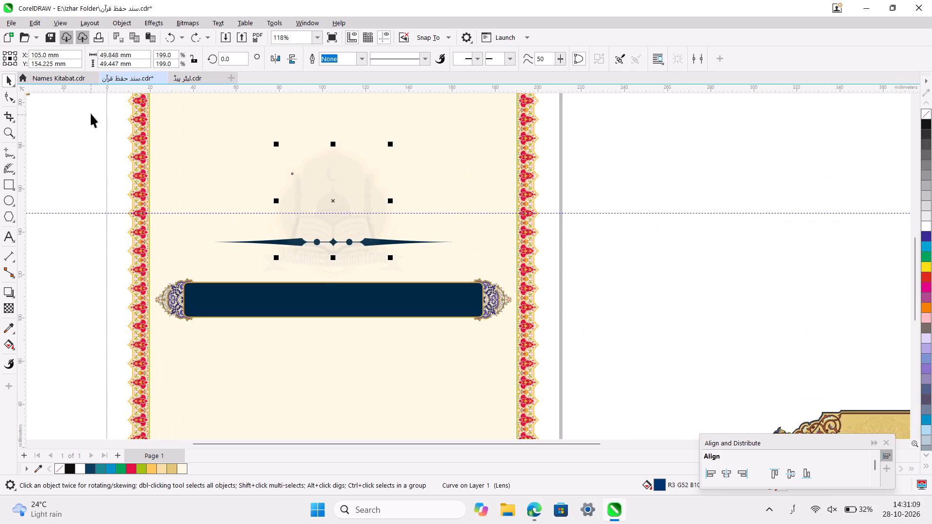
scroll(91, 114, up, 1)
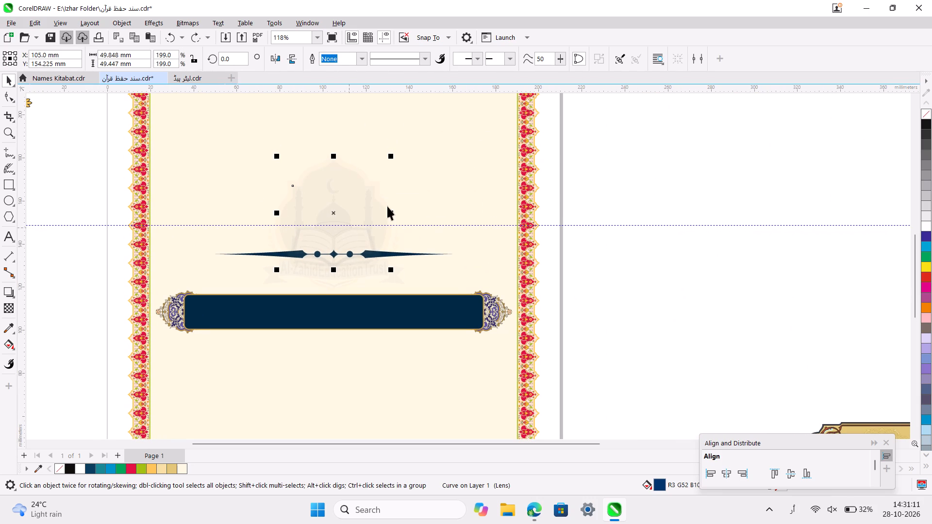
drag(608, 130, 244, 300)
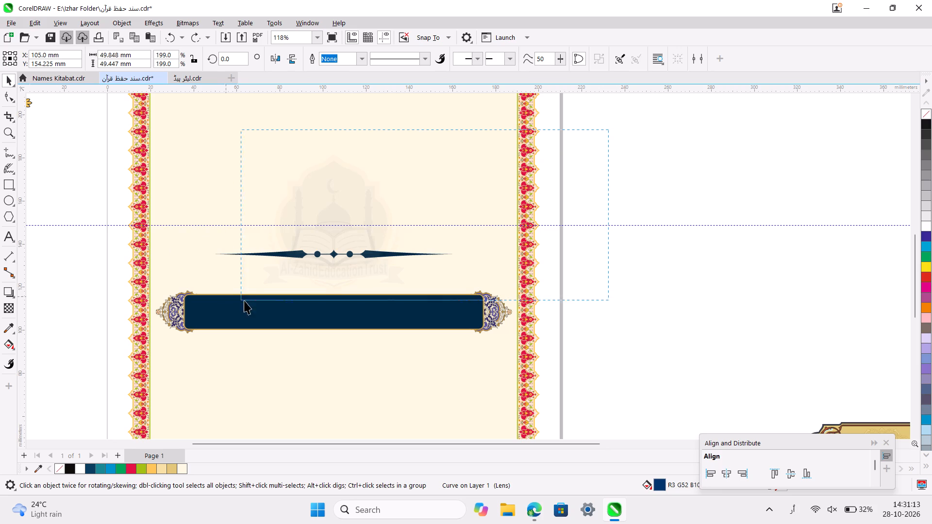
drag(244, 300, 252, 307)
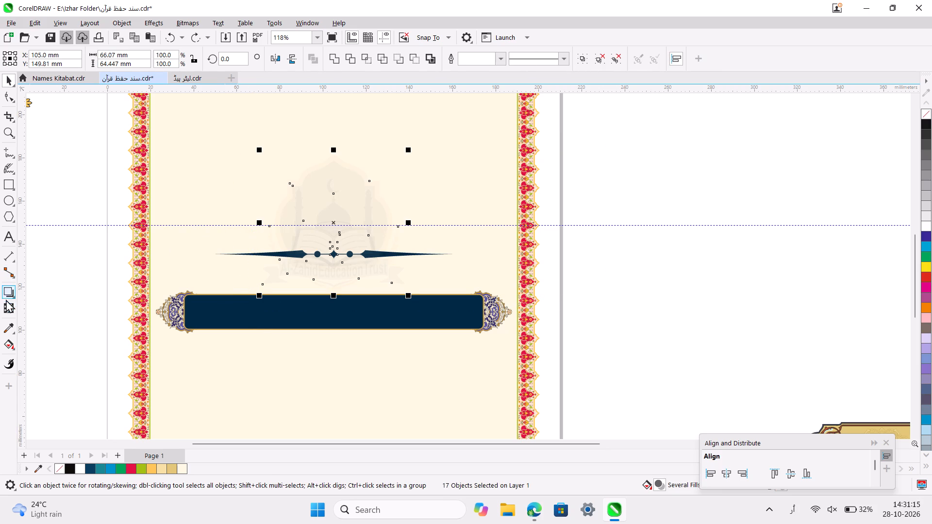
click(10, 311)
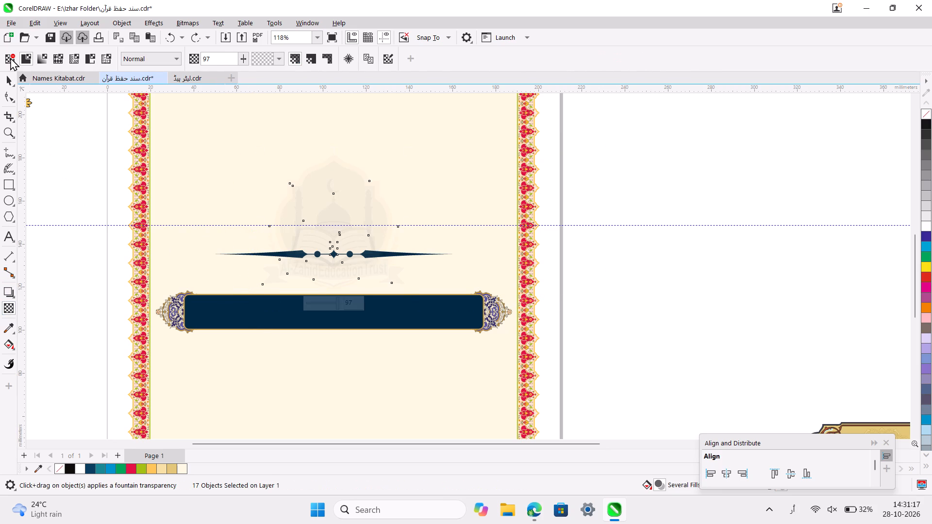
click(10, 57)
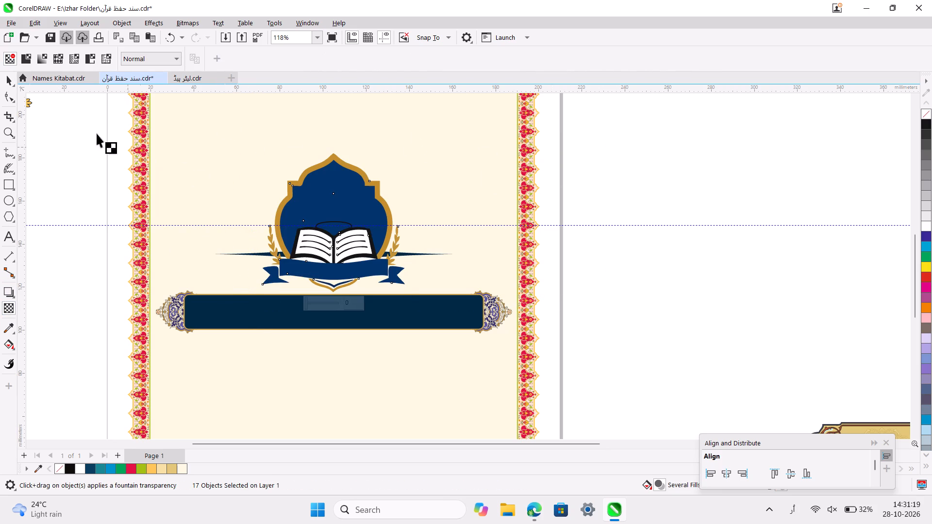
click(14, 79)
scroll(14, 79, right, 2)
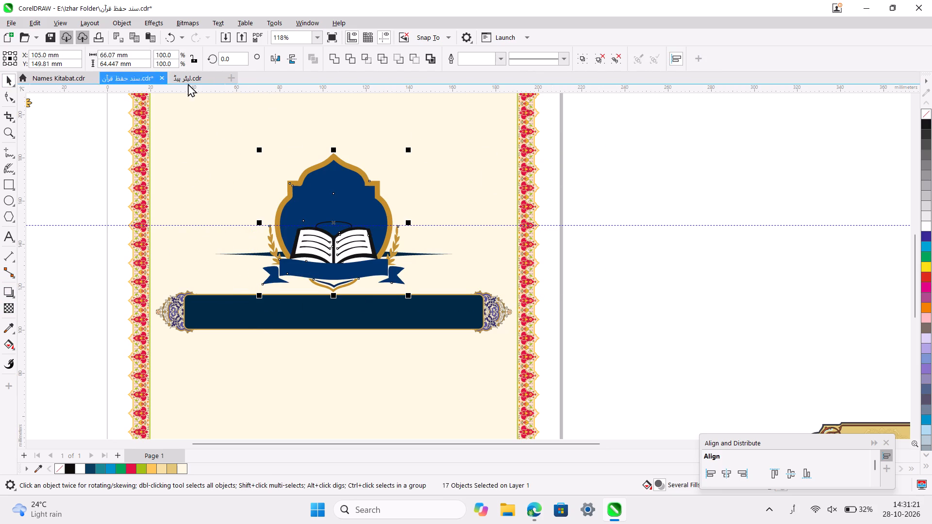
scroll(188, 83, right, 2)
click(505, 164)
click(645, 186)
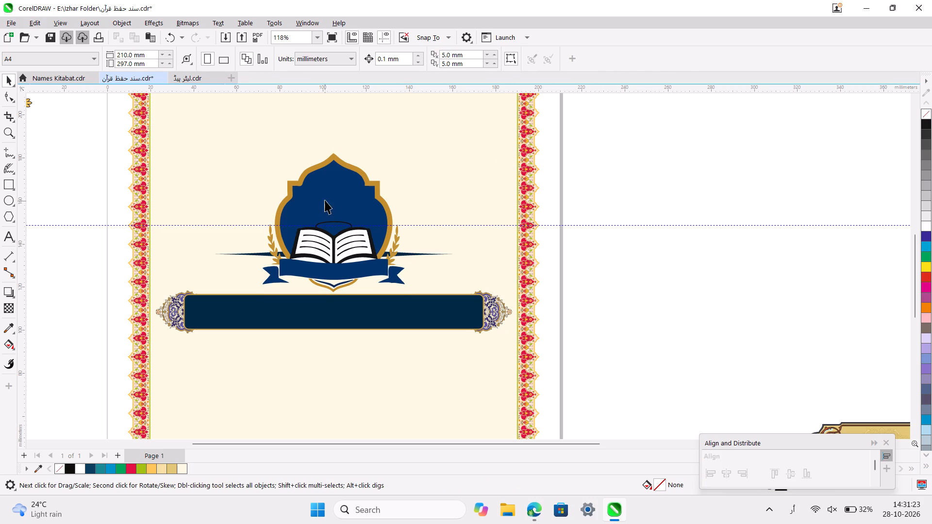
Fill the emblem's mosque dome with crescent, and the base band beneath the dome, with white.
ctrl+scroll(340, 228, up, 3)
scroll(340, 228, right, 2)
click(466, 202)
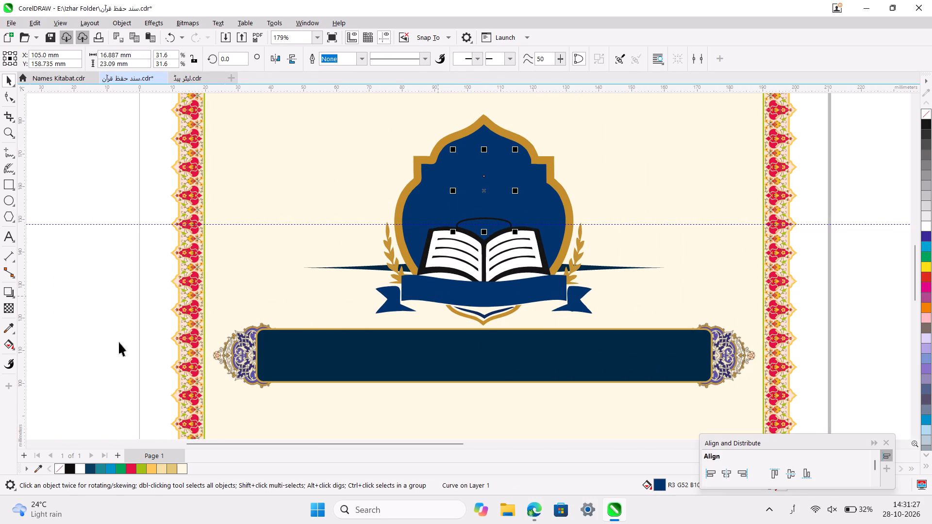
click(83, 468)
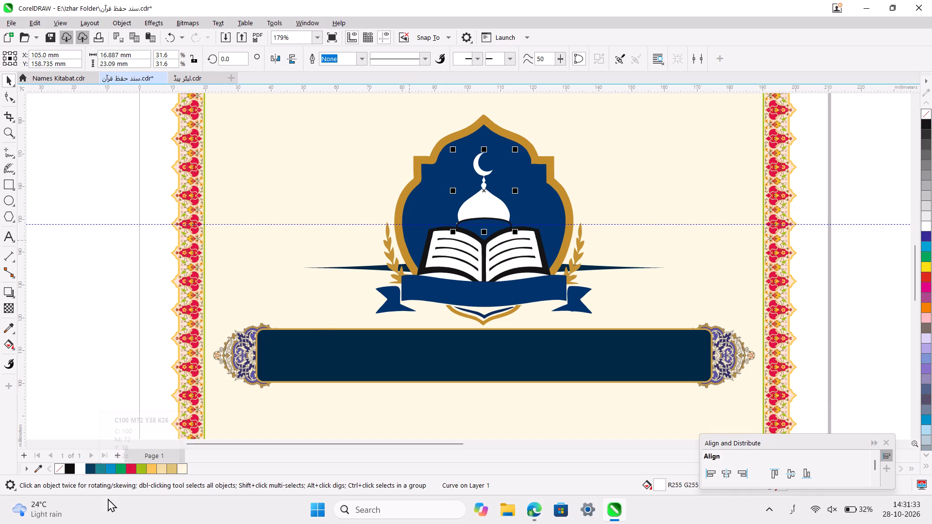
click(116, 342)
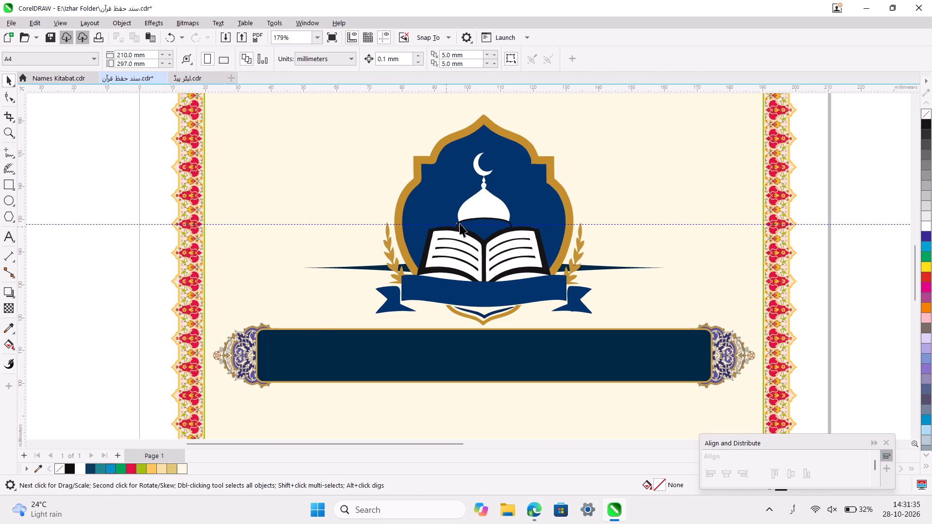
click(488, 231)
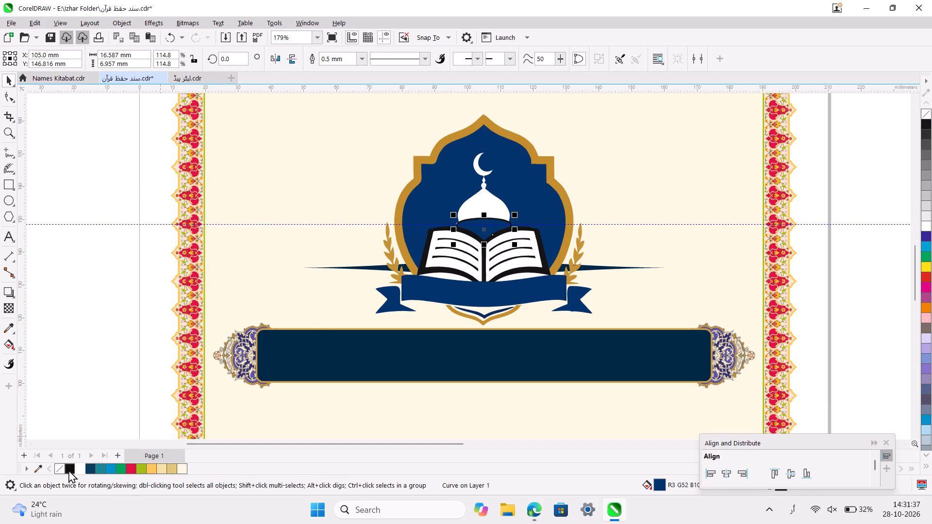
click(79, 469)
click(83, 293)
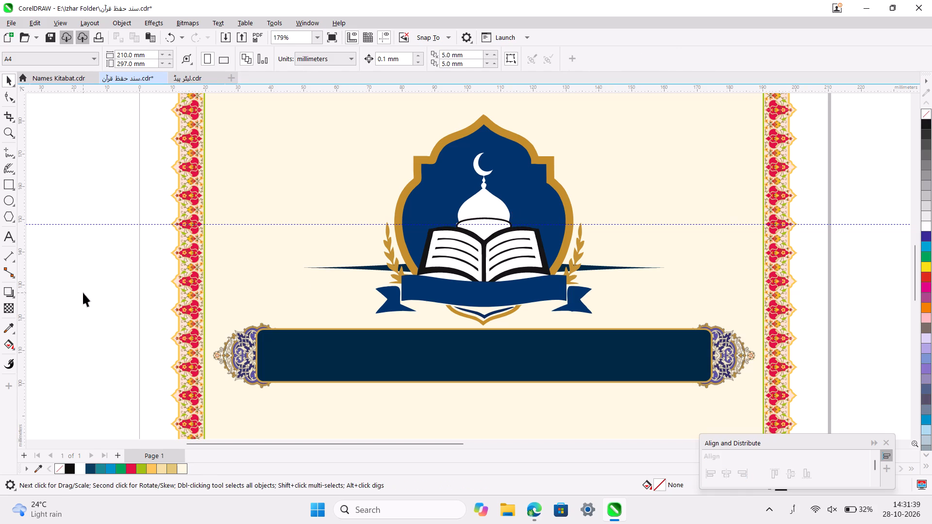
Trim the emblem's blue arch background using the Al-Zahid Education Trust ribbon text.
ctrl+scroll(392, 259, up, 2)
click(411, 167)
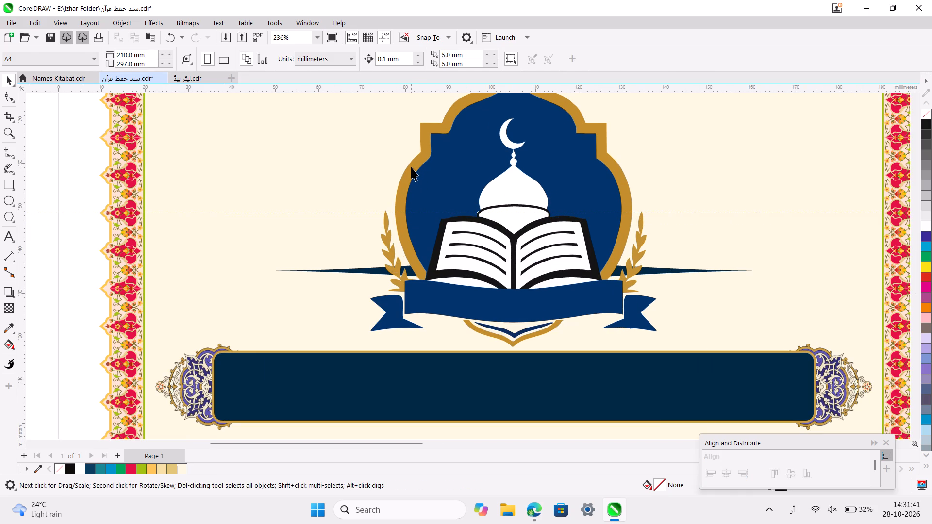
click(607, 304)
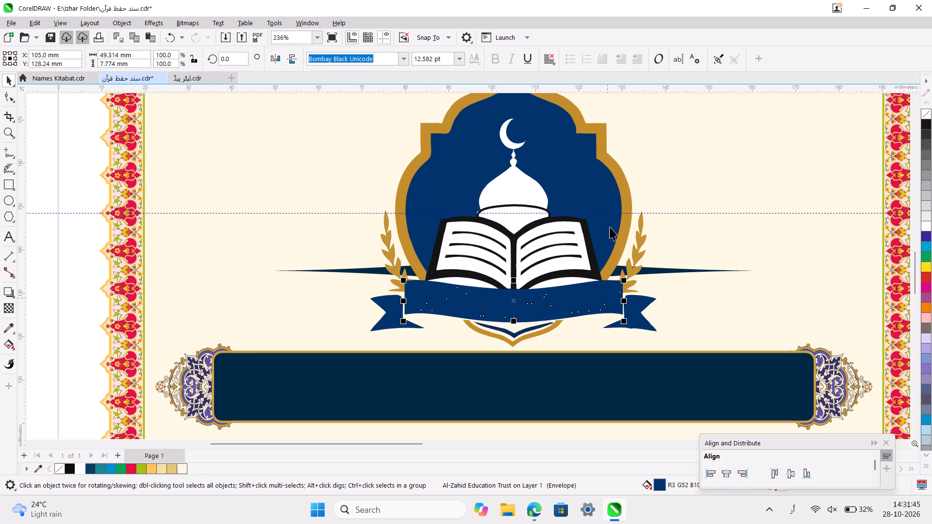
shift+click(608, 253)
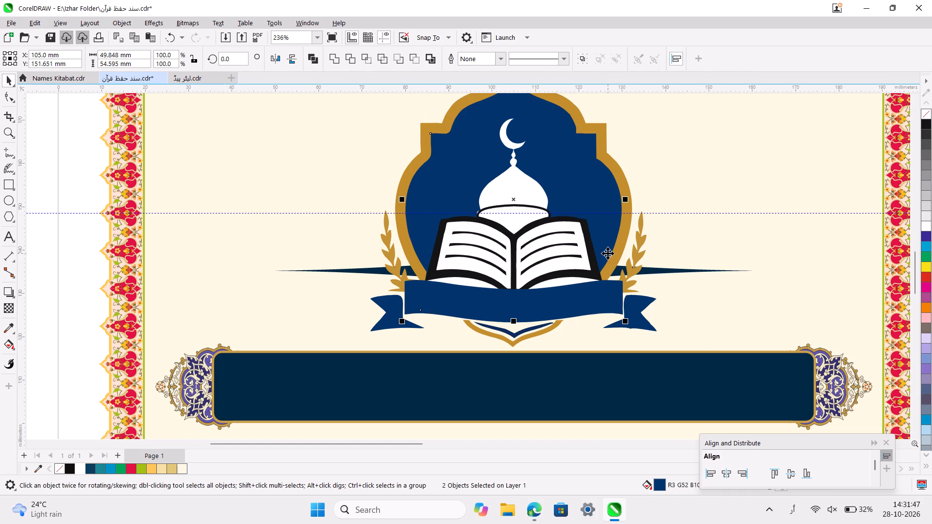
click(351, 60)
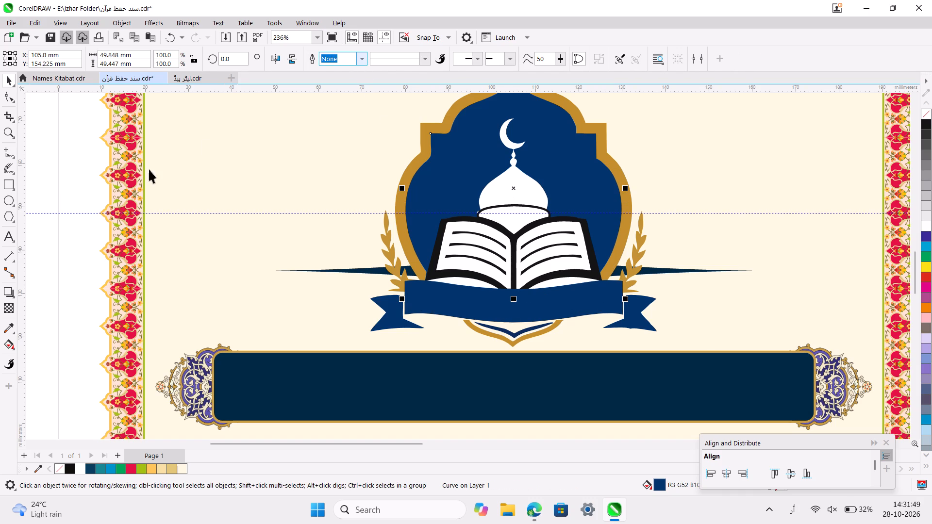
click(50, 171)
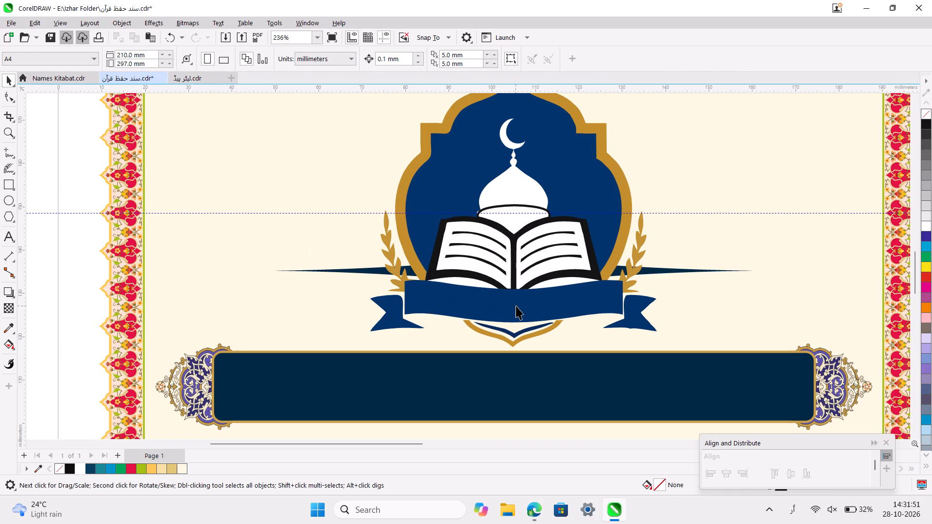
click(516, 306)
shift+click(607, 242)
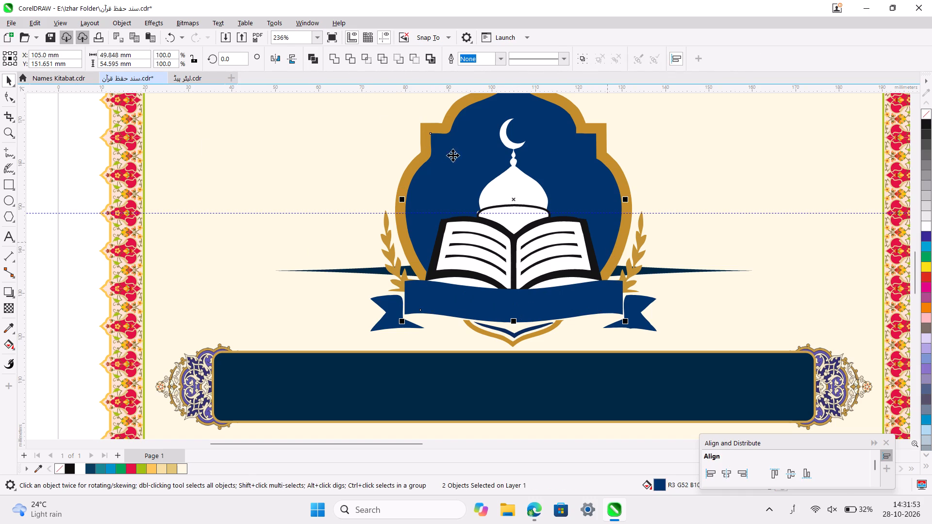
click(347, 60)
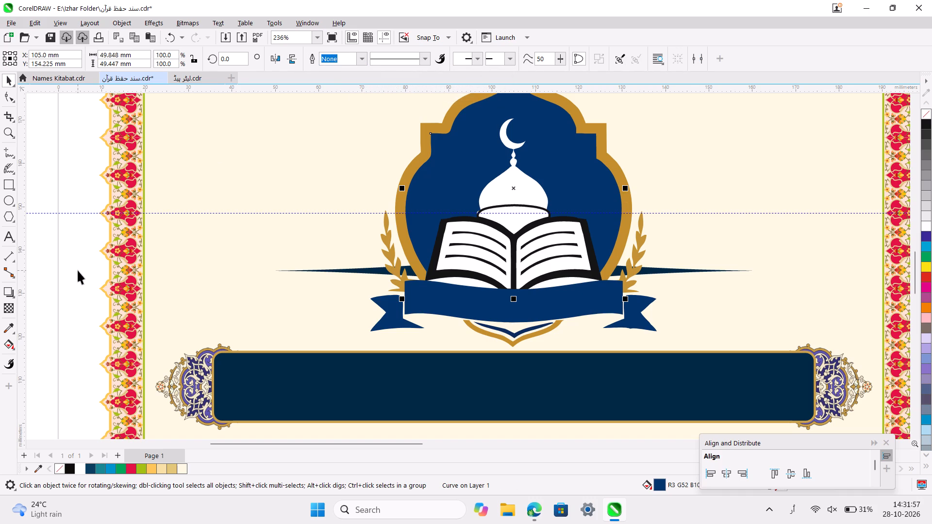
click(78, 270)
Trim the emblem's gold laurel branches using the Al-Zahid Education Trust ribbon text.
click(553, 298)
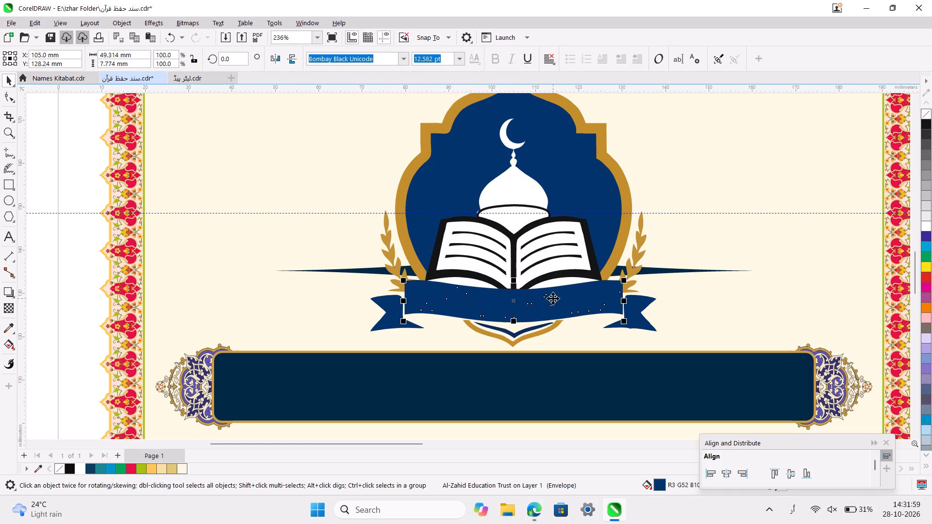
shift+click(633, 263)
click(353, 59)
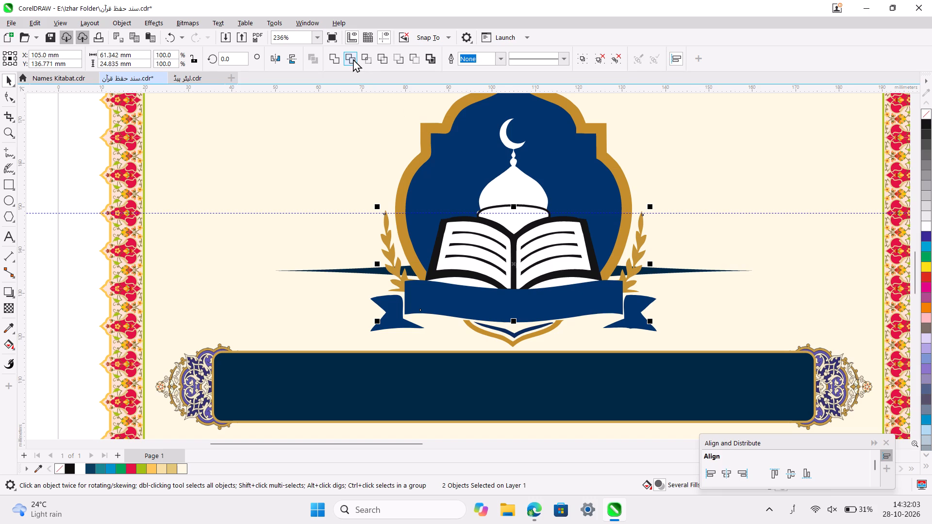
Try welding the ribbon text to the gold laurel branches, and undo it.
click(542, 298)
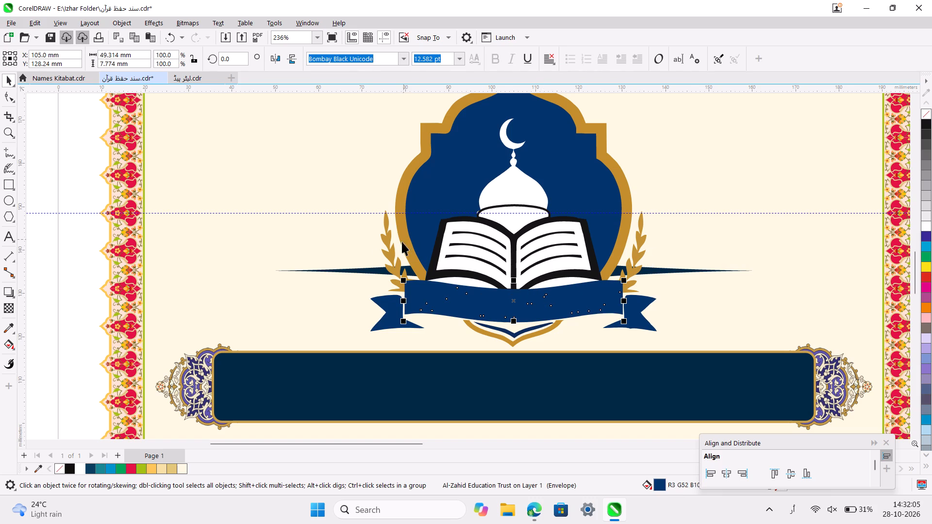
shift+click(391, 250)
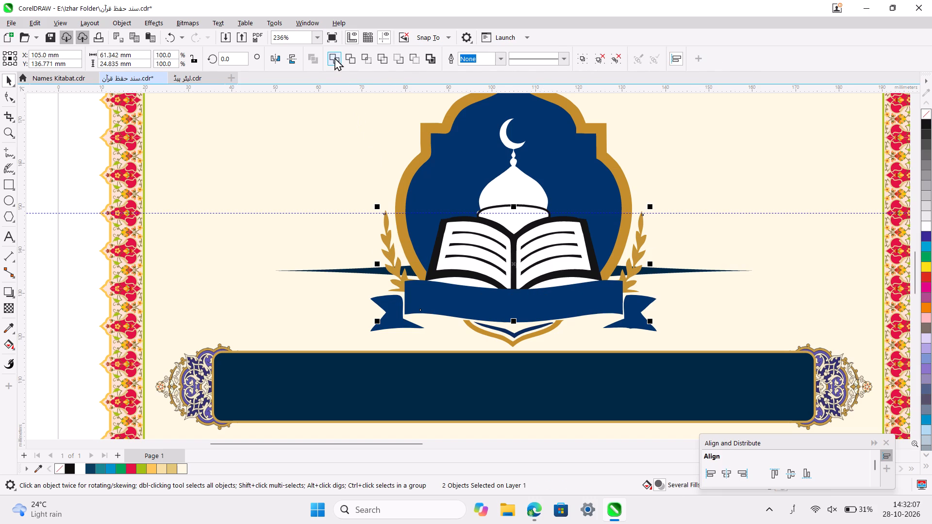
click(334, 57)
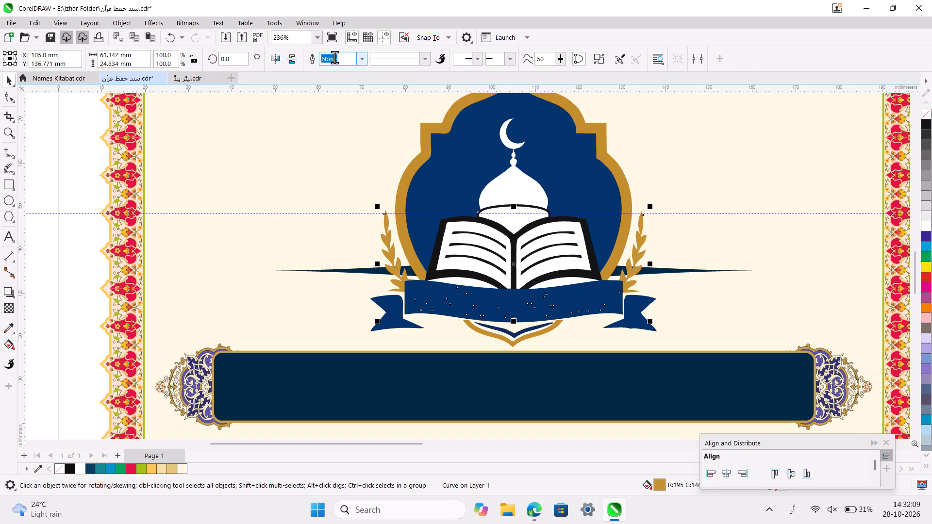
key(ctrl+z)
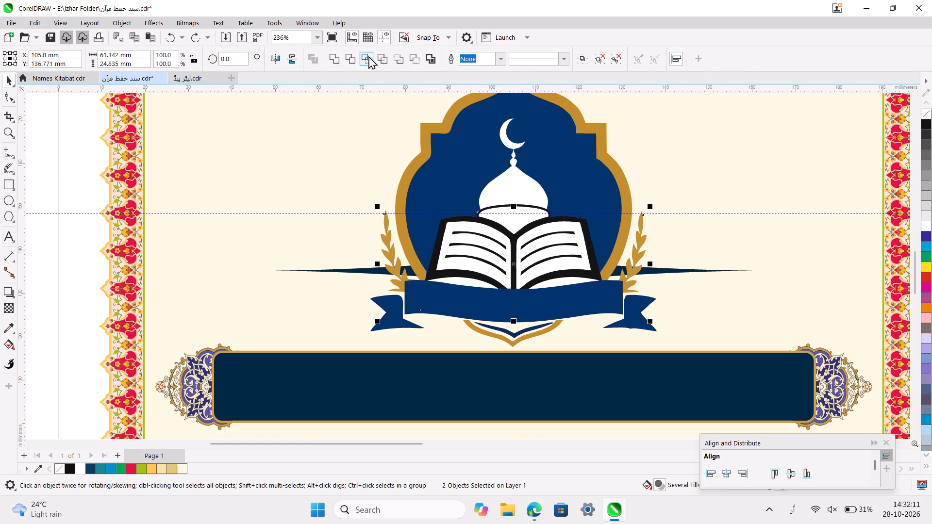
Trim the gold laurel branches again with the ribbon text and clear the selection.
click(352, 59)
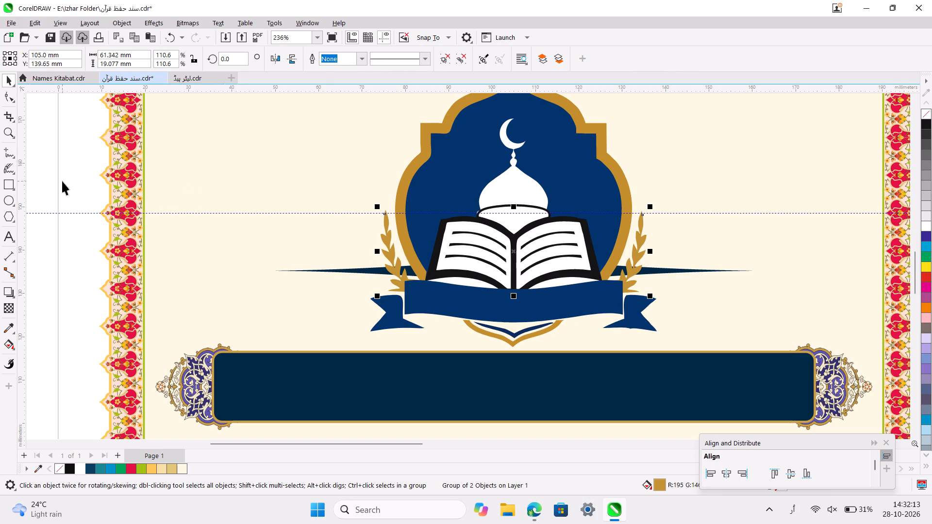
click(62, 181)
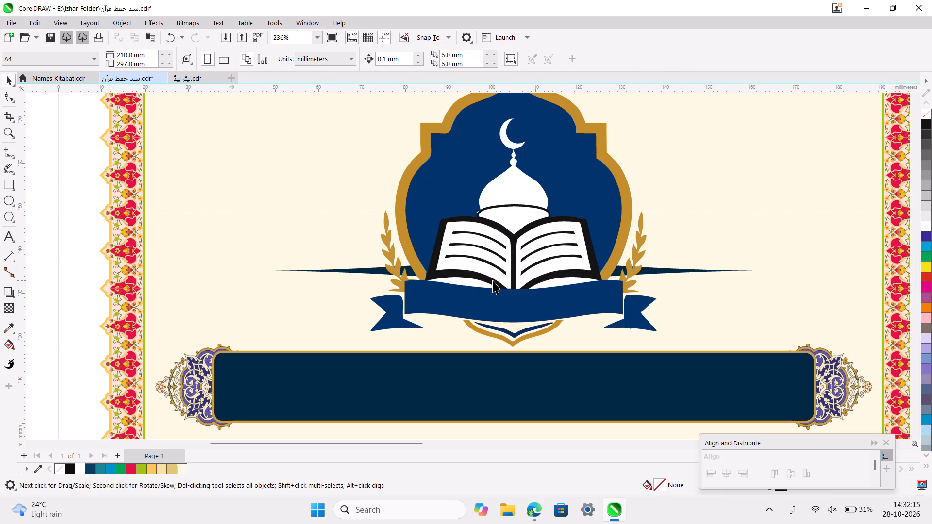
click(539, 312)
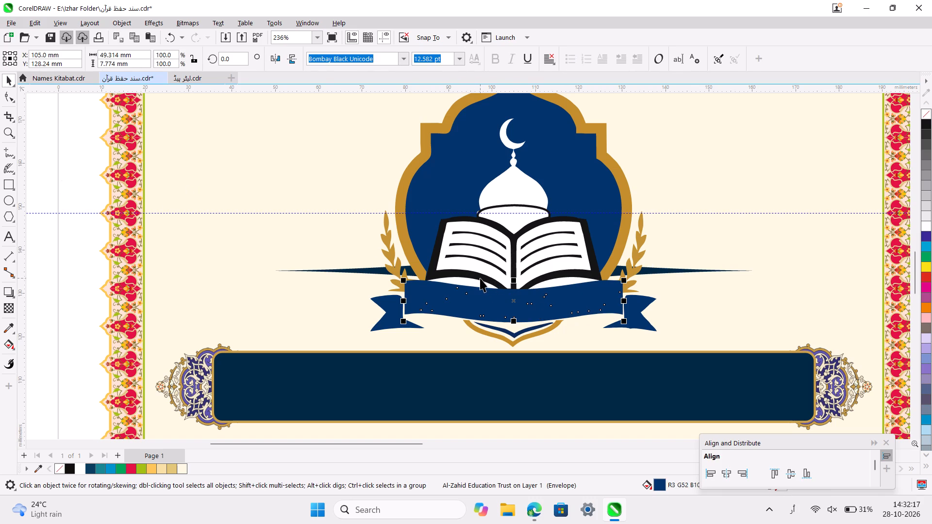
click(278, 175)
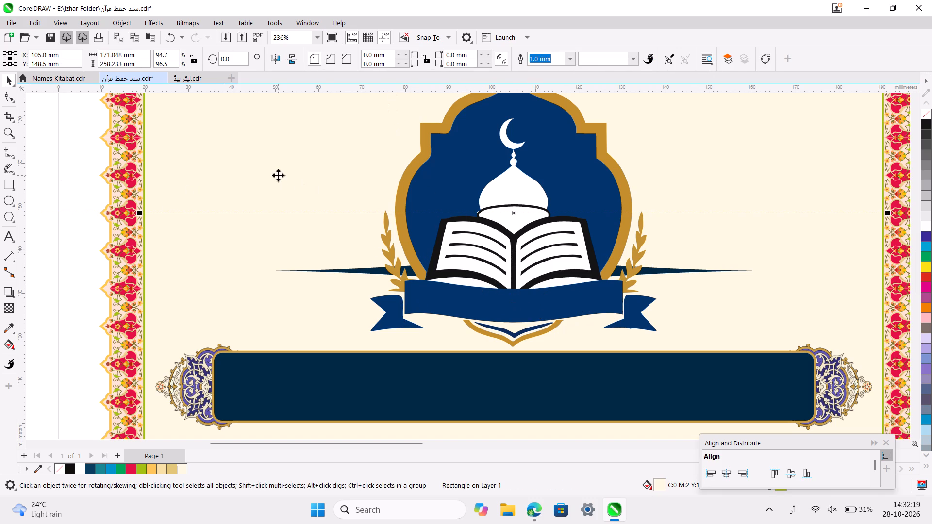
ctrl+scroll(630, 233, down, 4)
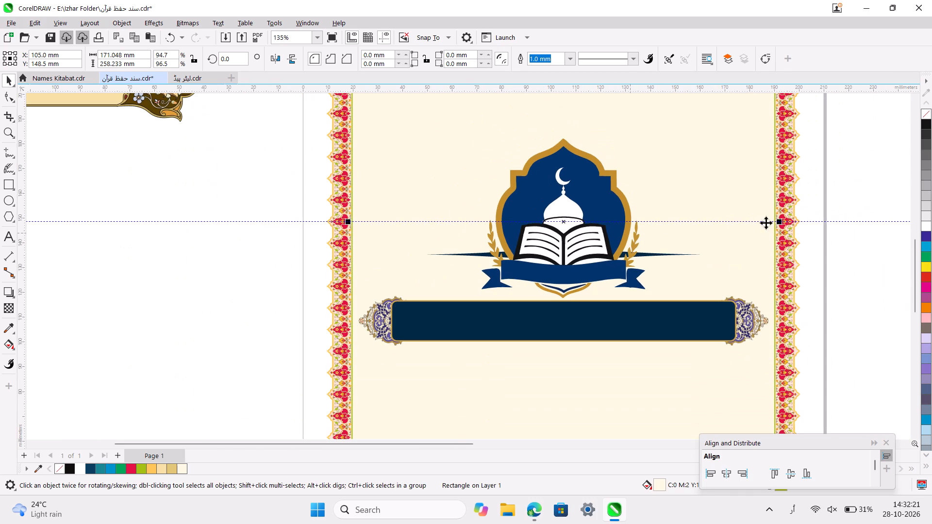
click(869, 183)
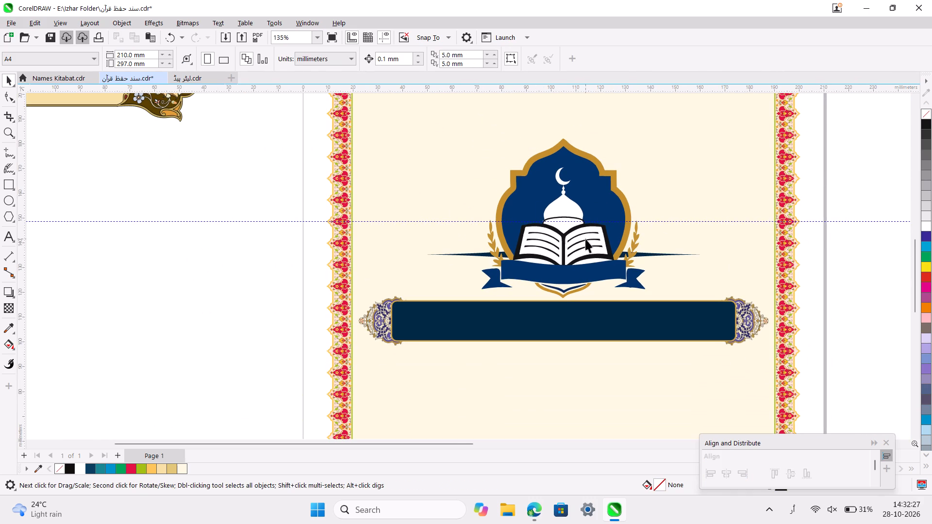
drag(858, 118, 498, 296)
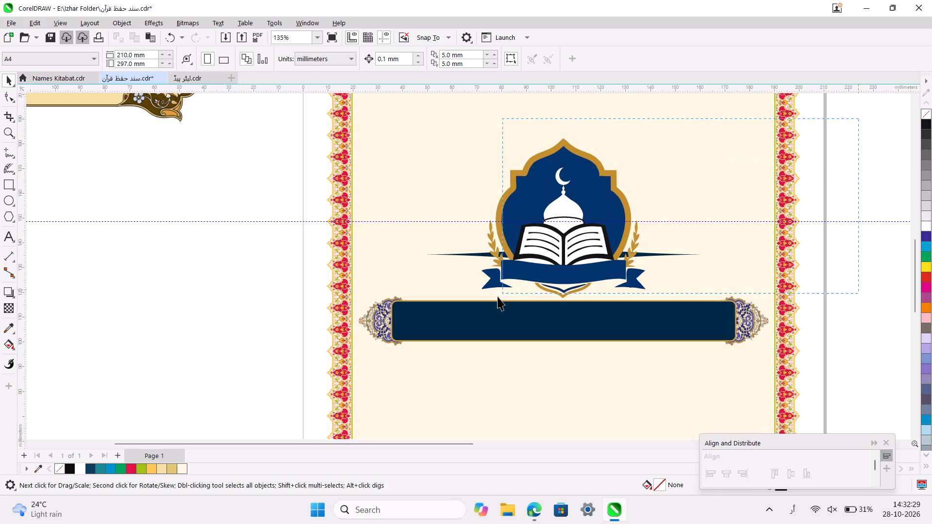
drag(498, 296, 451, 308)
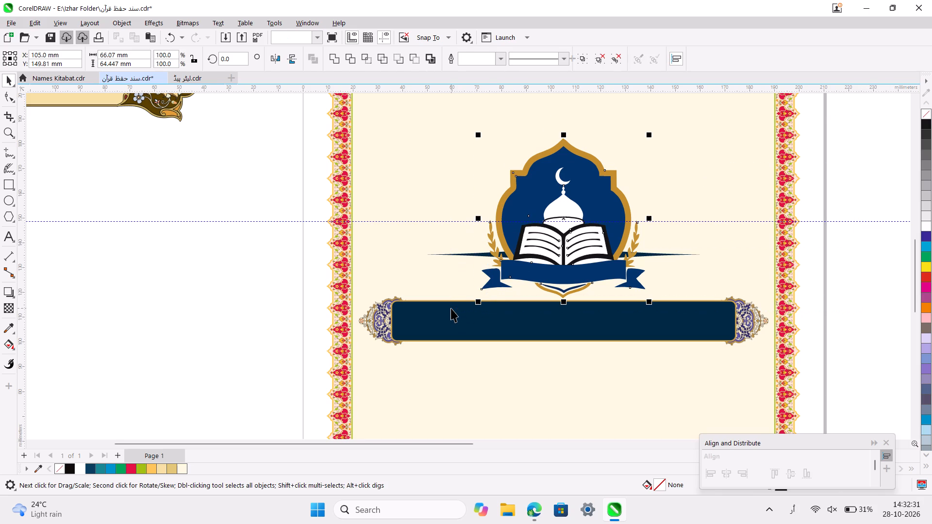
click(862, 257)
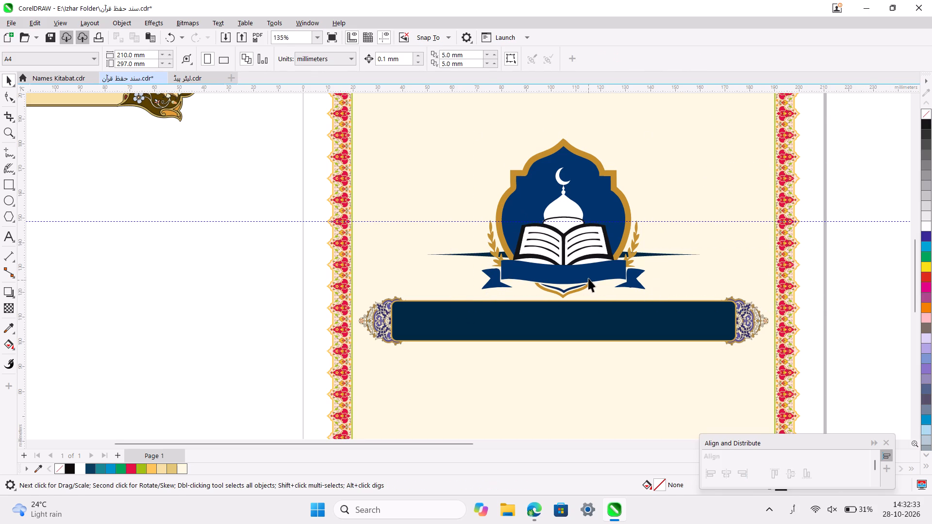
Select the Al-Zahid Education Trust text on the emblem's ribbon and fill it with white.
click(594, 273)
ctrl+scroll(594, 273, up, 3)
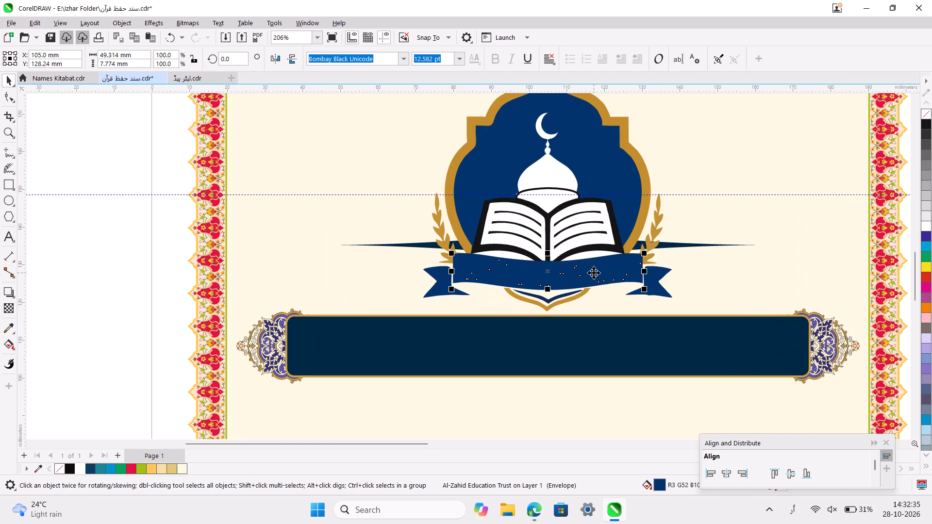
shift+click(594, 273)
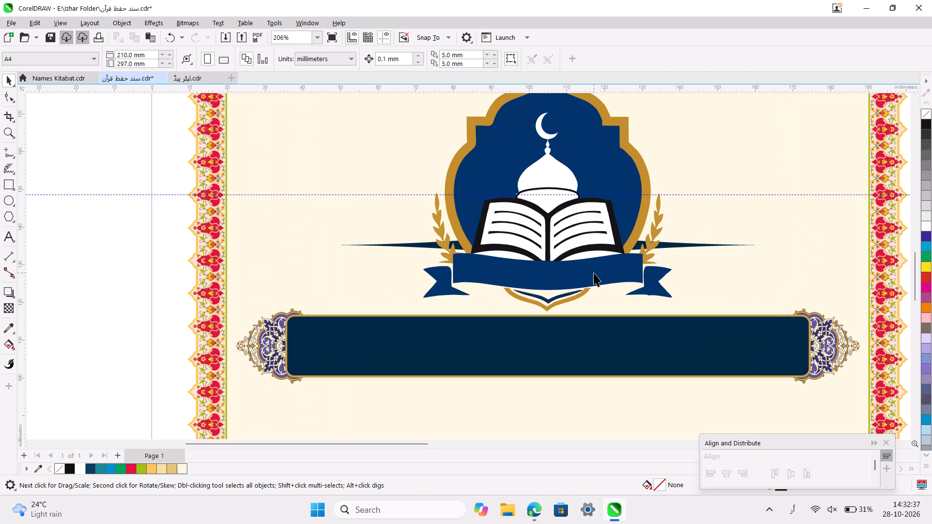
alt+click(594, 273)
alt+click(594, 273)
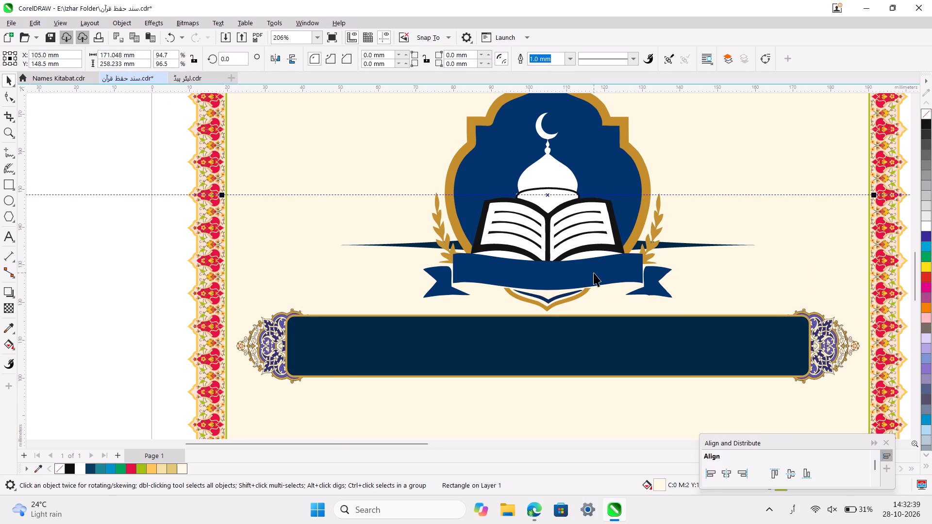
alt+click(580, 269)
alt+click(580, 269)
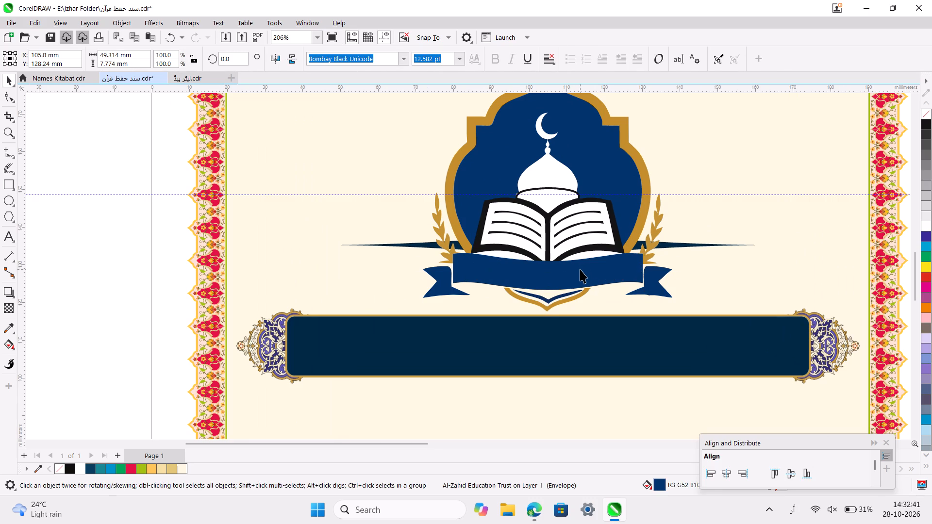
alt+click(580, 269)
alt+click(580, 269)
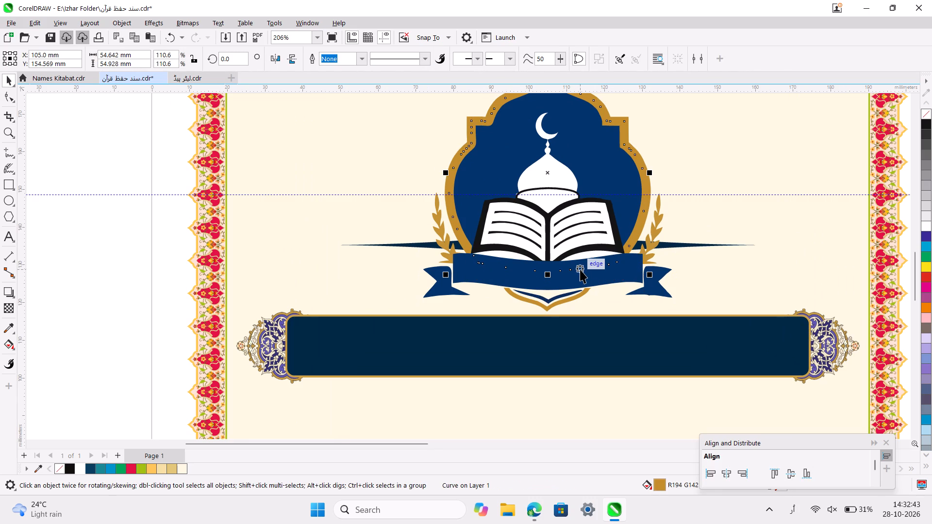
alt+click(580, 269)
alt+click(586, 276)
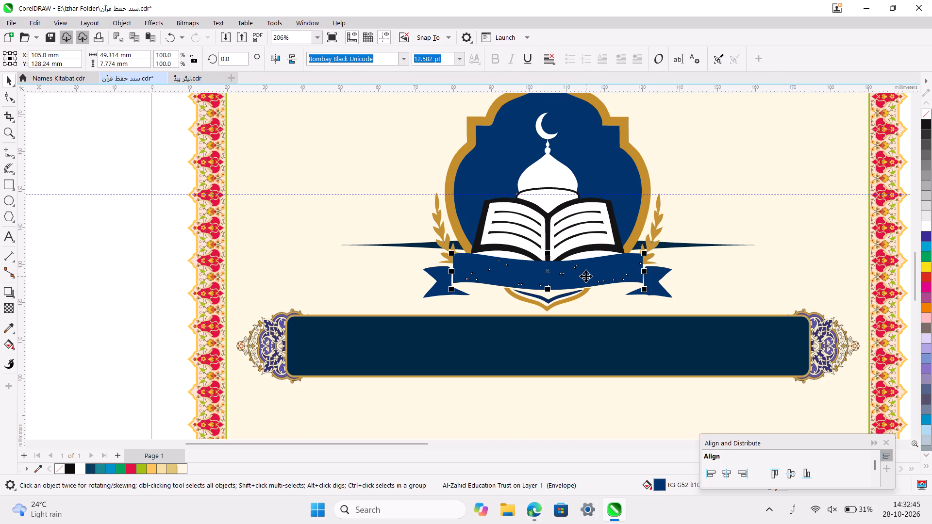
click(79, 471)
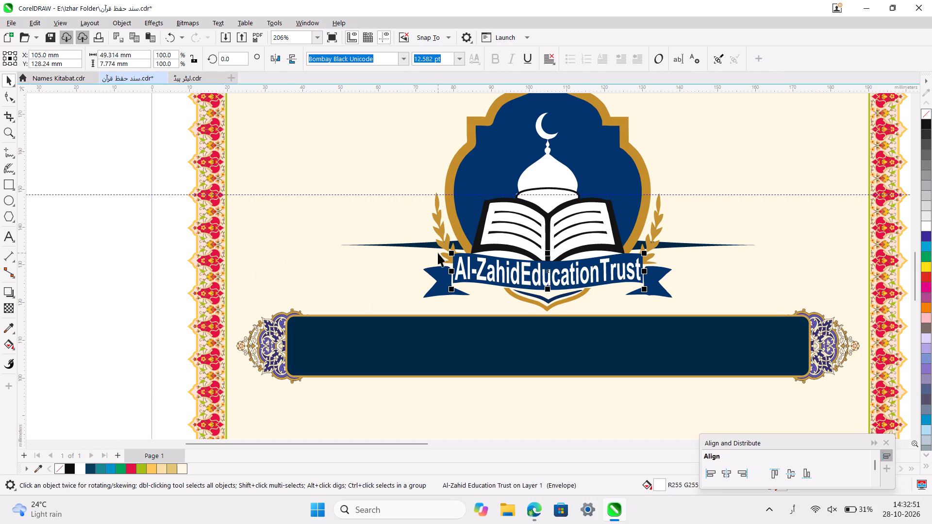
Trim the emblem's blue ribbon using the white Al-Zahid Education Trust text.
ctrl+scroll(438, 253, up, 2)
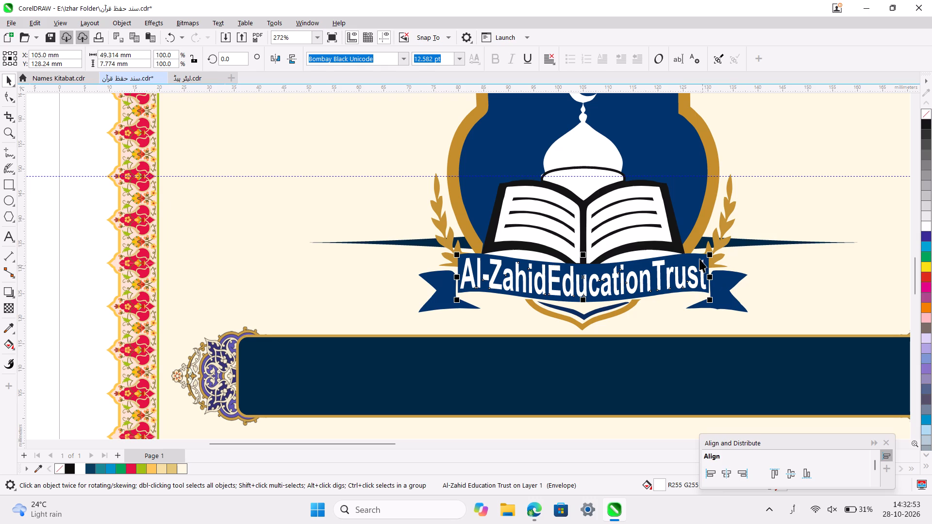
shift+click(686, 257)
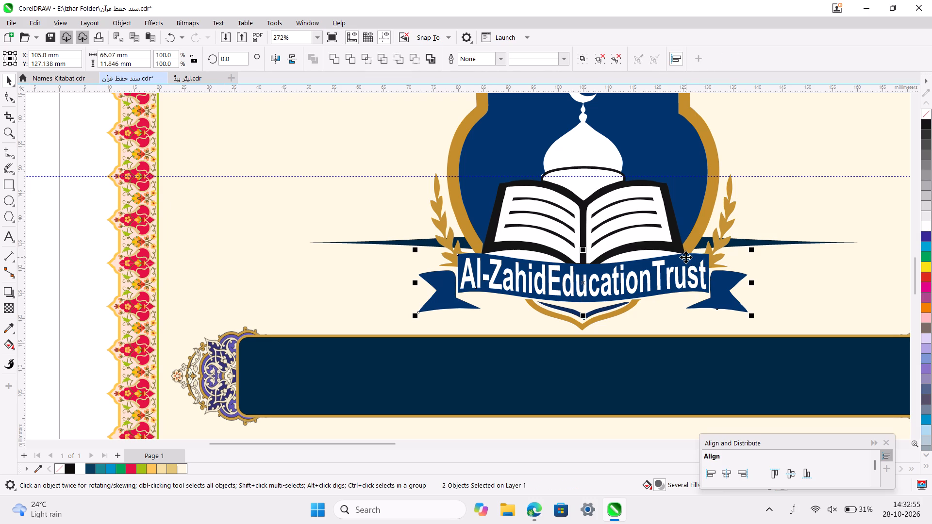
click(111, 203)
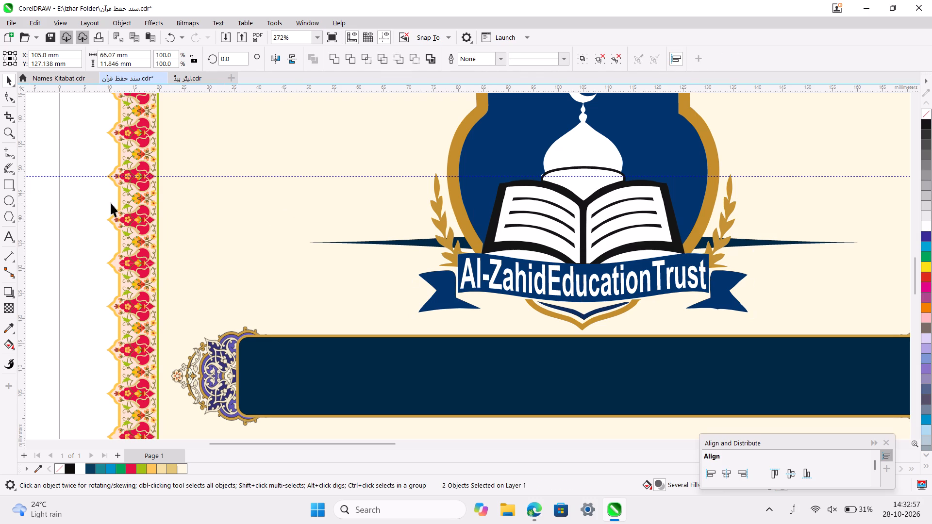
click(578, 289)
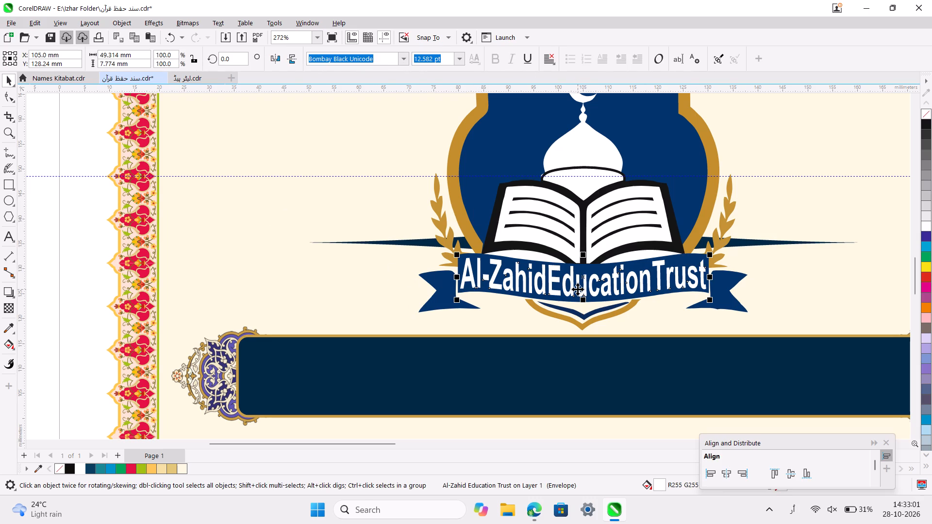
shift+click(475, 265)
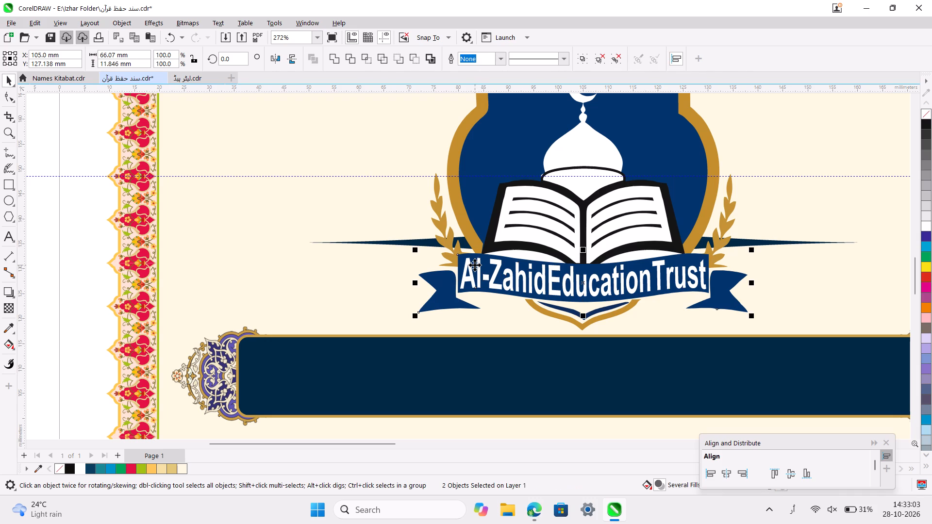
click(352, 63)
Select all parts of the Al-Zahid Education Trust emblem and group them.
ctrl+scroll(324, 255, down, 7)
drag(653, 138, 351, 262)
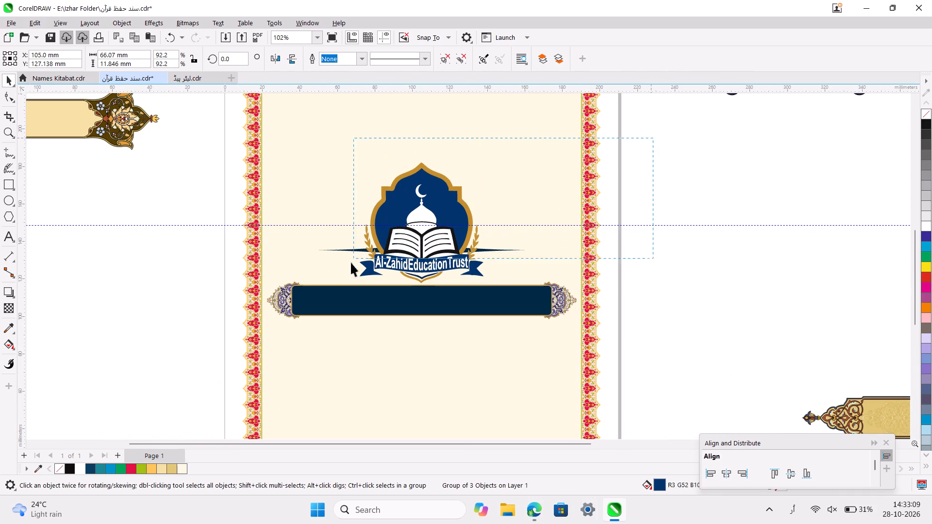
drag(351, 262, 324, 292)
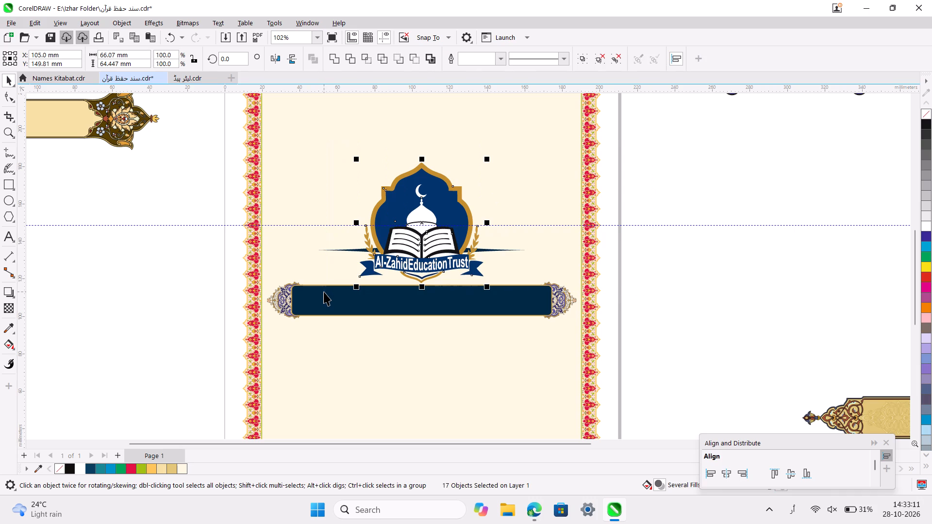
key(ctrl+g)
Apply uniform transparency of 93 to the grouped emblem to fade it into a watermark.
click(5, 304)
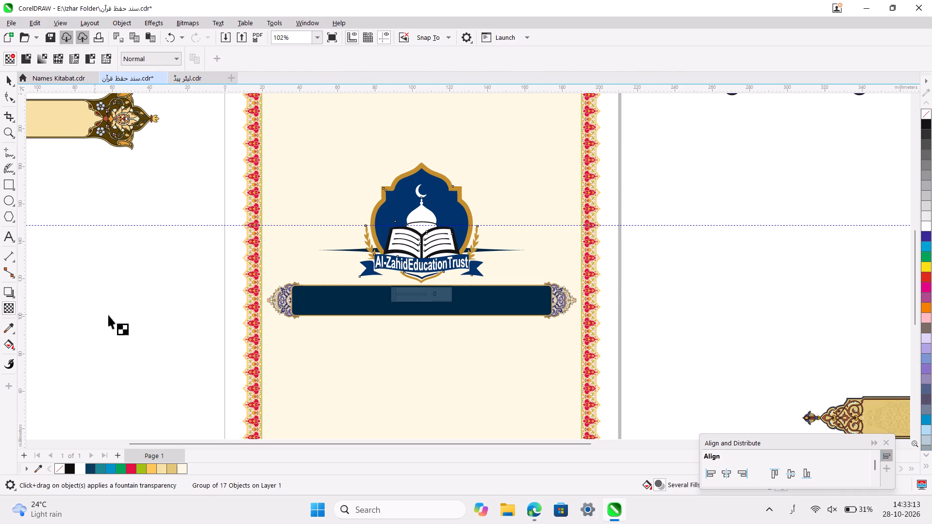
click(414, 292)
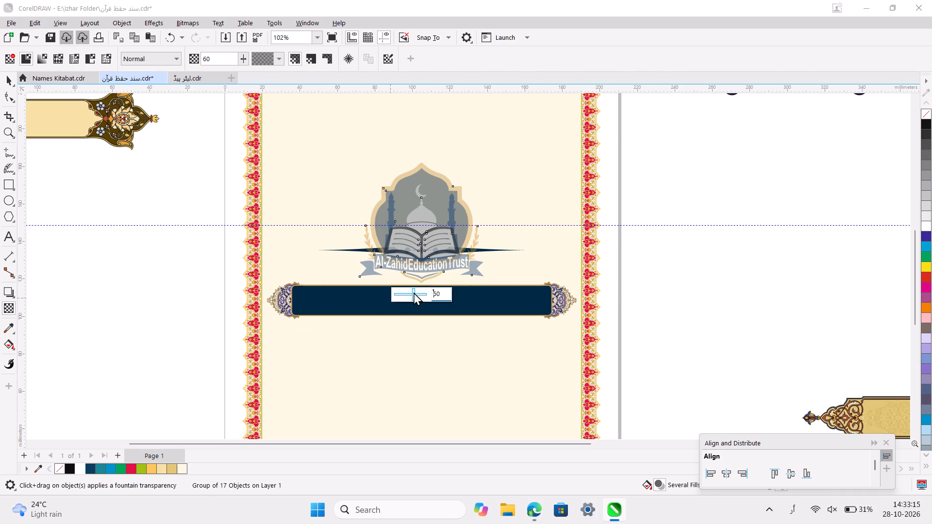
click(421, 295)
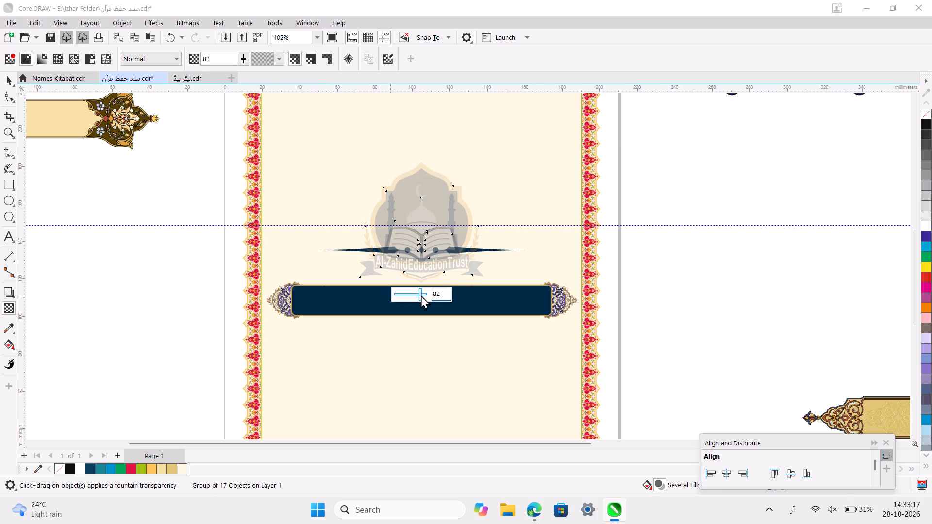
click(424, 294)
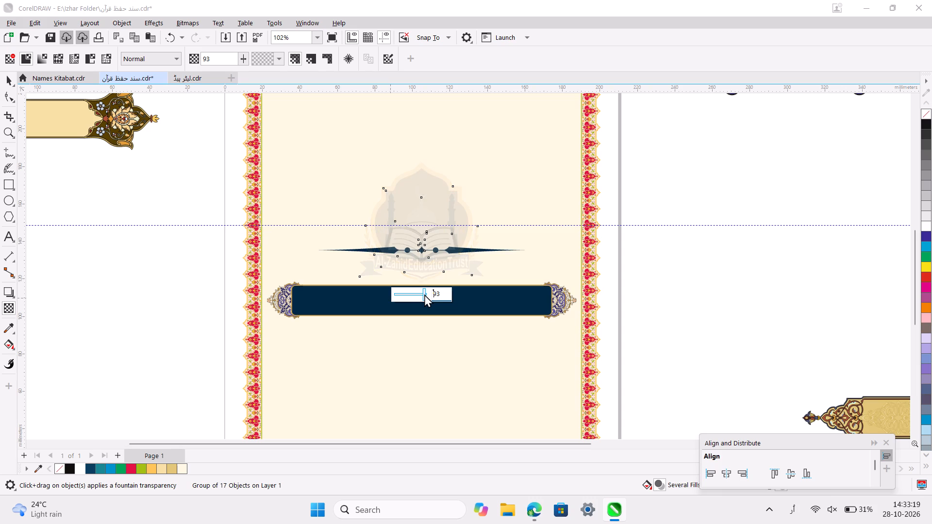
click(14, 83)
click(664, 152)
Ungroup the faded Al-Zahid Education Trust emblem into its separate parts.
ctrl+scroll(664, 152, down, 2)
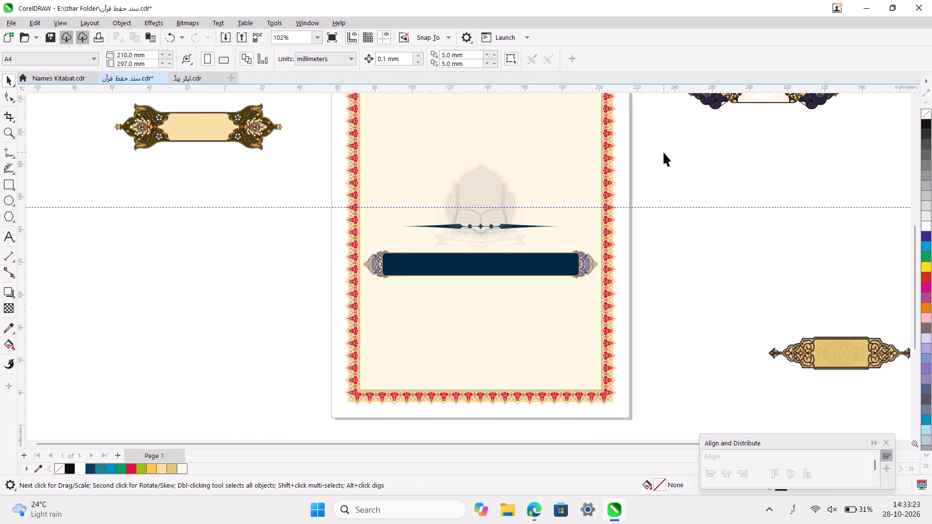
ctrl+scroll(664, 152, down, 1)
click(512, 176)
ctrl+scroll(512, 176, up, 3)
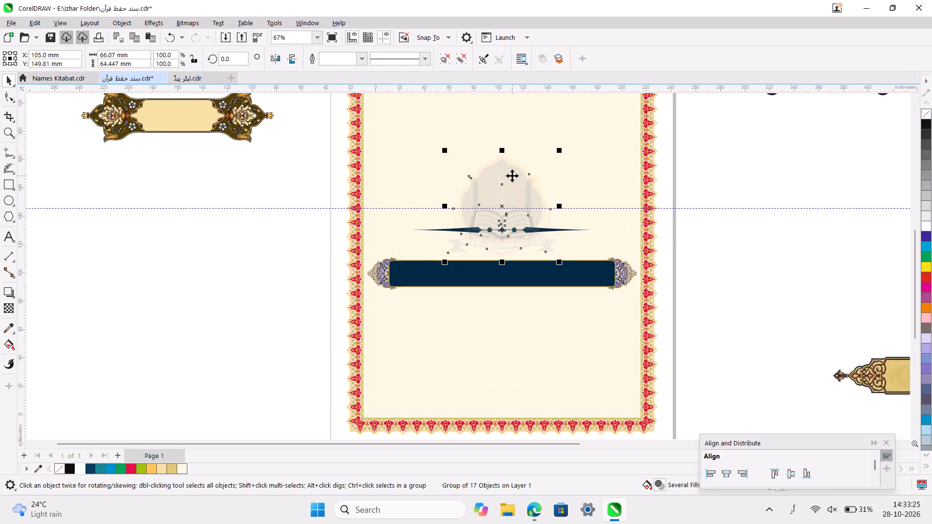
ctrl+scroll(512, 176, up, 4)
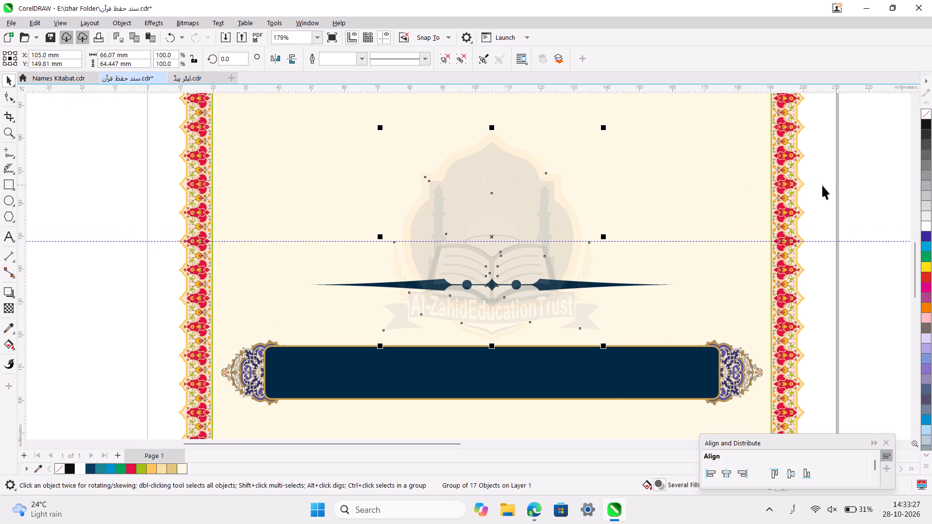
click(865, 186)
click(492, 218)
key(ctrl+u)
click(123, 159)
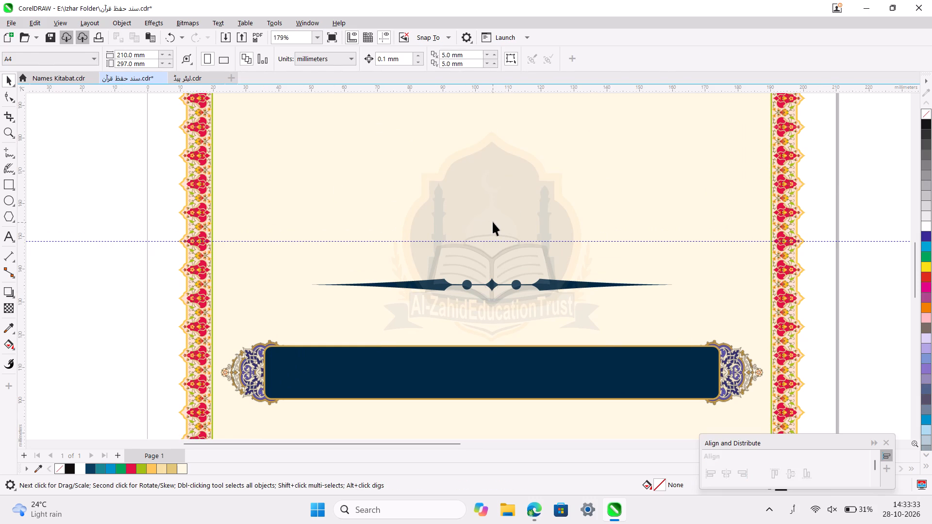
Fill the emblem's crescent-and-dome shape and the arched band at the dome's base with dark blue.
click(493, 222)
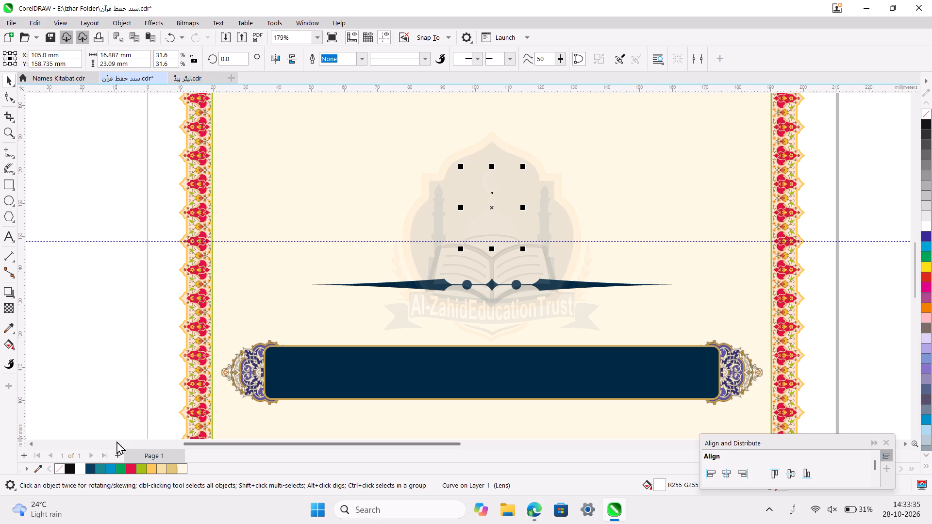
click(89, 471)
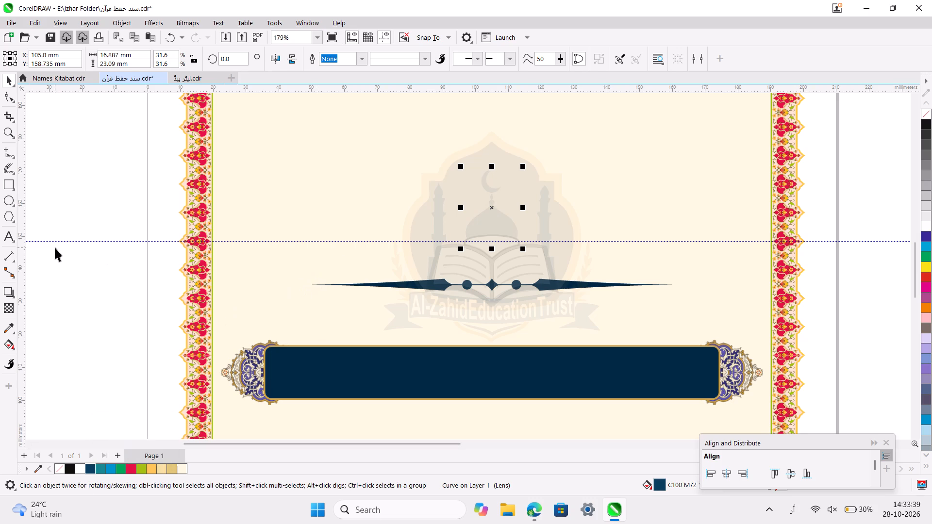
click(869, 193)
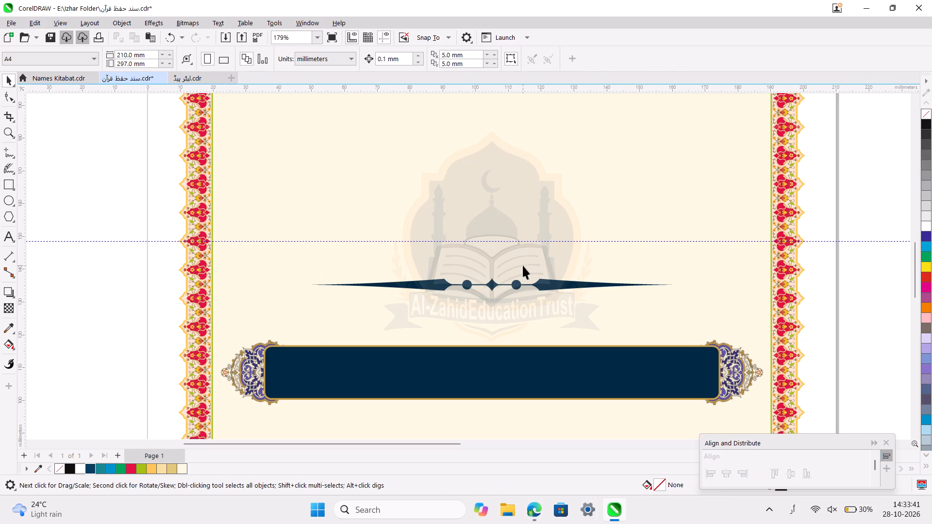
click(491, 245)
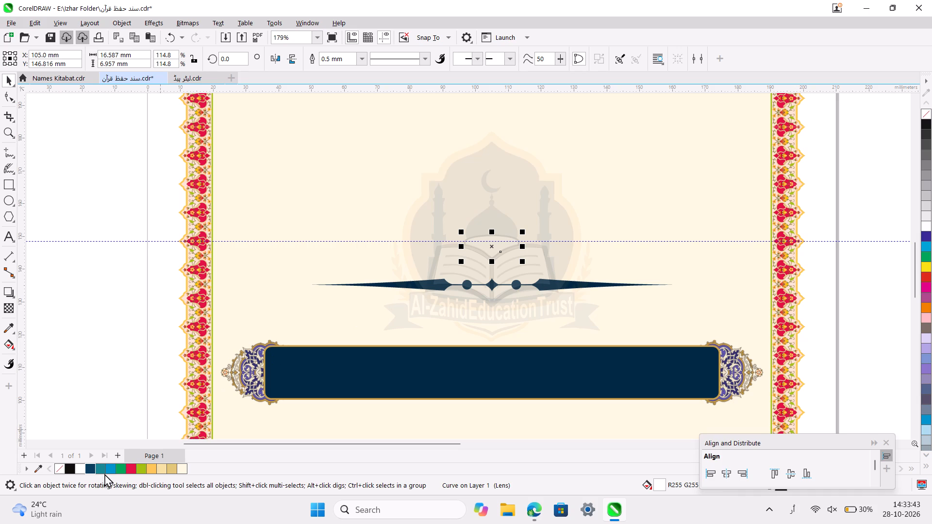
click(89, 467)
click(112, 301)
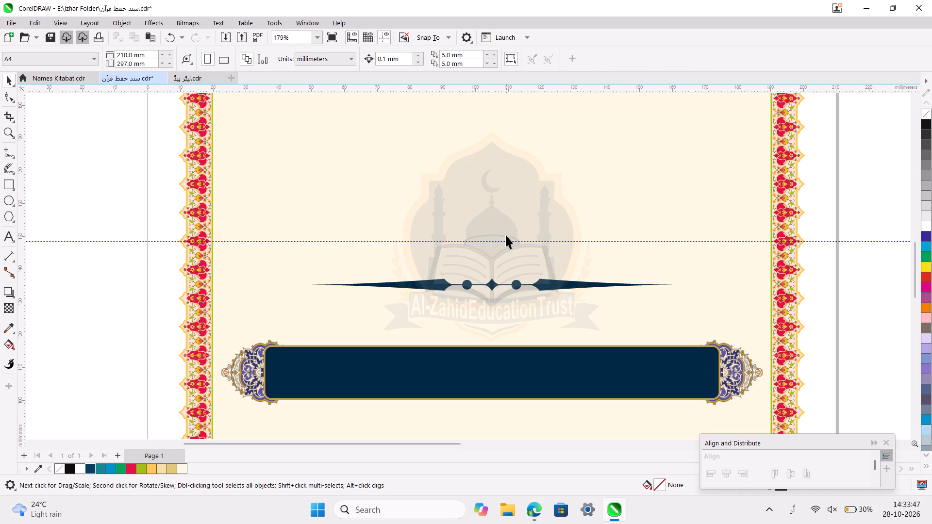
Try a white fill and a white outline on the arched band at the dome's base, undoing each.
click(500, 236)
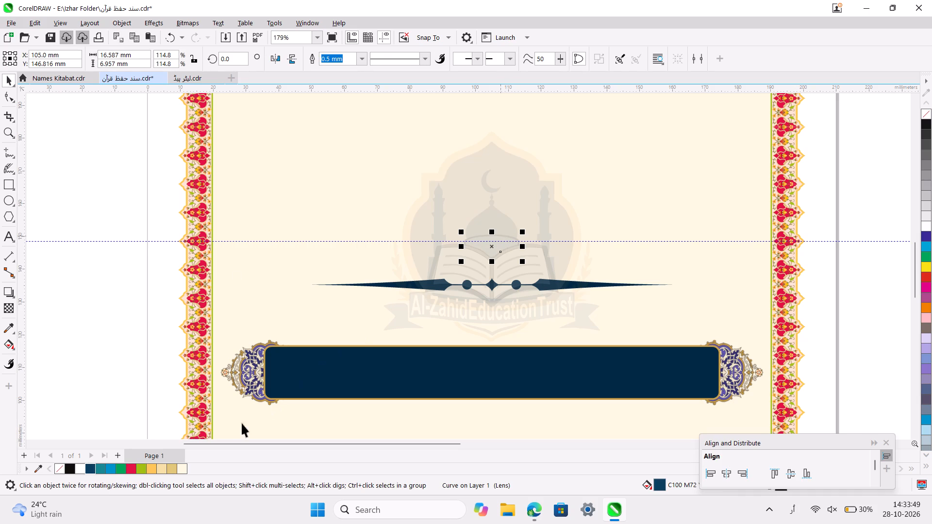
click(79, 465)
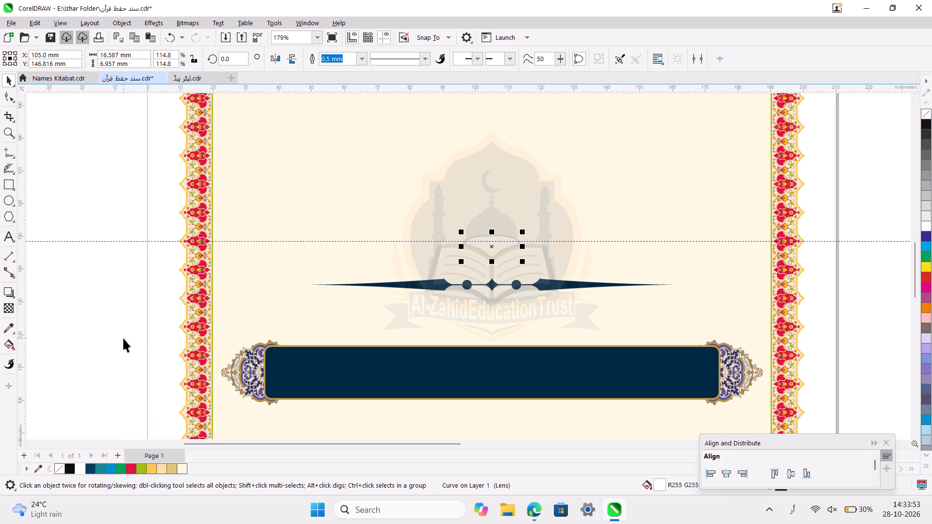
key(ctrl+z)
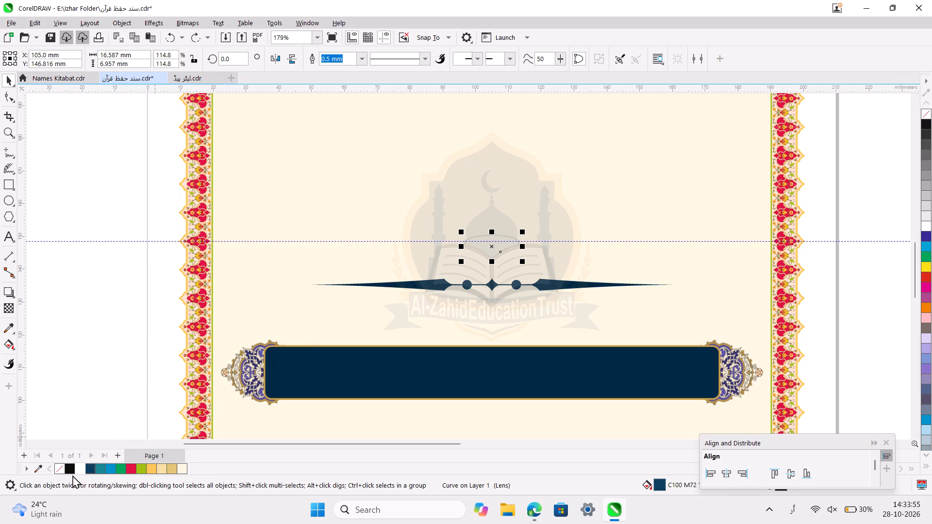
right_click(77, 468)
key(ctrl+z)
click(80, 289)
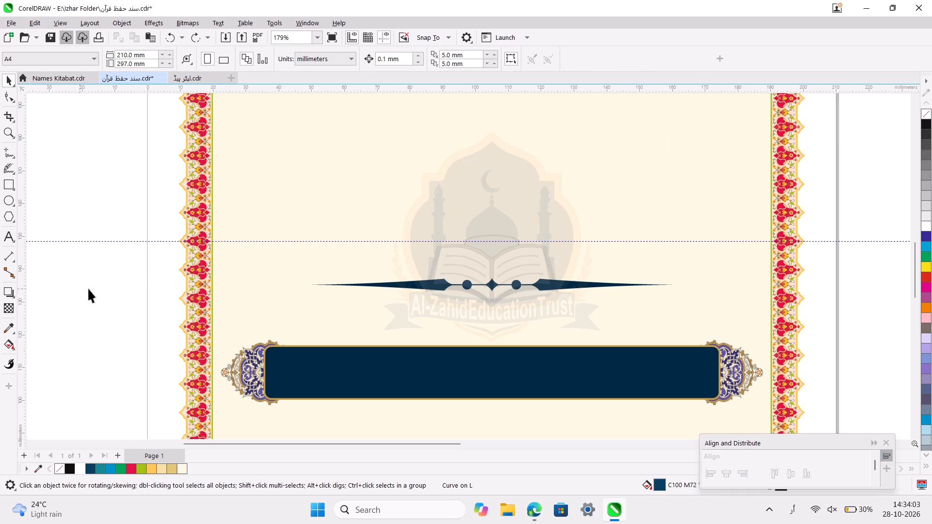
Trim the emblem's open book outline using the Al-Zahid Education Trust ribbon shape.
ctrl+scroll(436, 204, up, 2)
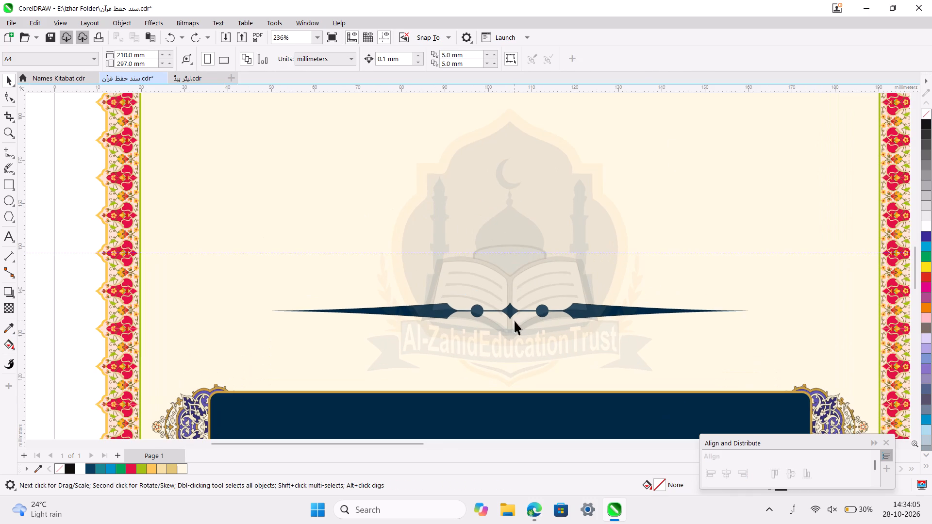
ctrl+scroll(556, 318, up, 2)
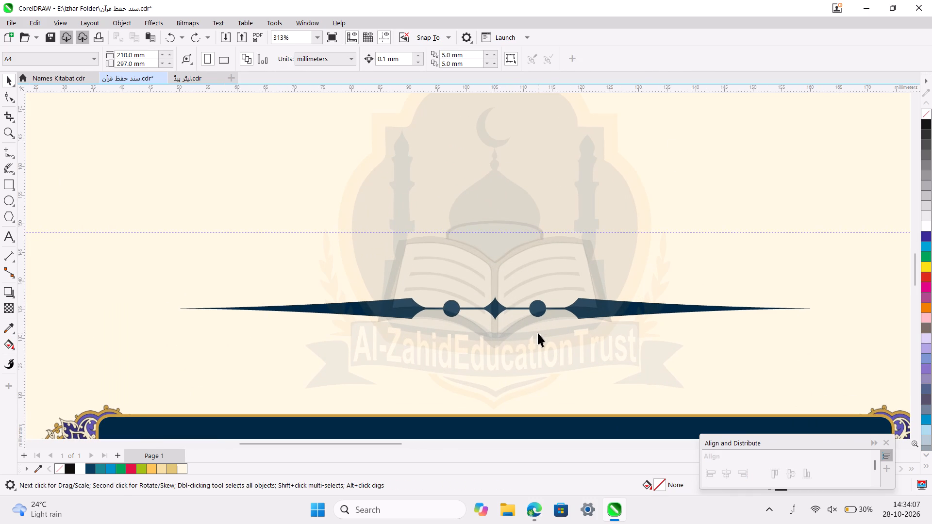
click(538, 333)
ctrl+scroll(538, 333, up, 2)
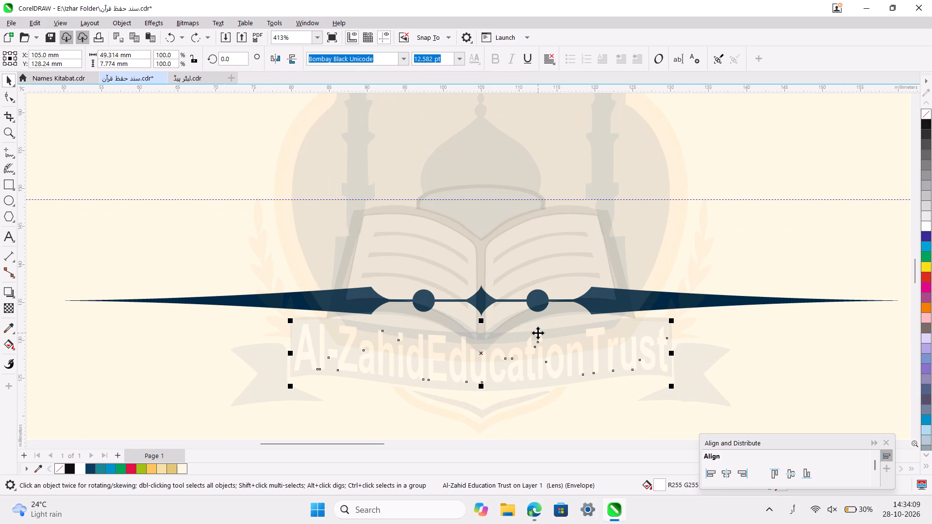
click(672, 369)
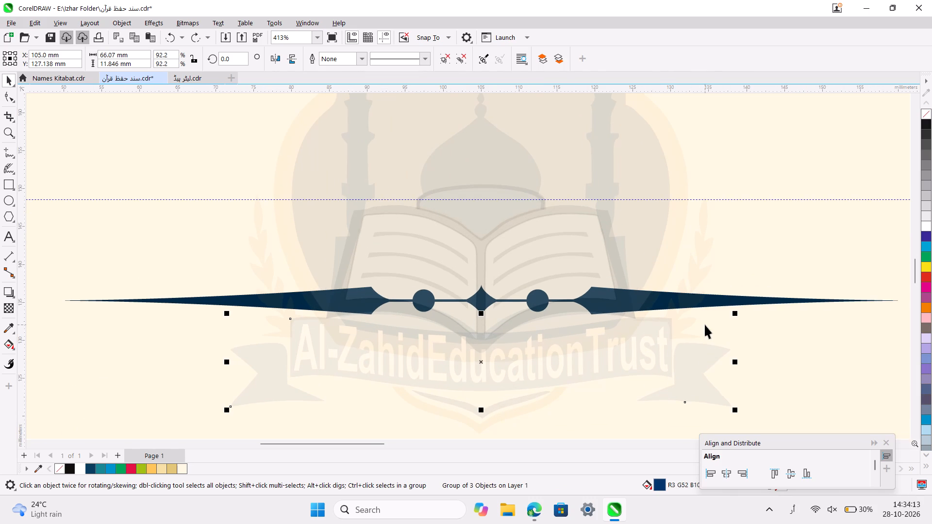
shift+click(574, 310)
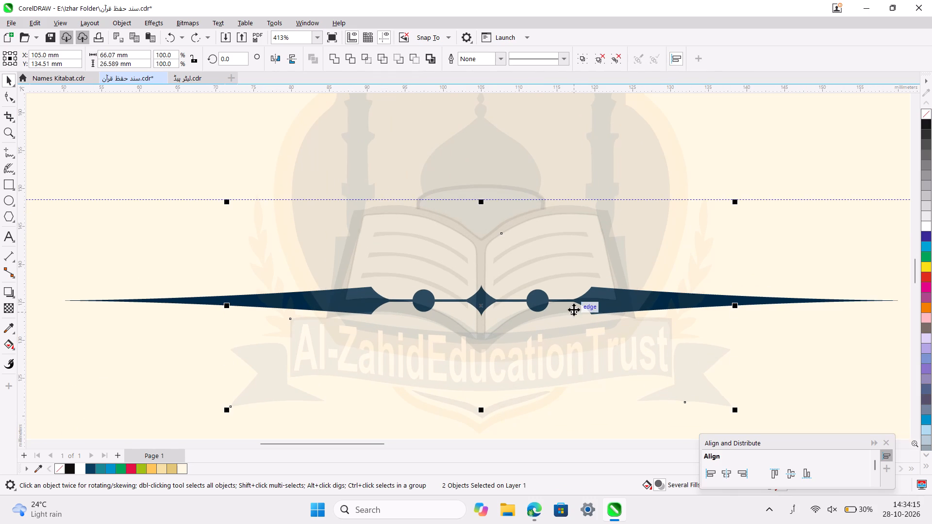
scroll(362, 113, down, 1)
click(349, 55)
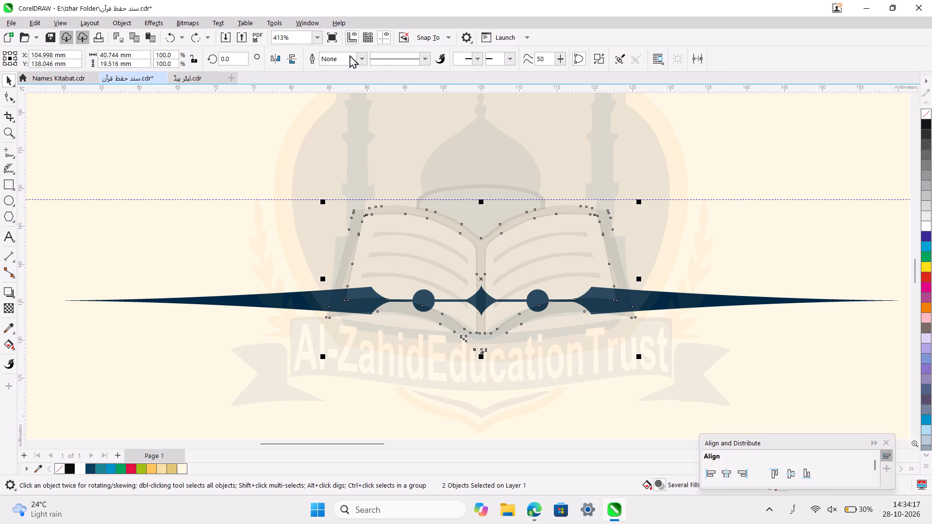
click(797, 237)
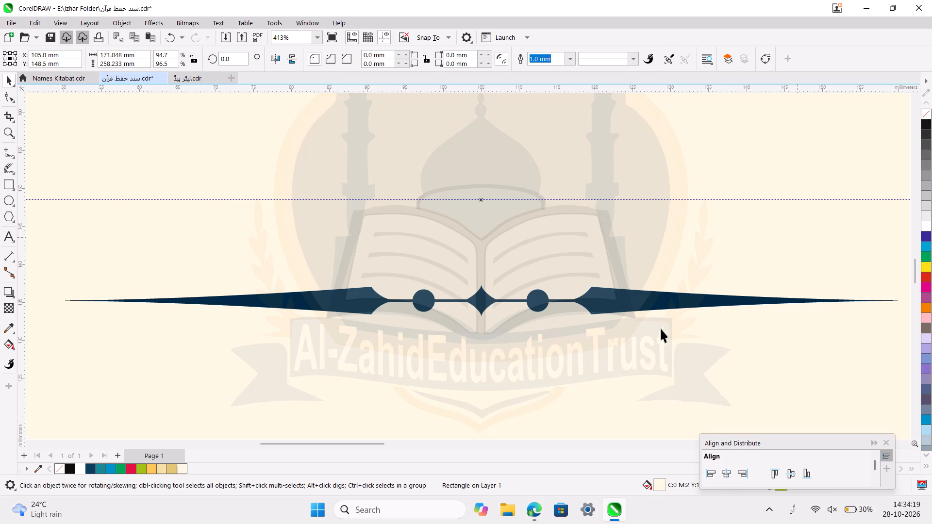
click(806, 333)
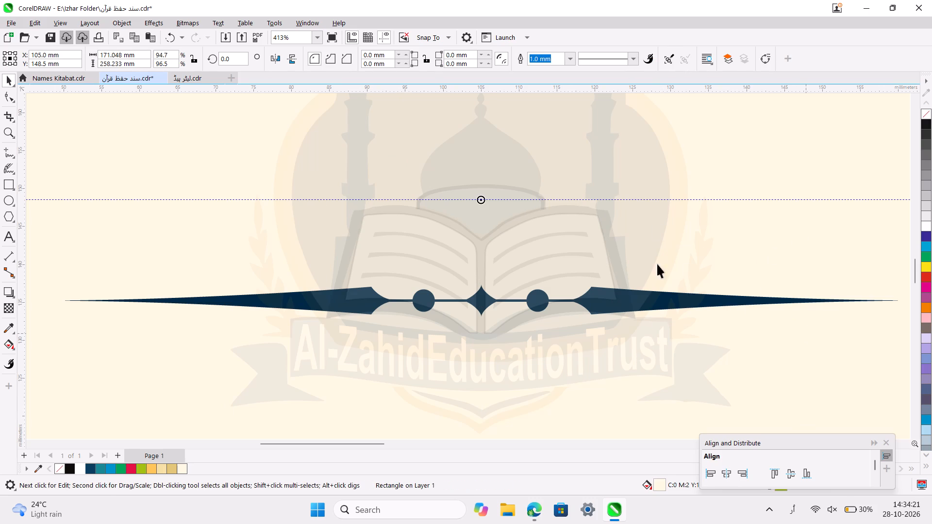
Move the dark blue pointed divider ornament off the emblem to just below the navy banner.
click(629, 297)
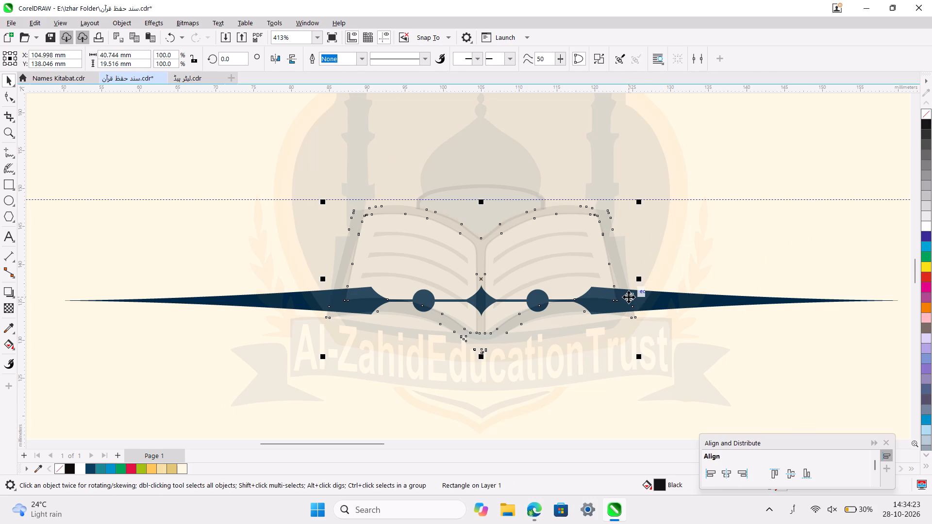
ctrl+scroll(629, 297, down, 5)
click(704, 295)
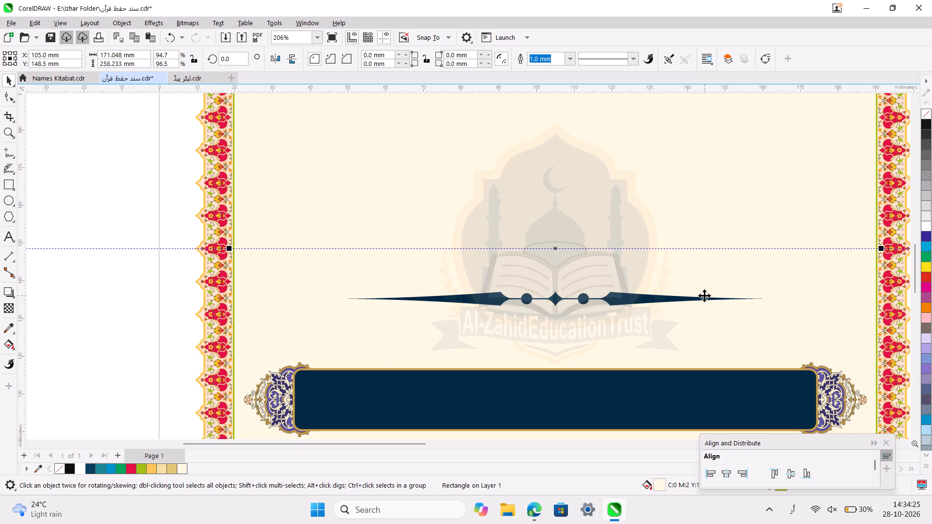
click(716, 300)
drag(716, 300, 680, 432)
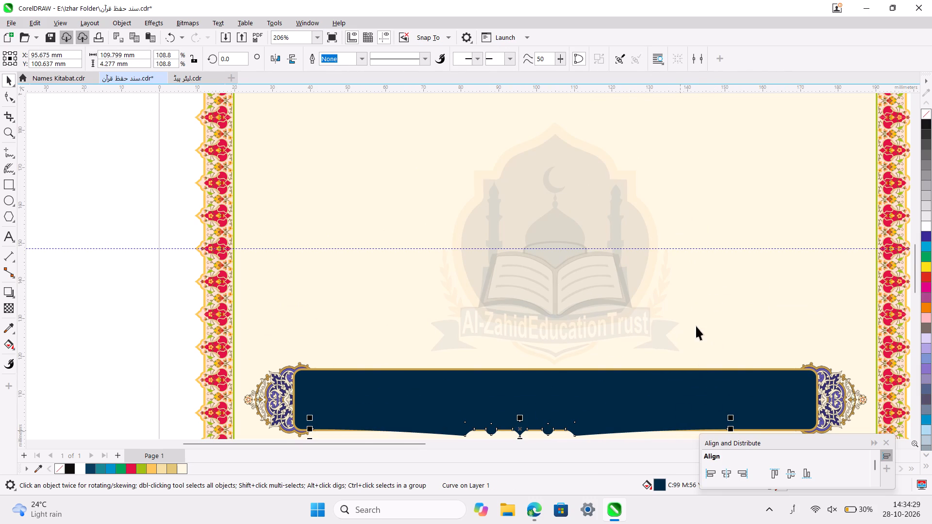
scroll(696, 326, down, 2)
drag(523, 347, 531, 394)
Trim the emblem's gold frame using the Al-Zahid Education Trust ribbon shape.
scroll(686, 195, up, 1)
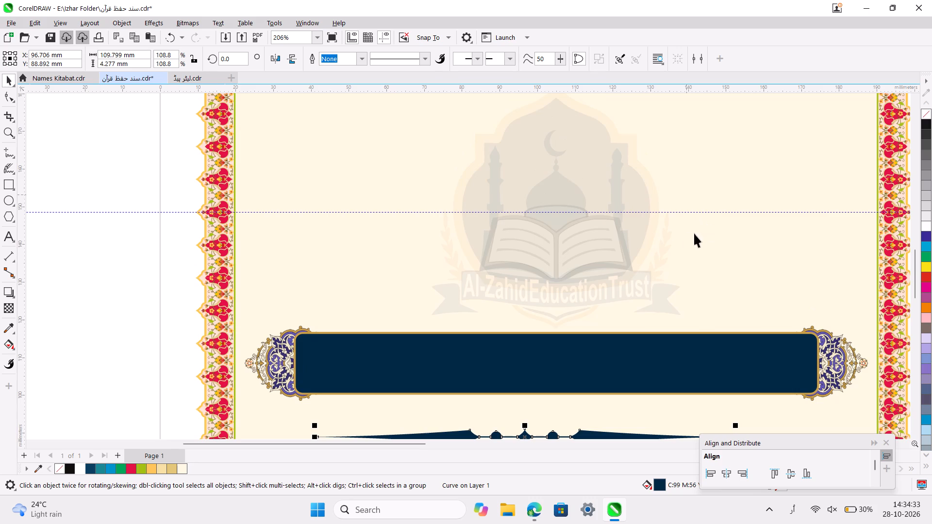
ctrl+scroll(671, 241, up, 6)
scroll(671, 241, right, 1)
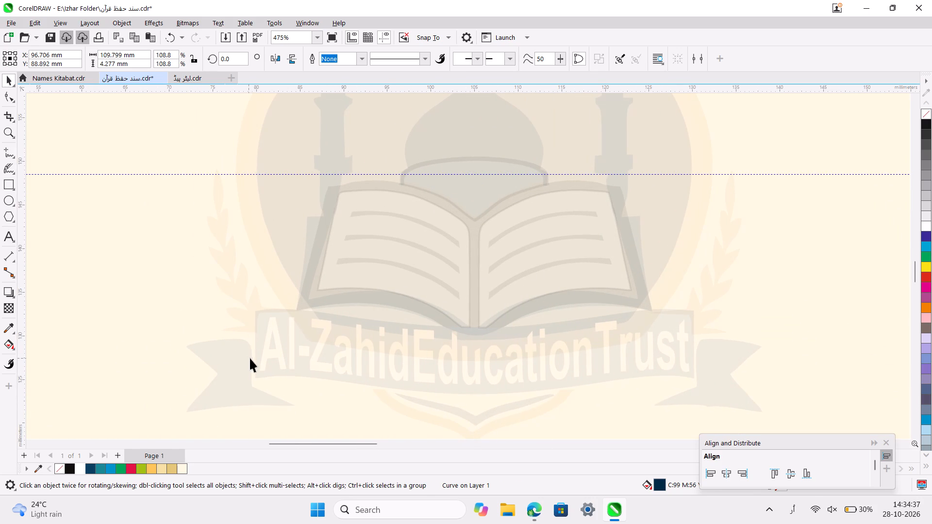
click(242, 381)
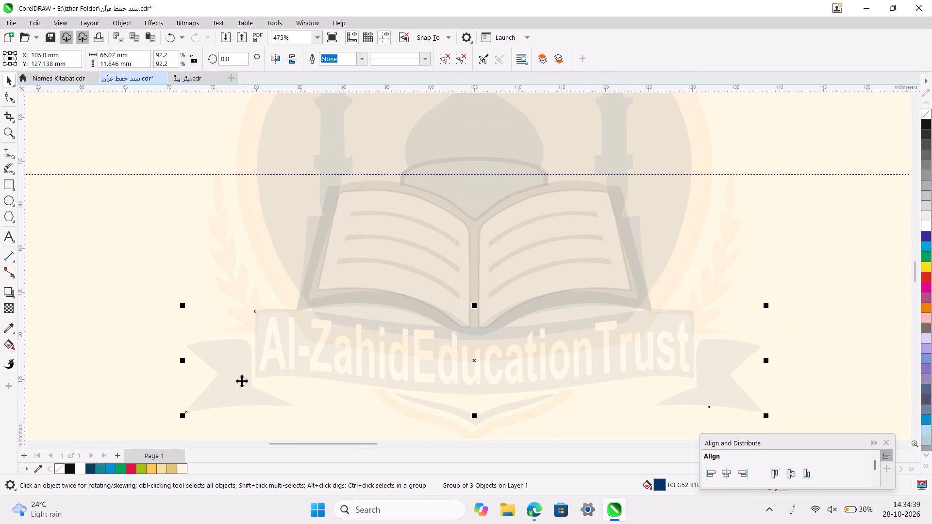
shift+click(267, 263)
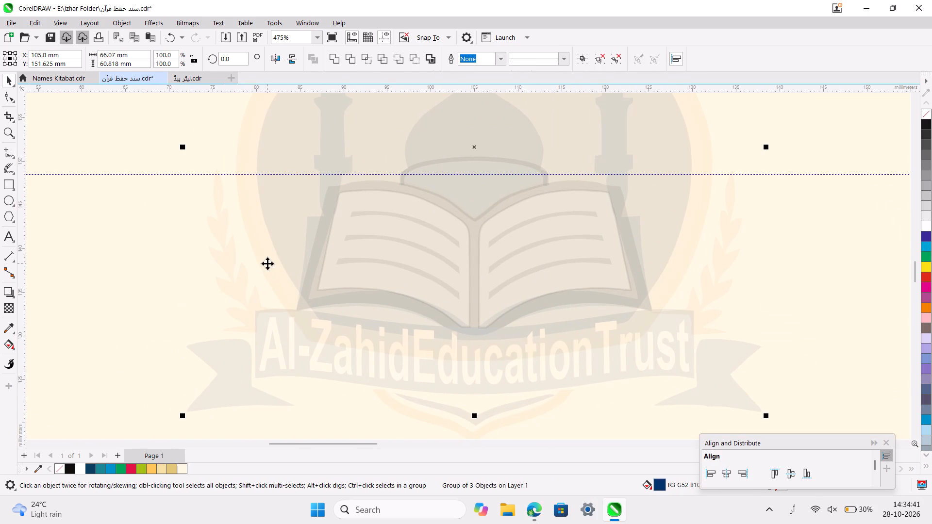
click(348, 61)
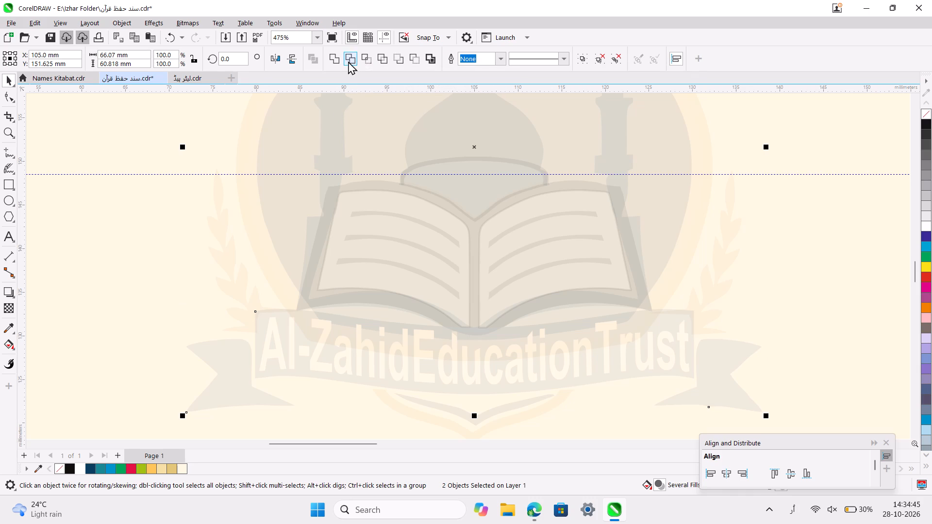
ctrl+scroll(277, 242, down, 3)
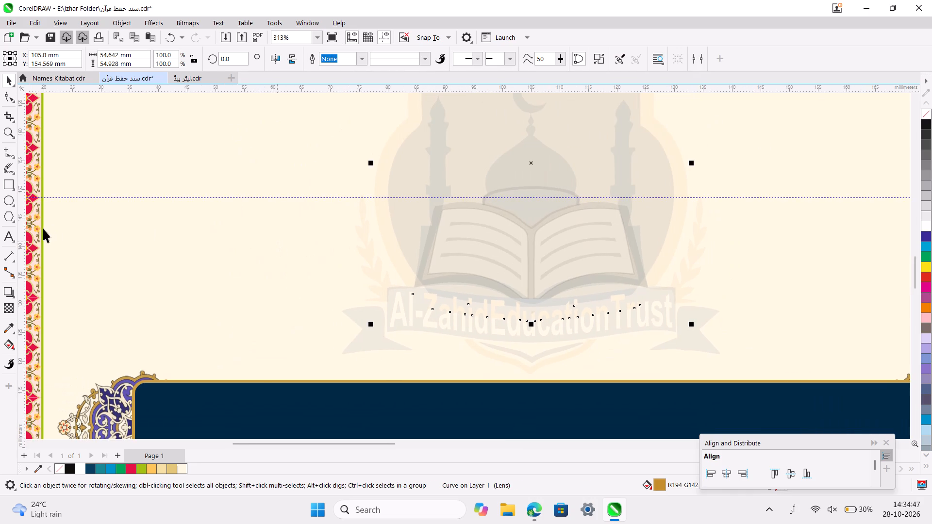
scroll(43, 228, right, 2)
click(94, 205)
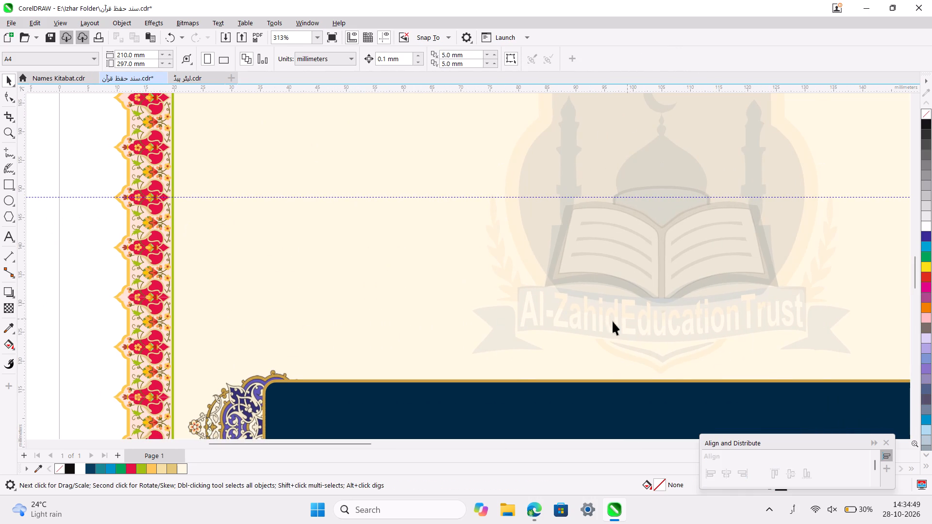
Trim the emblem's dark blue arched backdrop using the Al-Zahid Education Trust ribbon shape.
click(504, 342)
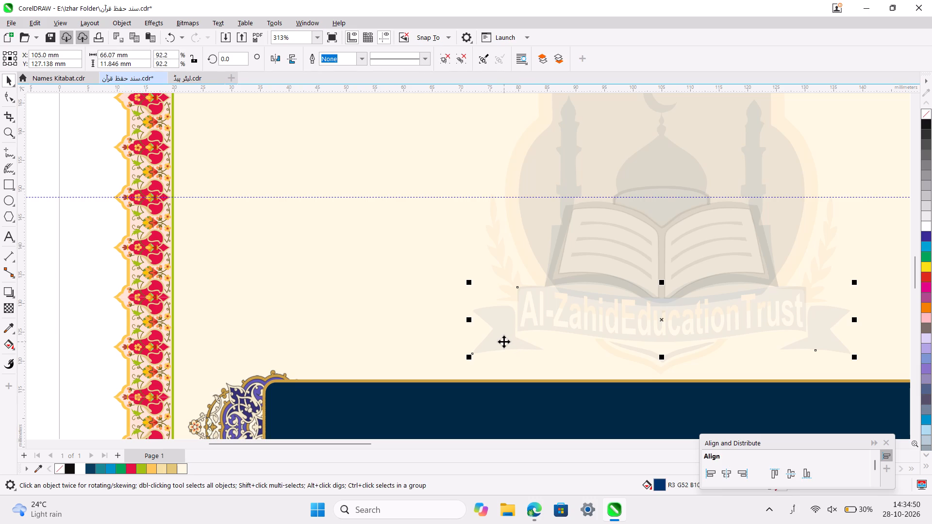
shift+click(784, 157)
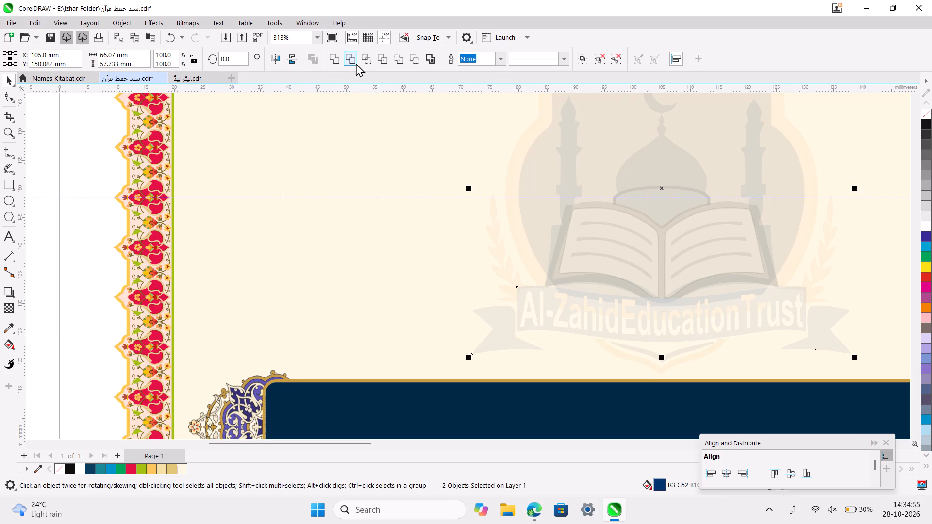
click(351, 63)
ctrl+scroll(320, 240, down, 2)
scroll(320, 240, right, 1)
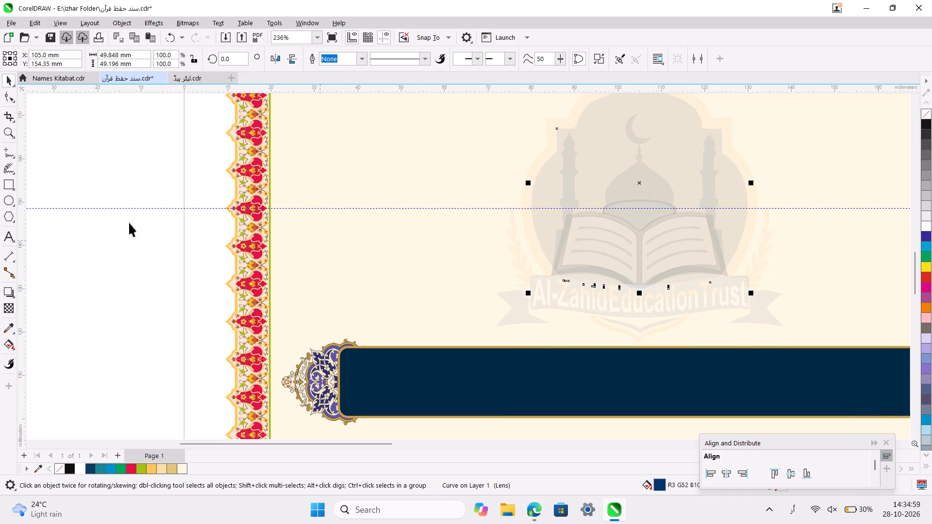
click(118, 224)
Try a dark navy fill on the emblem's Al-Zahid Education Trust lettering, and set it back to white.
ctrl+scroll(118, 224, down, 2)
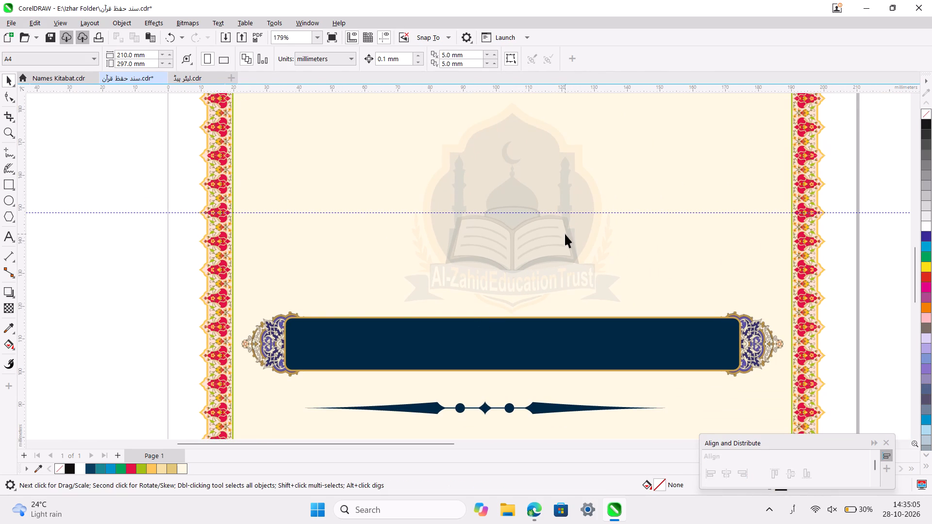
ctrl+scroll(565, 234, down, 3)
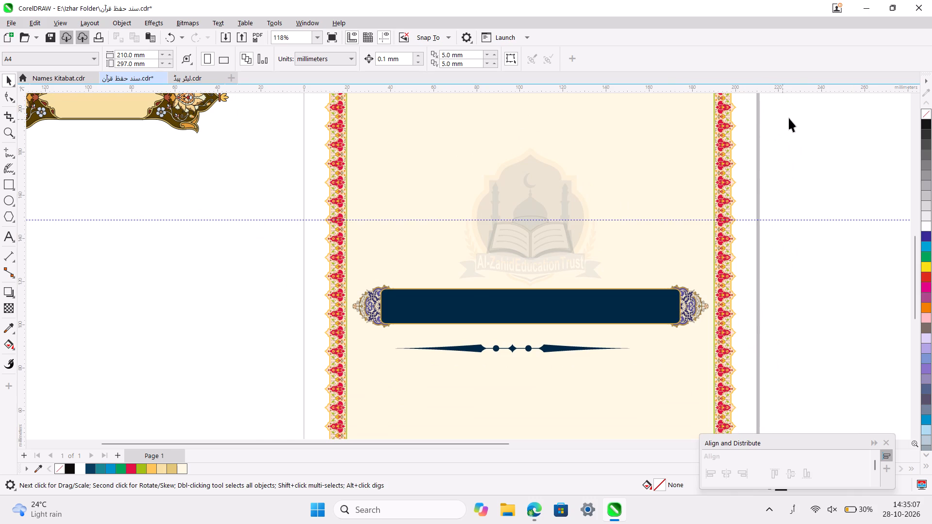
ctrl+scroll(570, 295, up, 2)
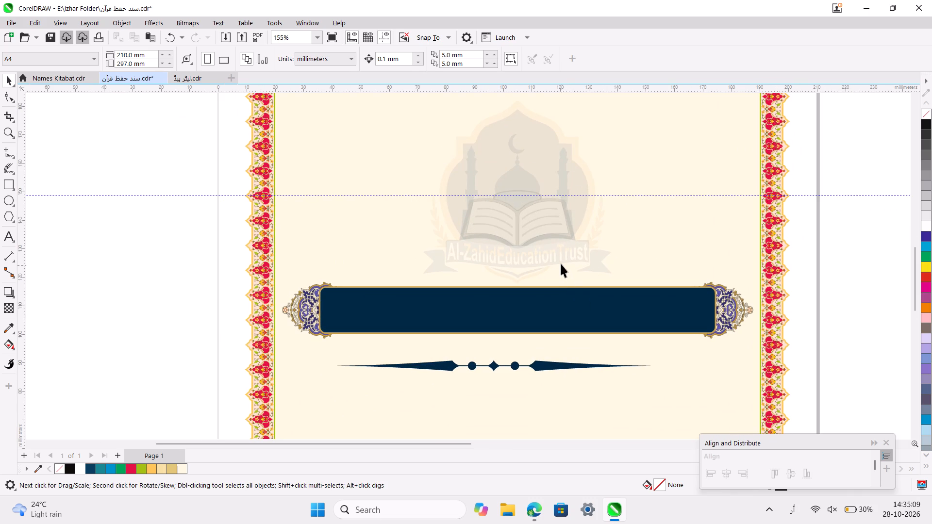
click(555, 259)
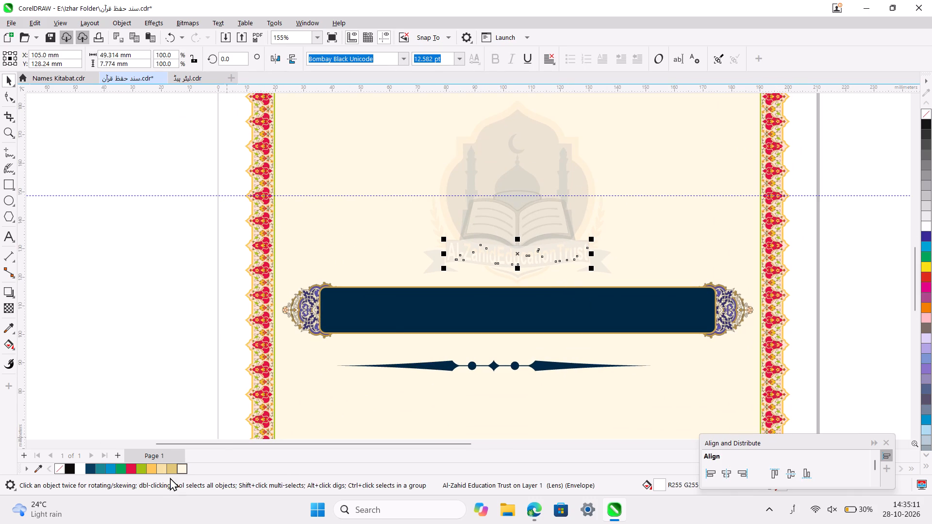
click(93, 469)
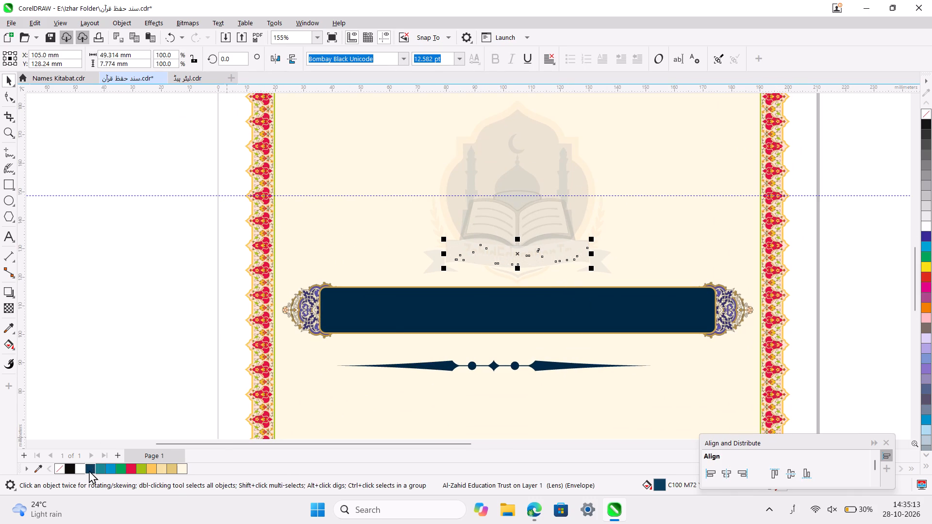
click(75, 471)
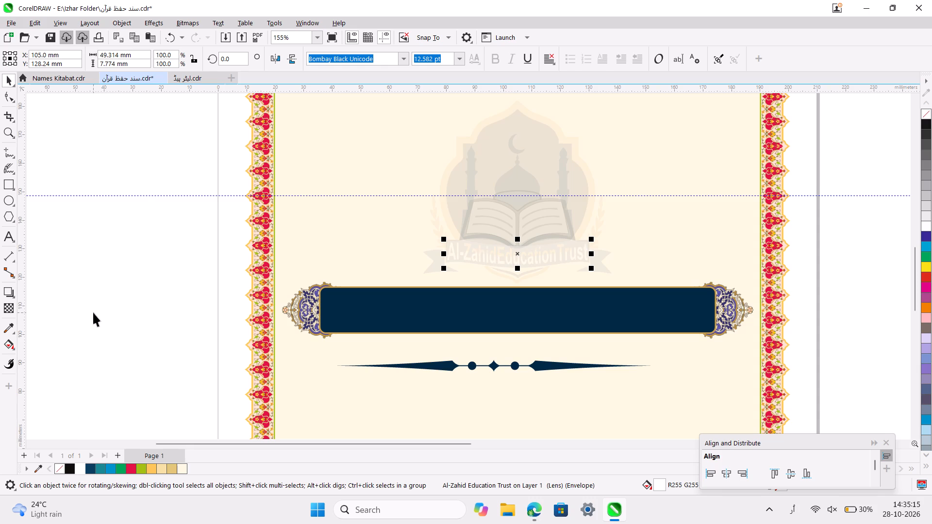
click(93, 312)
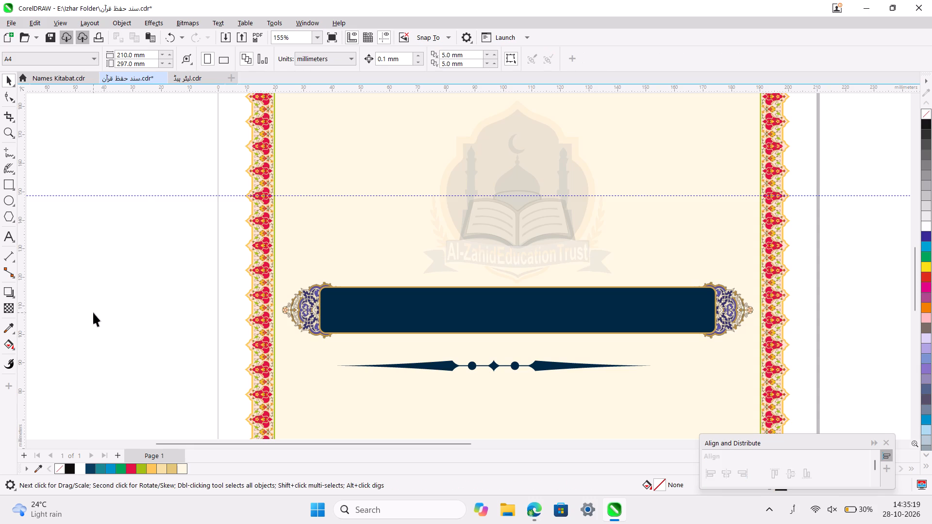
Group all 17 parts of the Al-Zahid Education Trust emblem and align the group's centre horizontally.
scroll(93, 312, up, 1)
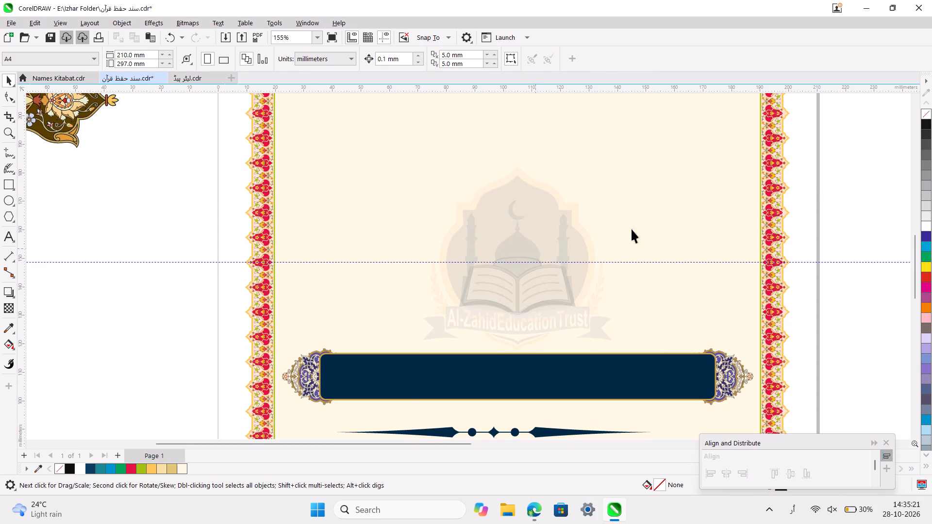
drag(845, 117, 376, 366)
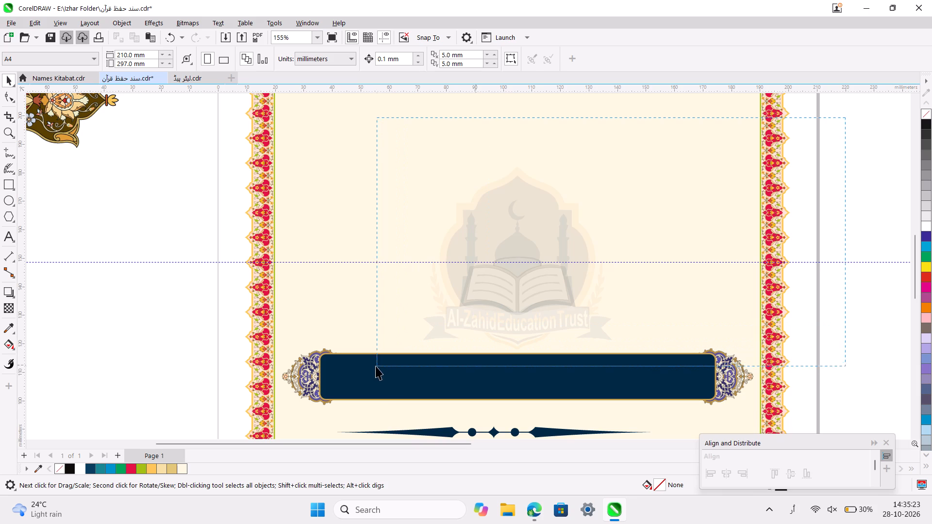
drag(376, 366, 364, 360)
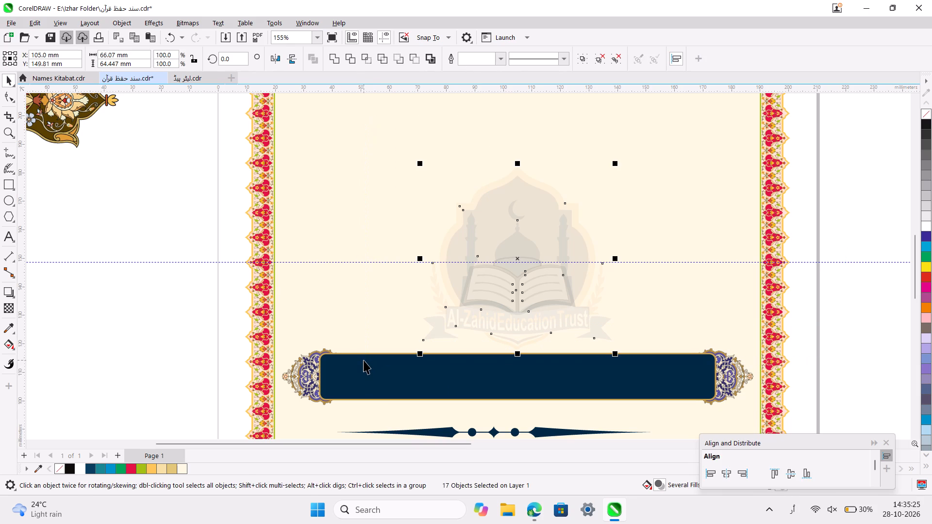
key(ctrl+g)
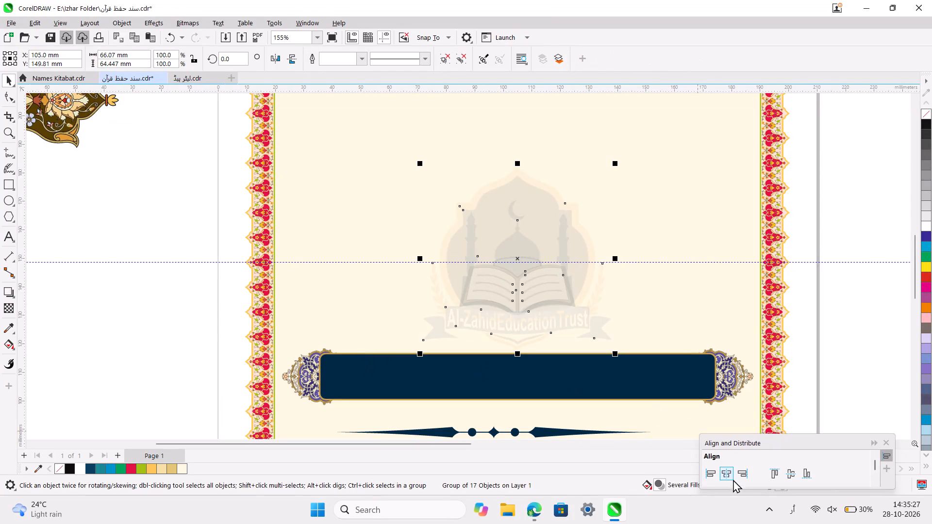
click(728, 478)
click(829, 217)
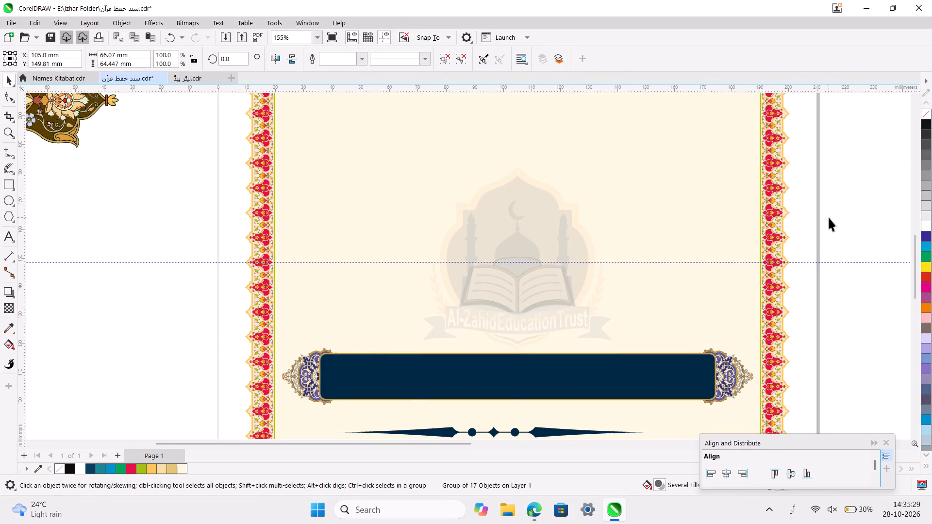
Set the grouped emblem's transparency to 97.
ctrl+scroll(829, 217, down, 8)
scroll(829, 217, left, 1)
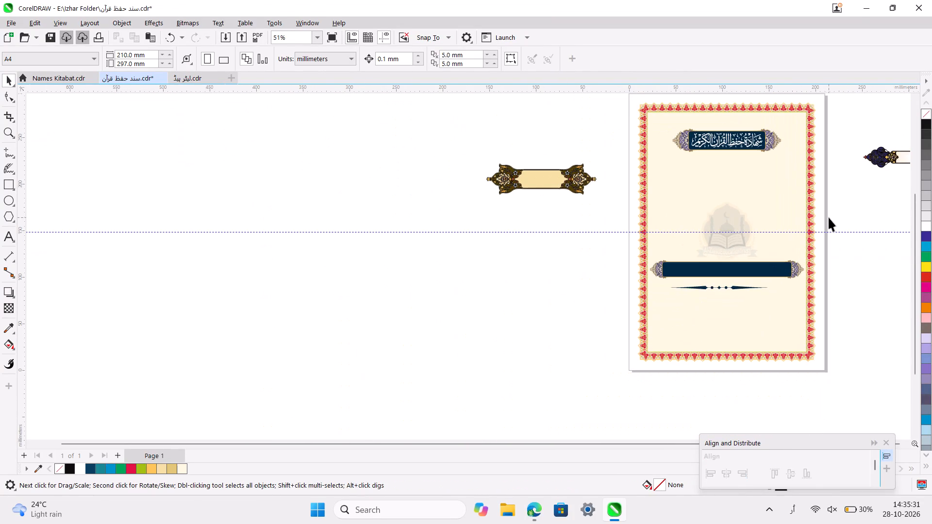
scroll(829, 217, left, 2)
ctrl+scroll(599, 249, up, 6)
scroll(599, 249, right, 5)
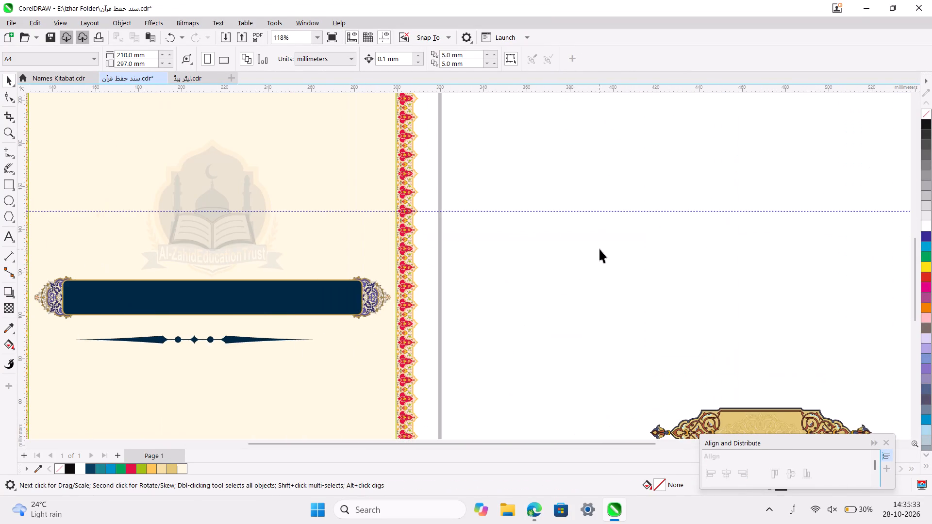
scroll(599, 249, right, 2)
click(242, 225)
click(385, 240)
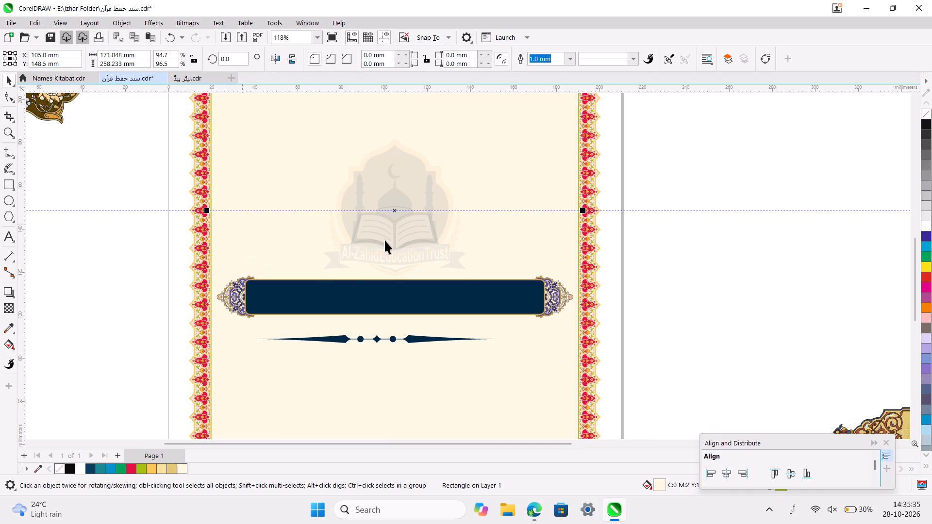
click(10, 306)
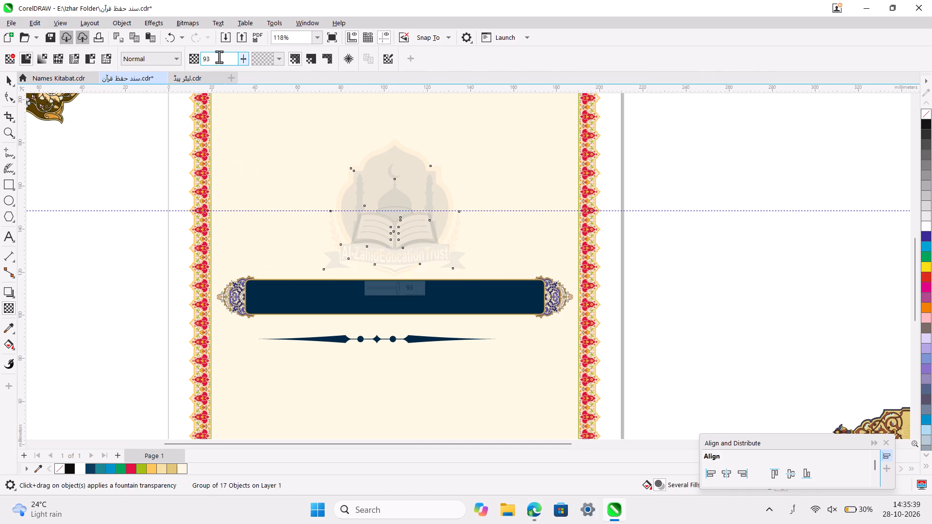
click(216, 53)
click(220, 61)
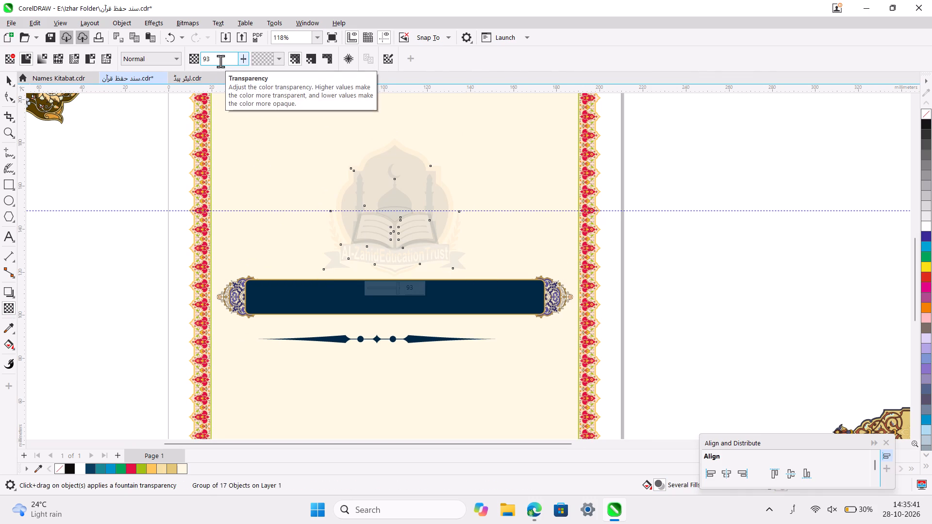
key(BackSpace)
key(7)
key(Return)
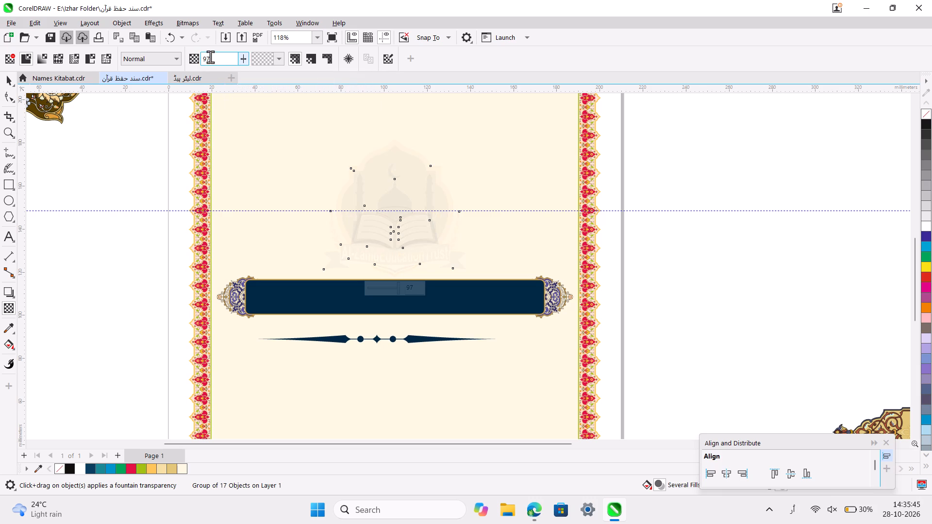
Set the grouped emblem's transparency to 96.
click(212, 59)
key(BackSpace)
key(6)
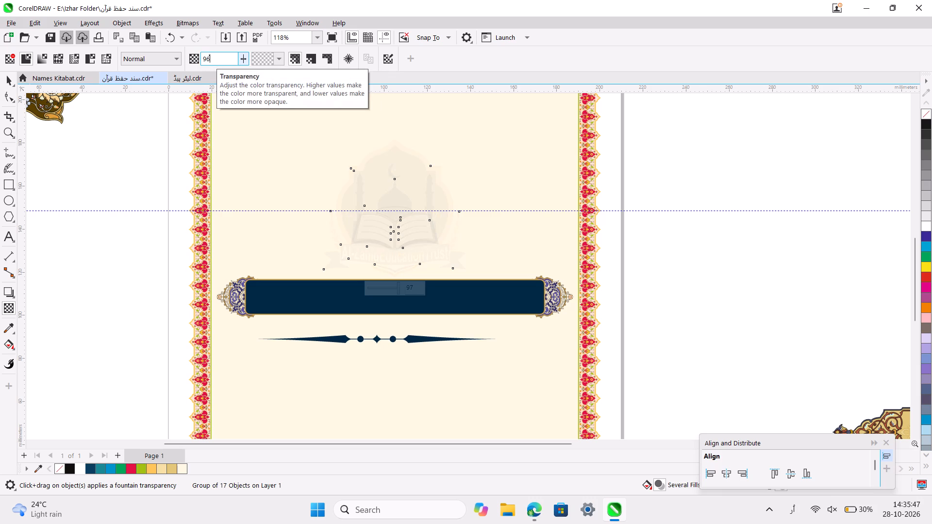
key(Return)
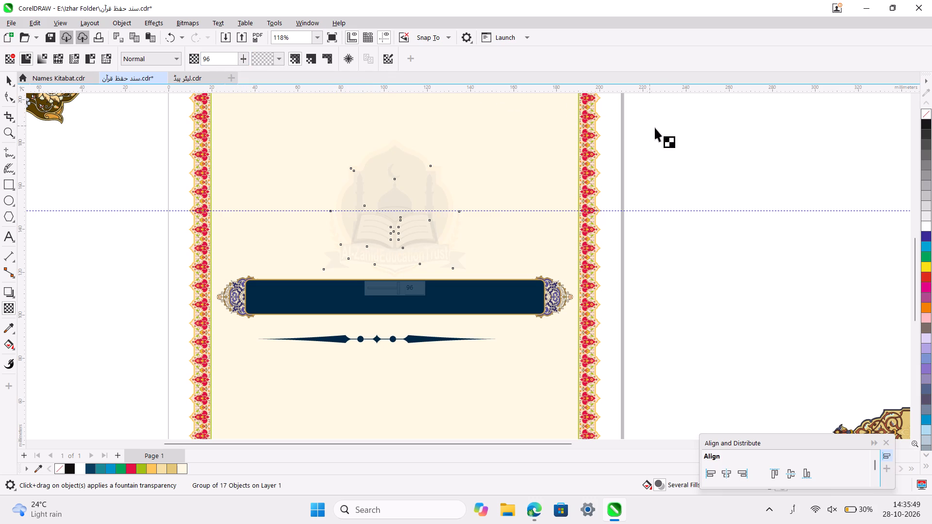
click(666, 134)
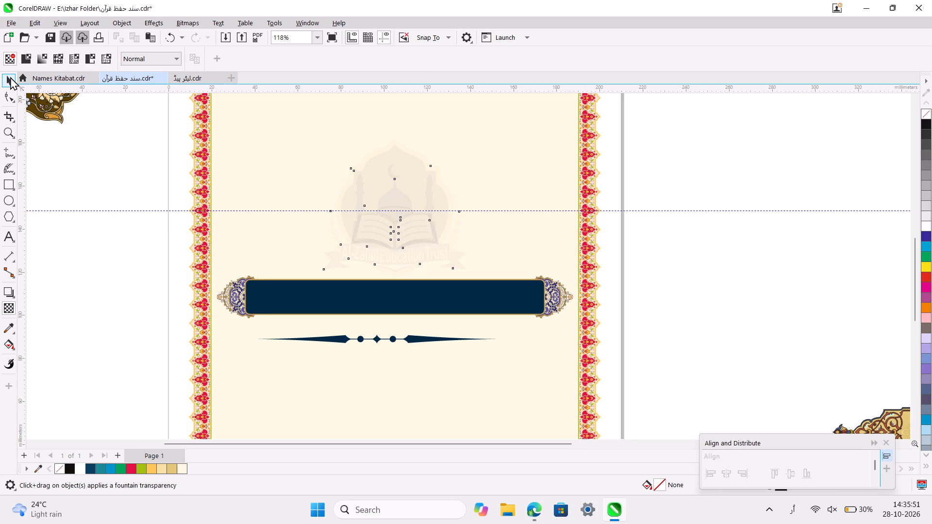
click(10, 77)
click(738, 292)
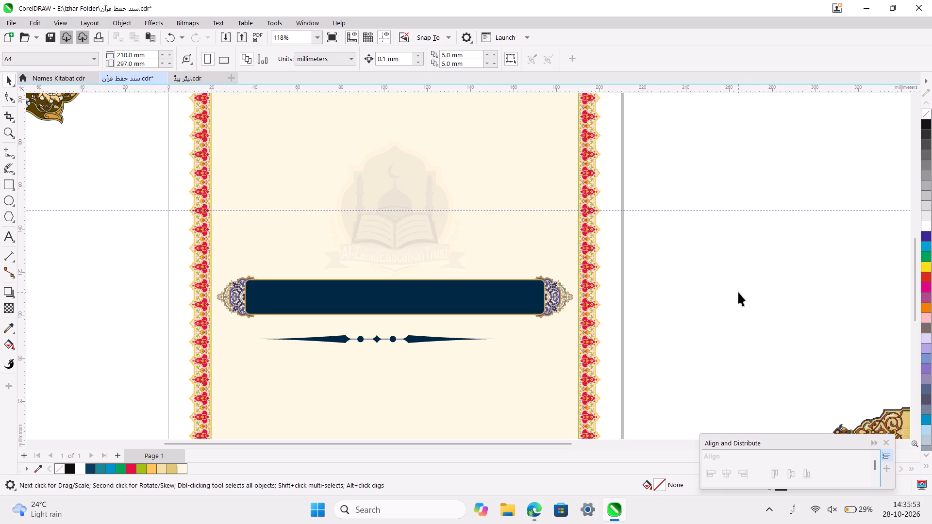
Align the faded emblem group's centre horizontally again.
scroll(738, 292, up, 2)
click(420, 271)
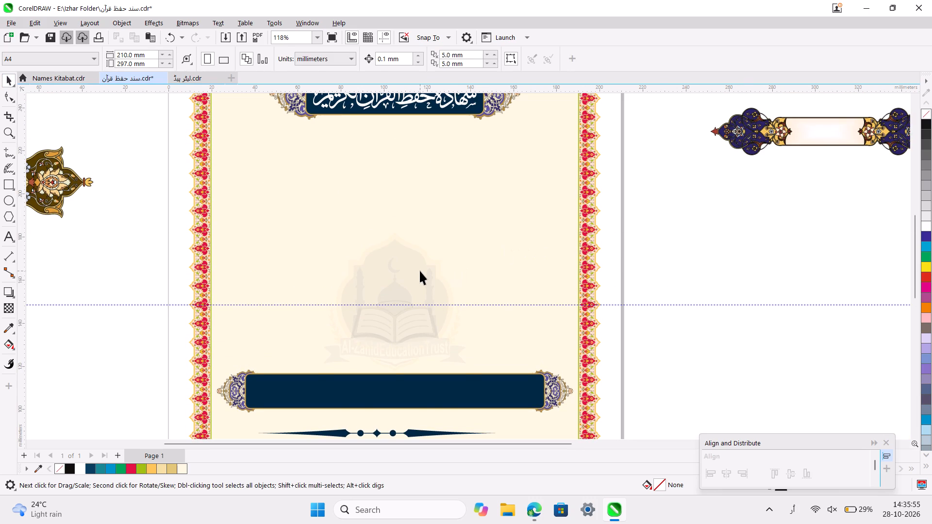
ctrl+scroll(420, 271, down, 2)
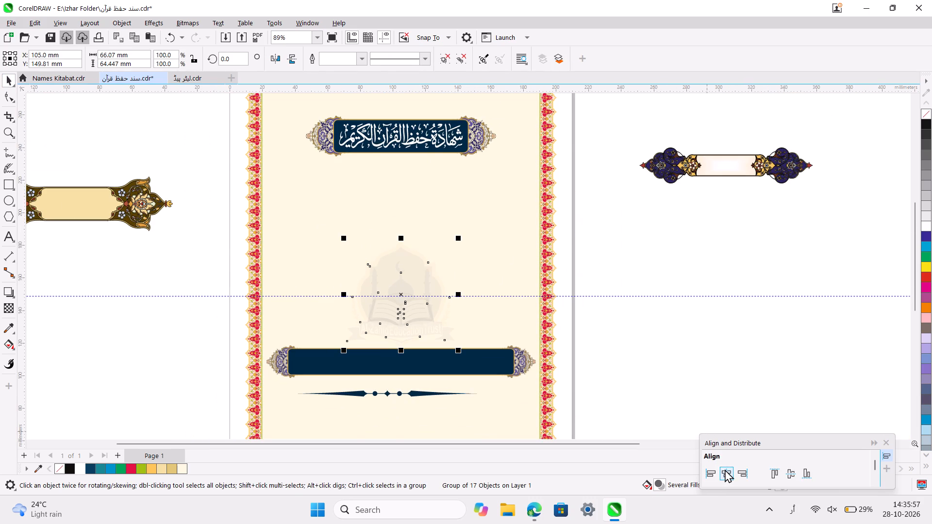
click(725, 469)
click(666, 366)
Enlarge the faded emblem group proportionally to about 95.9 mm wide by 93.5 mm high.
ctrl+scroll(369, 285, up, 3)
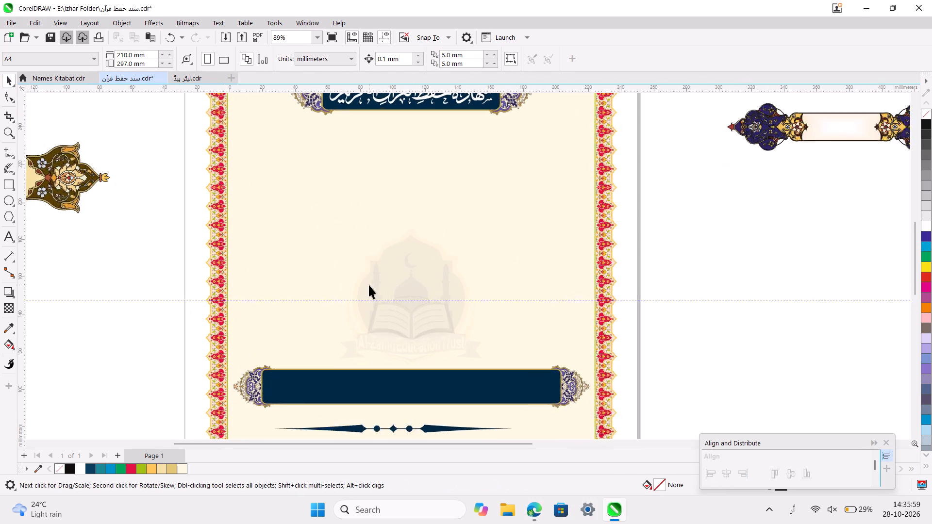
ctrl+scroll(369, 285, up, 3)
scroll(369, 285, down, 1)
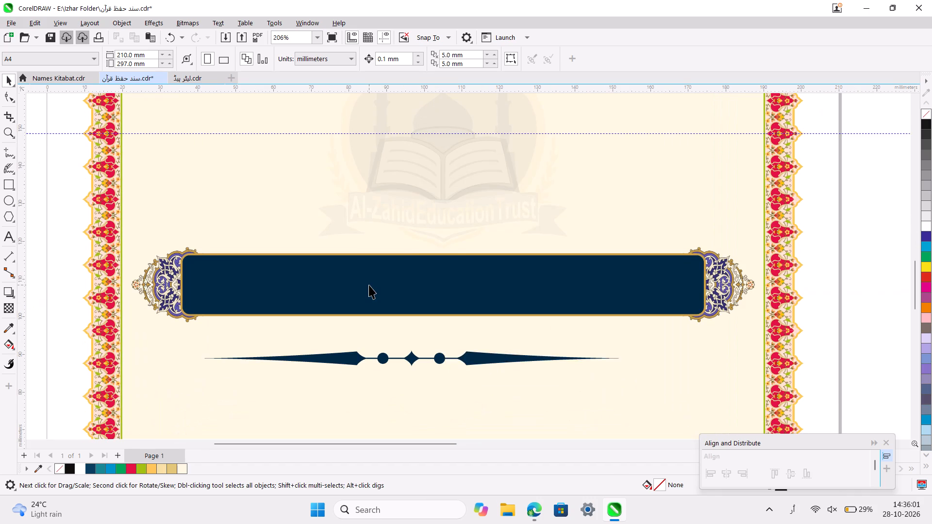
scroll(369, 285, down, 1)
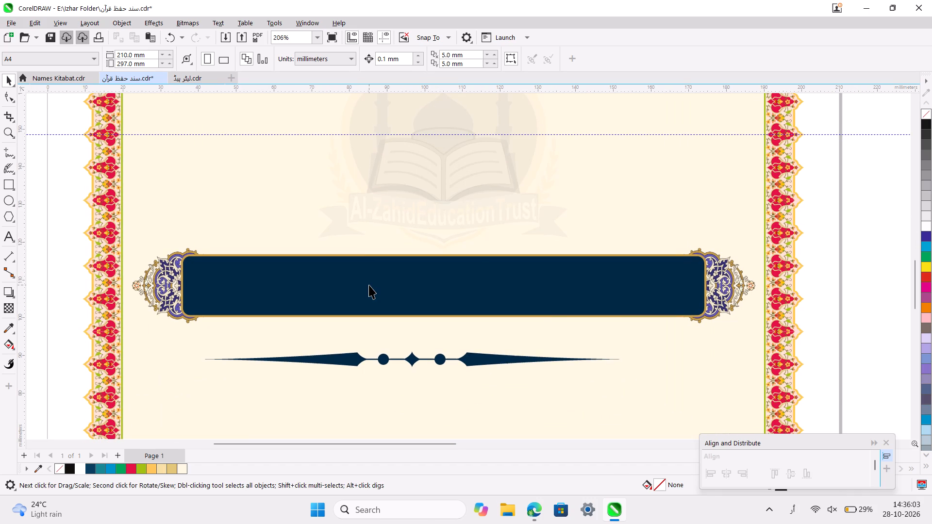
scroll(369, 285, up, 1)
ctrl+scroll(369, 285, down, 6)
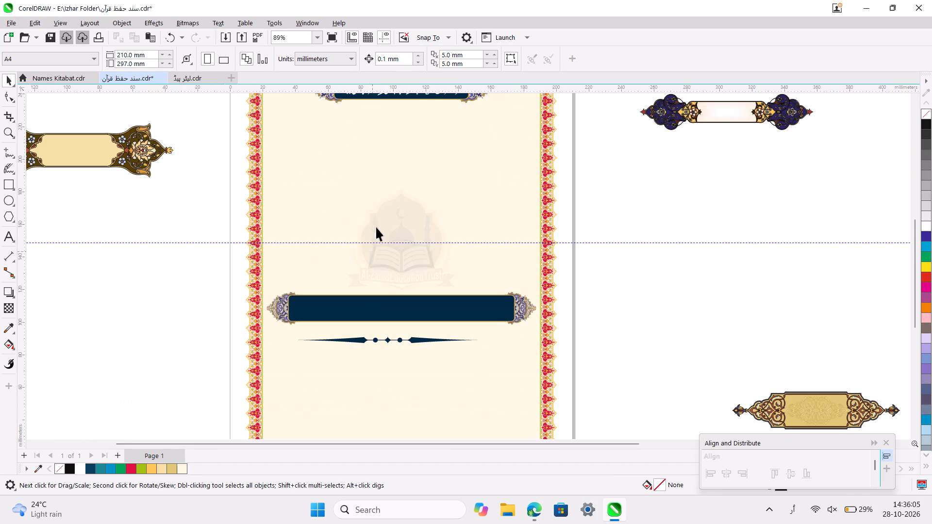
click(411, 206)
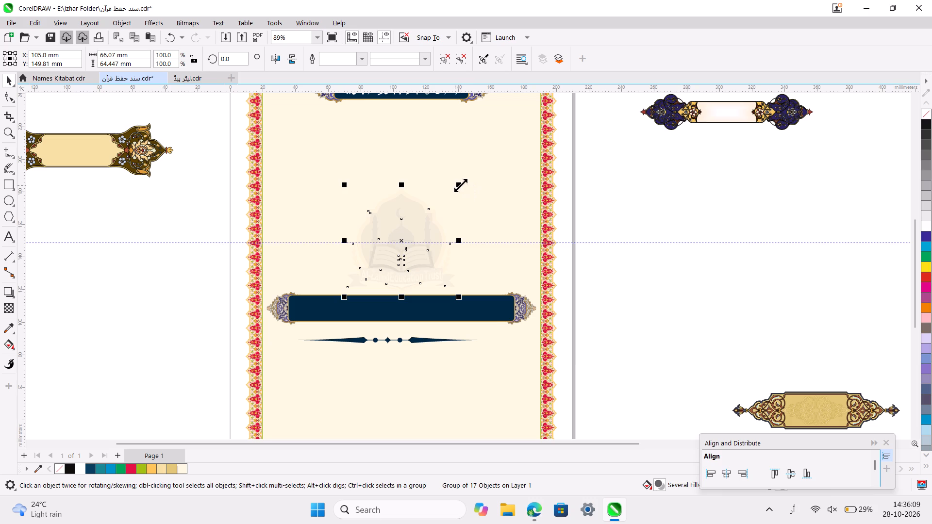
shift+drag(461, 185, 493, 147)
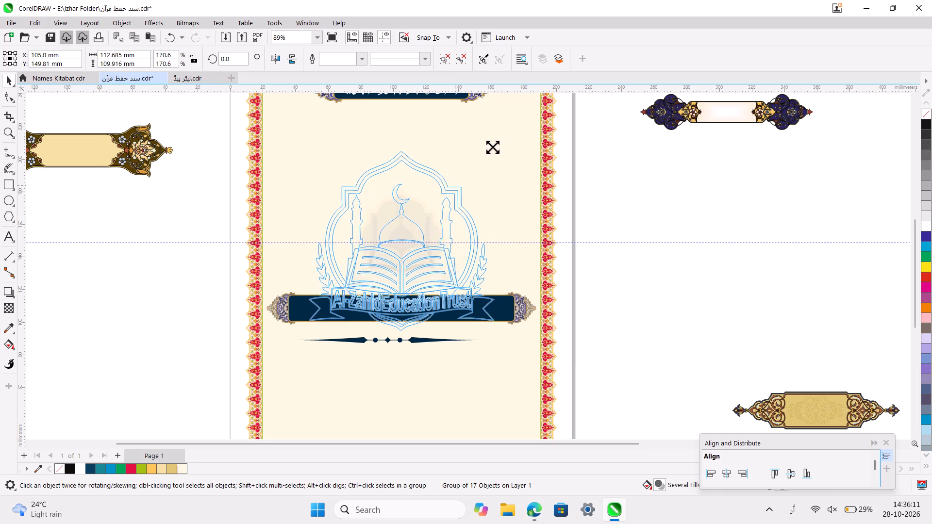
shift+drag(493, 147, 492, 148)
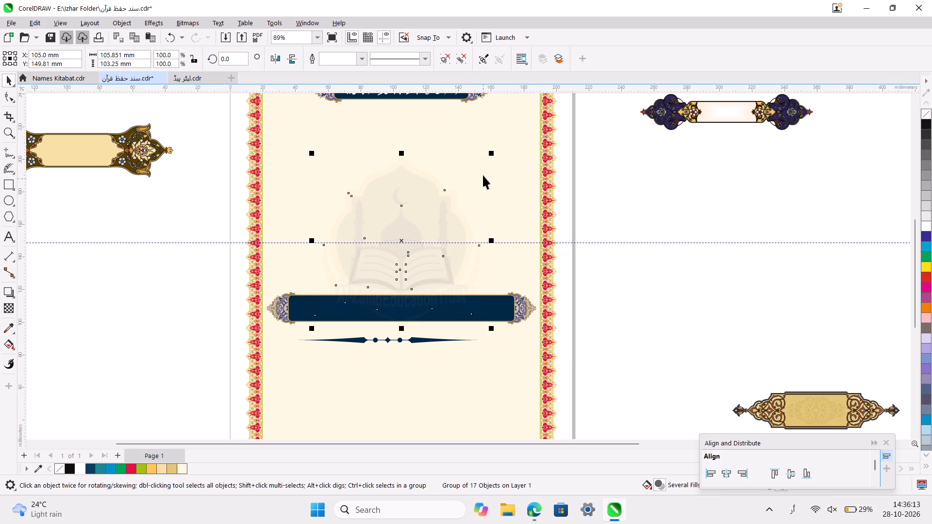
drag(494, 152, 478, 157)
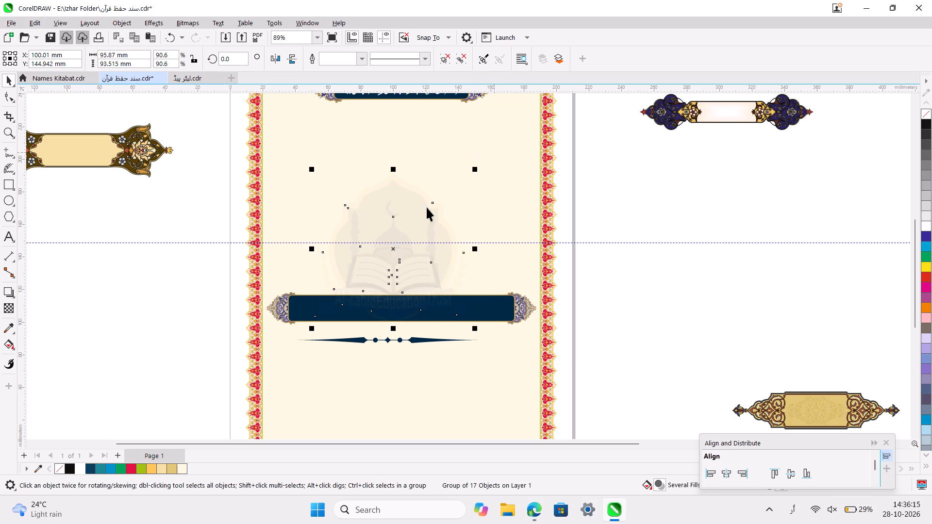
Move the enlarged emblem up above the lower navy banner, to about Y 165 mm, and align its centre horizontally.
drag(394, 257, 414, 221)
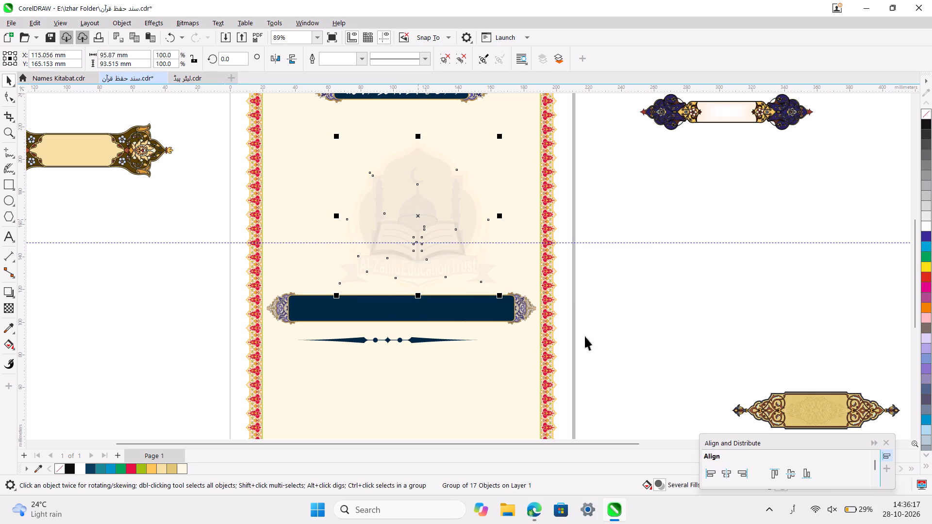
click(726, 471)
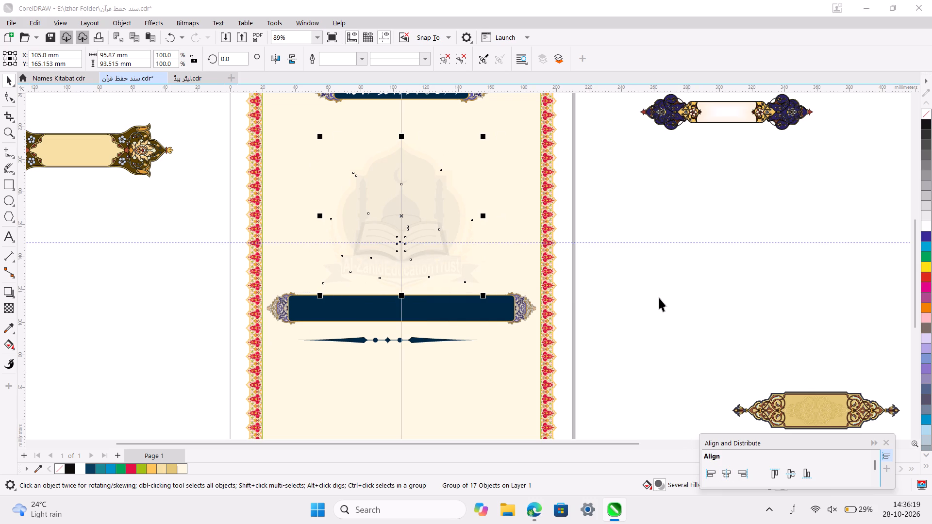
click(659, 297)
Examine the madrasa name, address and emblem in the header of the لیٹر پیڈ letterhead document, then return to the certificate document.
ctrl+scroll(464, 227, down, 3)
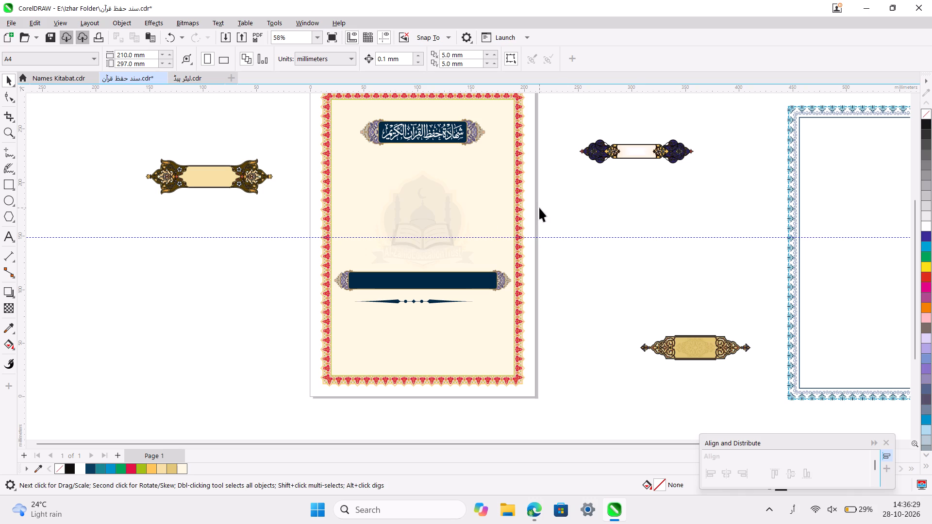
click(186, 83)
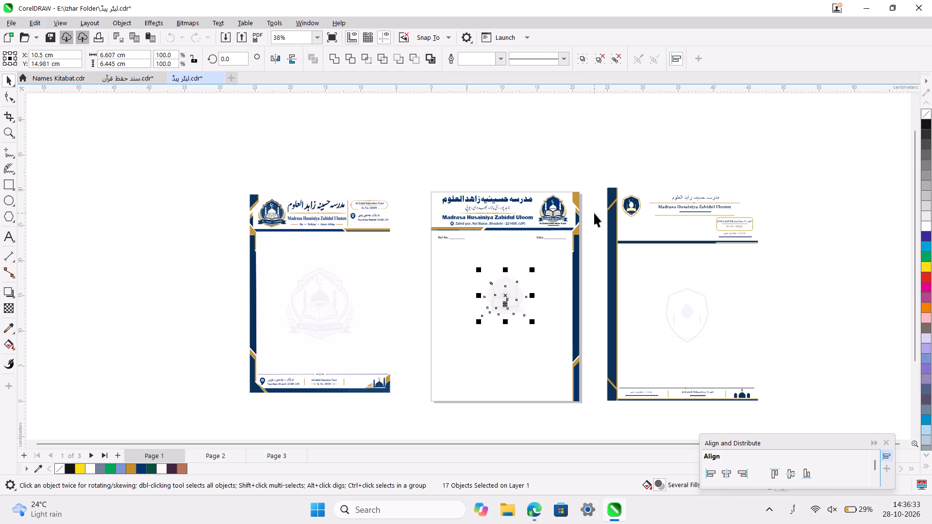
ctrl+scroll(594, 213, up, 4)
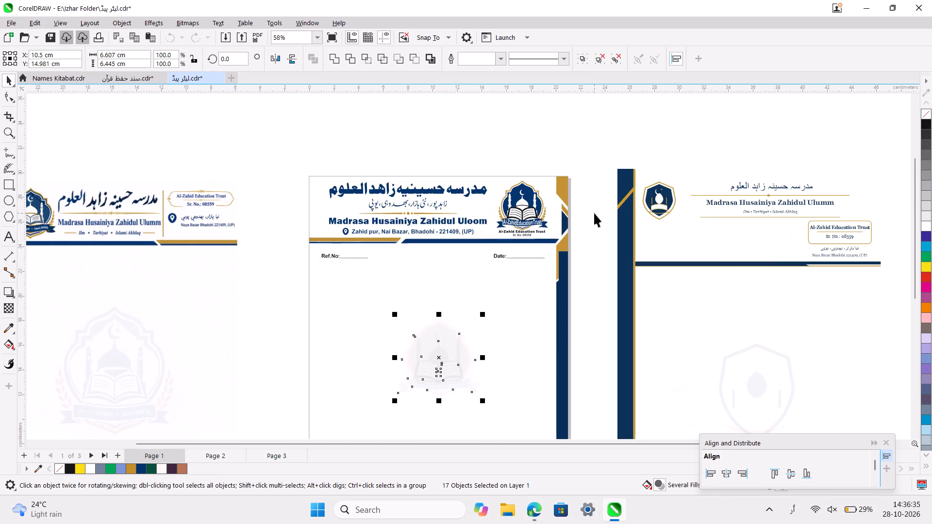
ctrl+scroll(594, 213, up, 5)
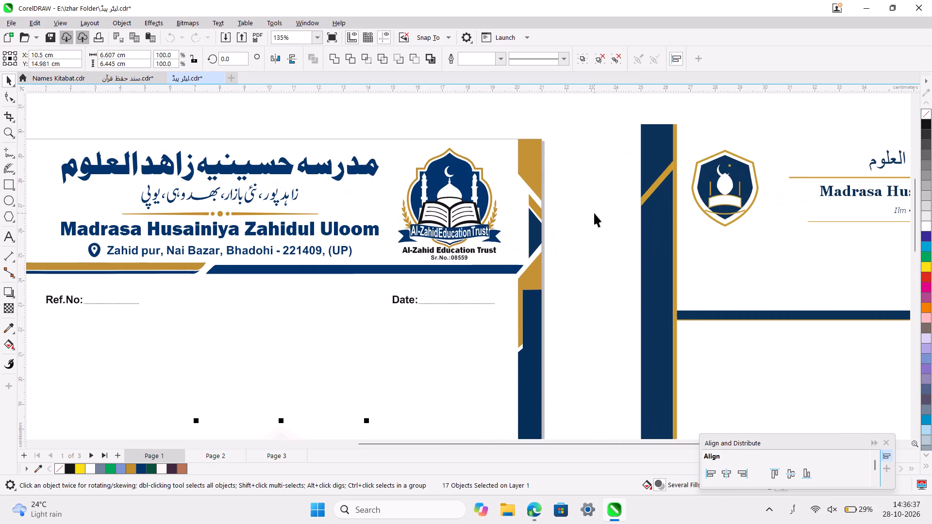
scroll(594, 213, right, 2)
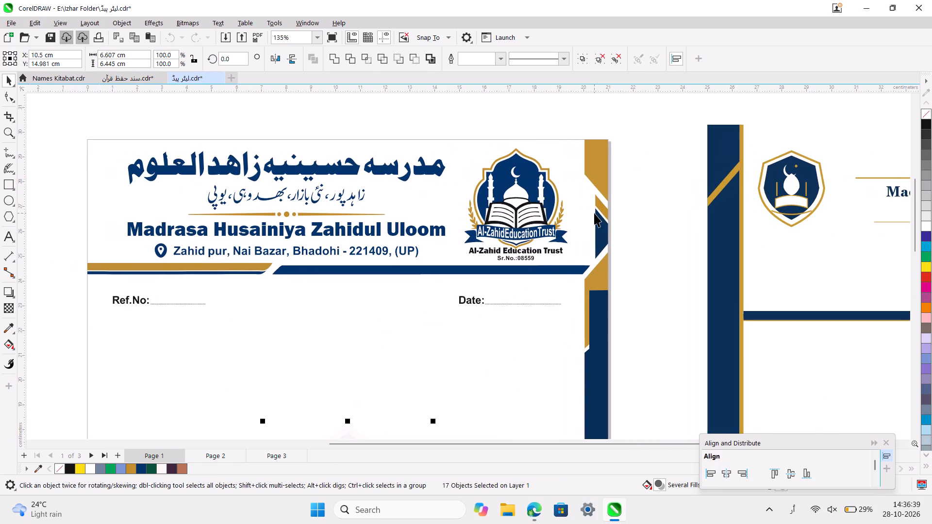
ctrl+scroll(594, 213, down, 4)
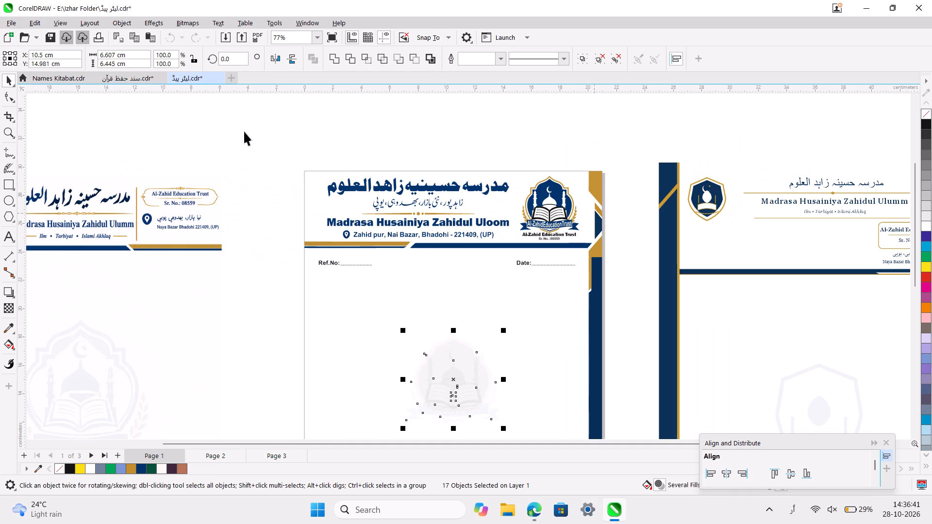
click(117, 75)
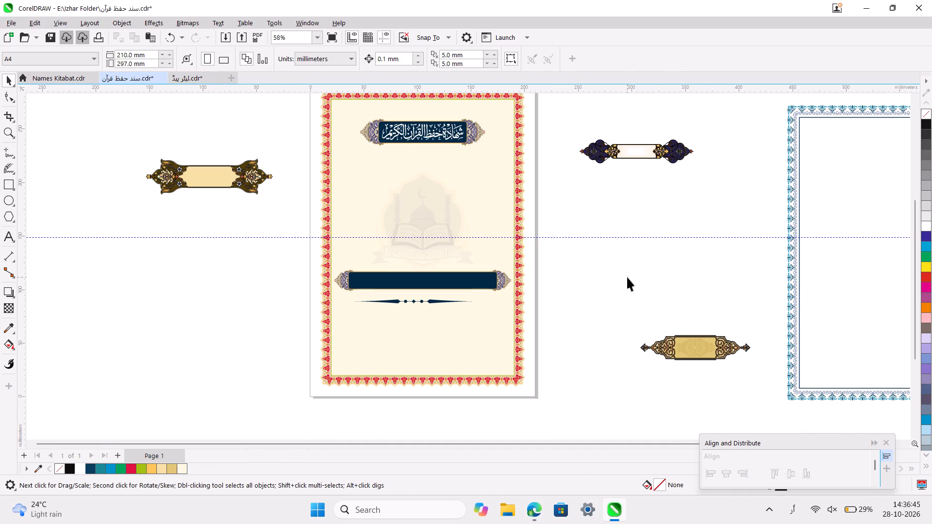
Import the green reference certificate "WhatsApp Image 2026-10-28 at 12.45.44 PM (1)" and place it beside the page, below the brown ornamental frame.
key(ctrl+i)
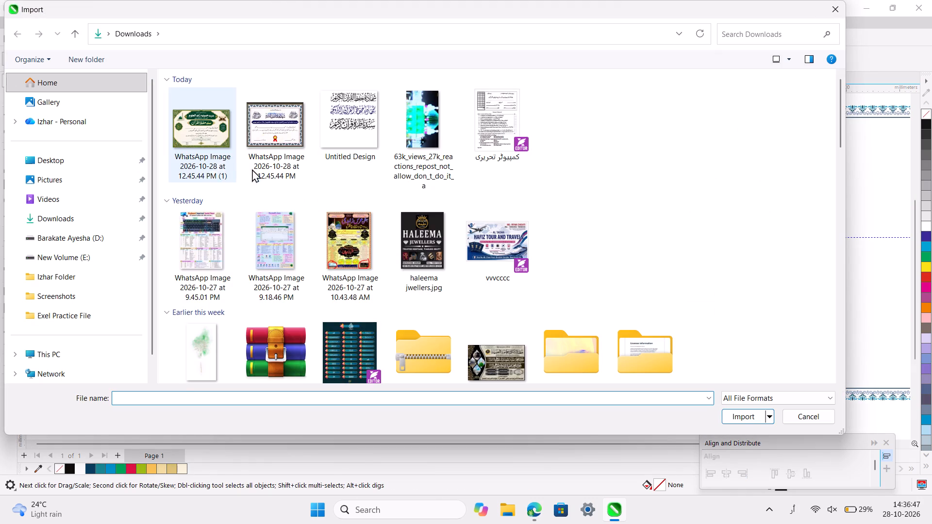
click(204, 125)
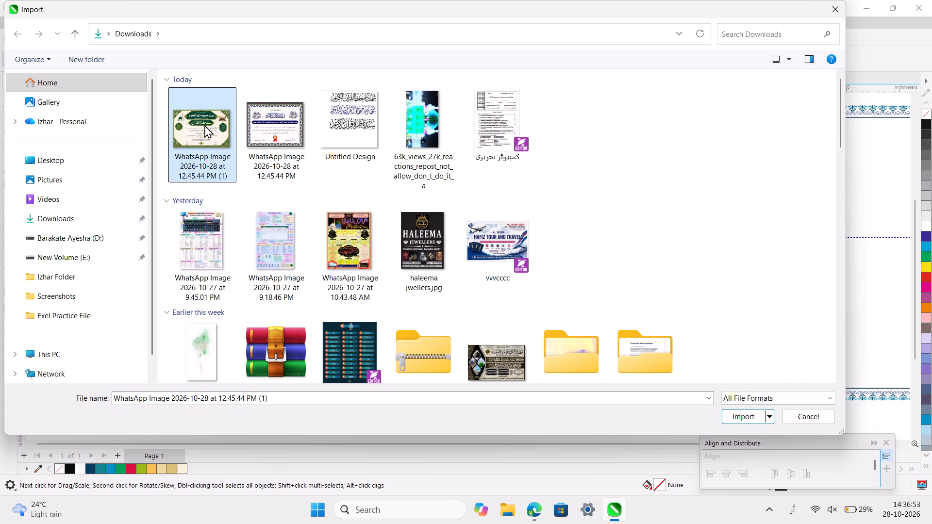
double_click(204, 125)
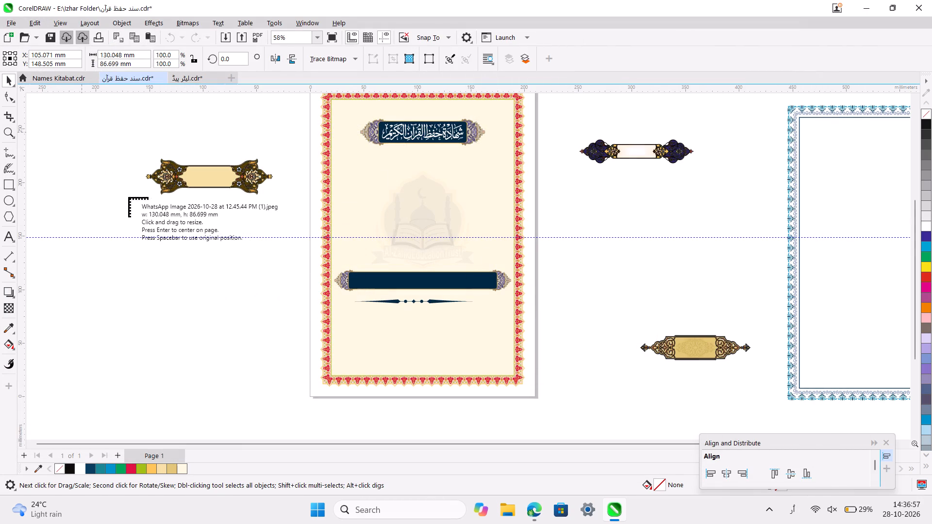
drag(110, 192, 287, 323)
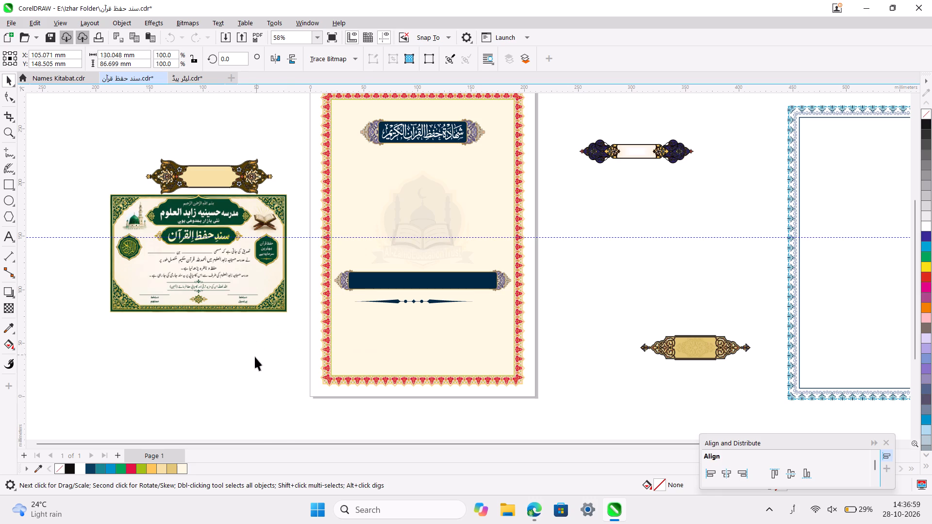
click(255, 357)
Examine the imported green certificate's headings, body text and signature lines against the cream certificate layout.
ctrl+scroll(255, 357, up, 2)
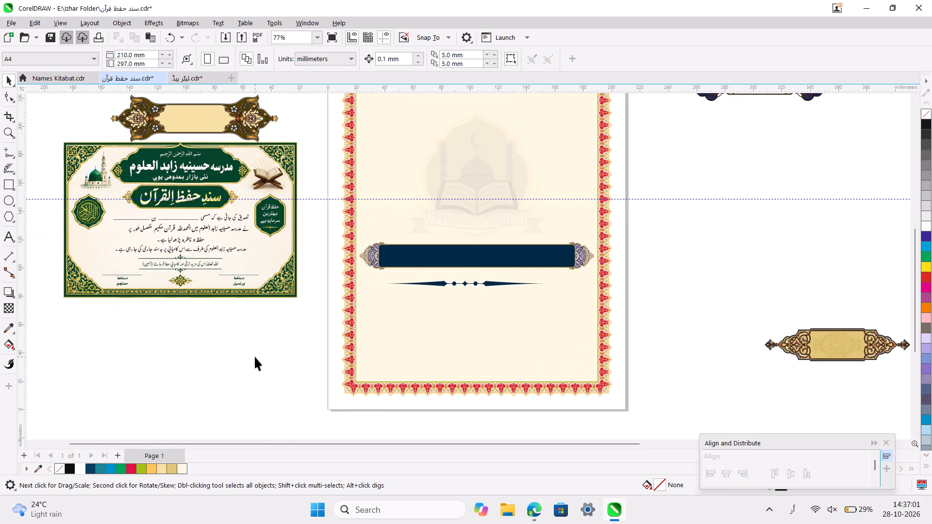
scroll(255, 357, right, 2)
click(255, 357)
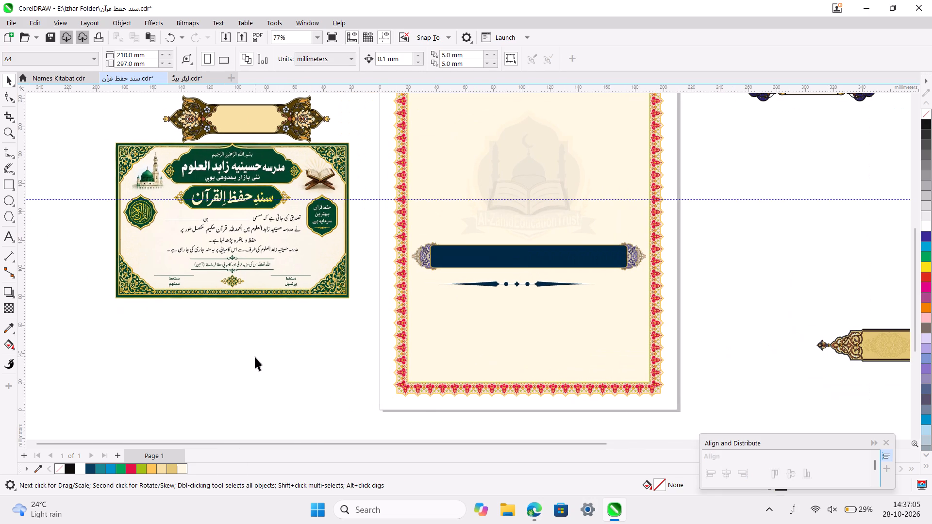
ctrl+scroll(255, 357, up, 2)
scroll(255, 357, up, 1)
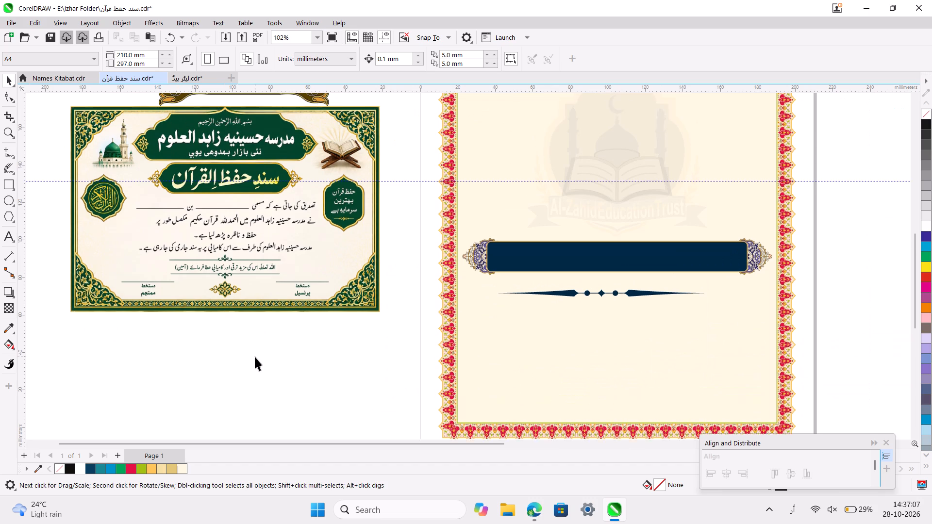
scroll(255, 357, up, 1)
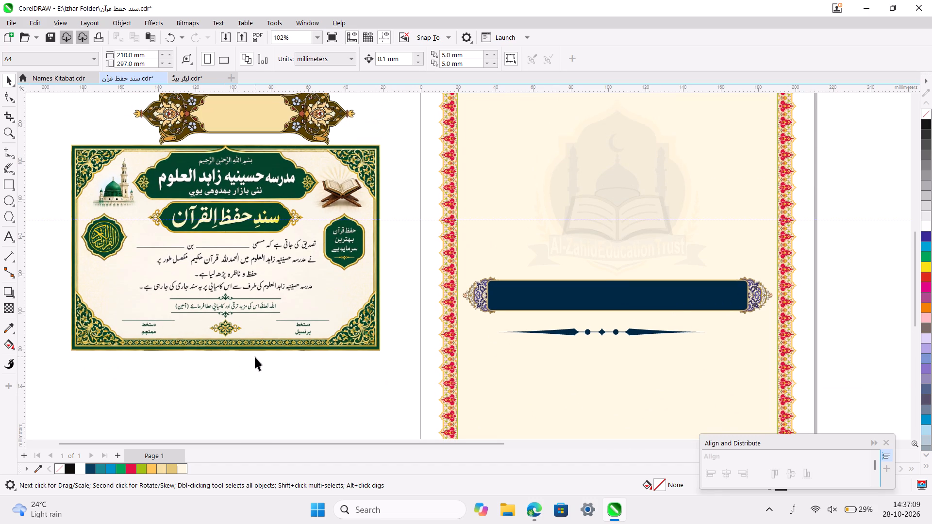
ctrl+scroll(255, 357, down, 2)
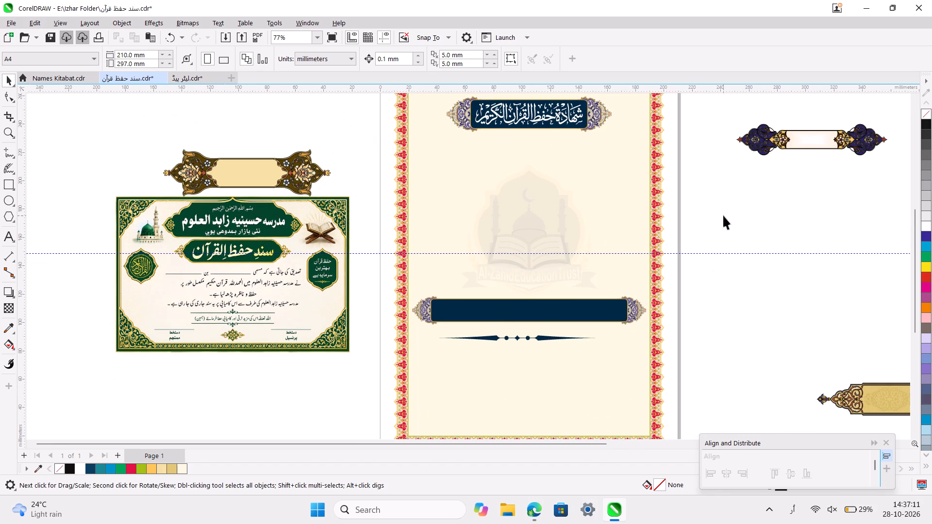
click(723, 215)
scroll(723, 215, up, 1)
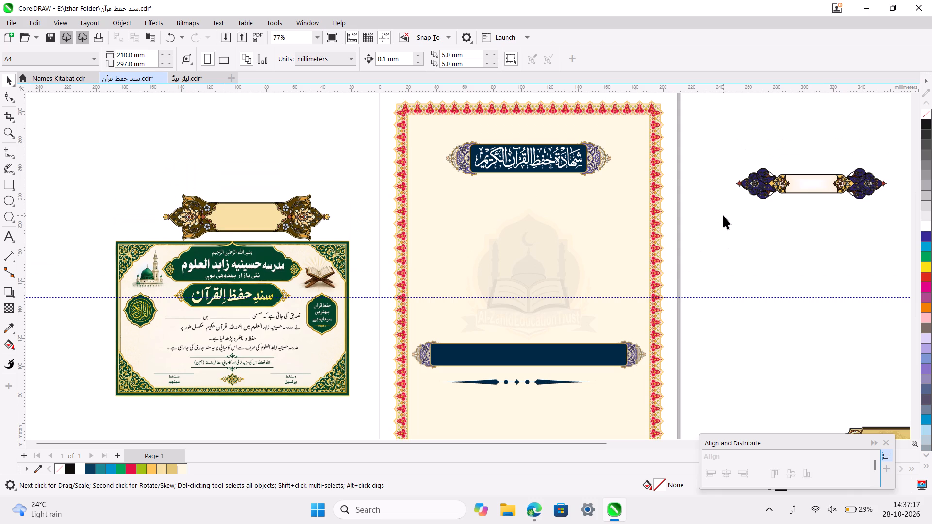
click(717, 130)
click(731, 260)
Look at the letterhead document لیٹر پیڈ.cdr and return to سند حفظ قرآن.cdr.
click(188, 80)
click(115, 74)
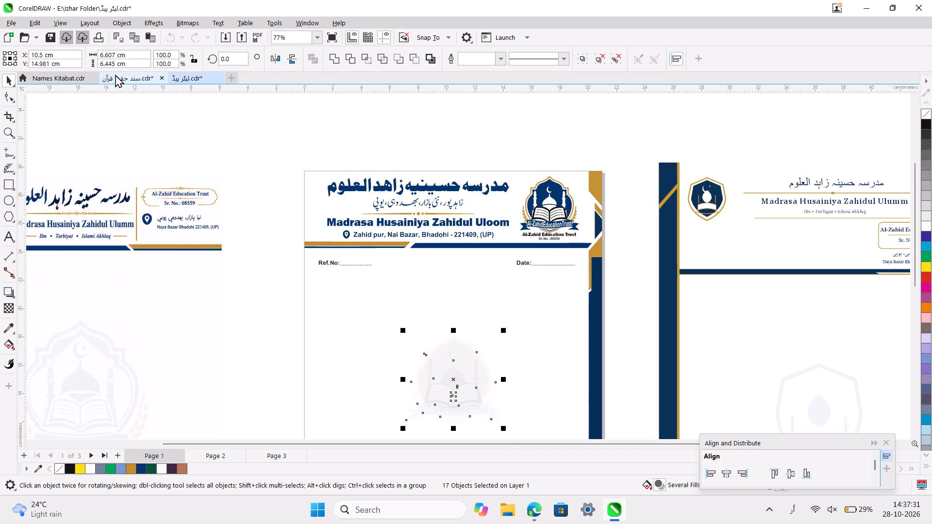
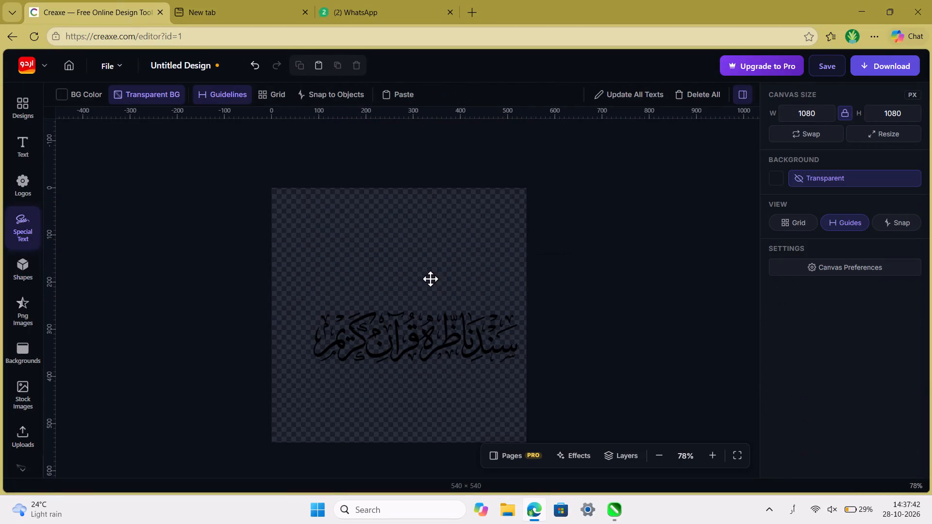
Switch to the Creaxe editor and delete the سند ناظرہ قرآن کریم calligraphy from the canvas.
click(445, 332)
key(Delete)
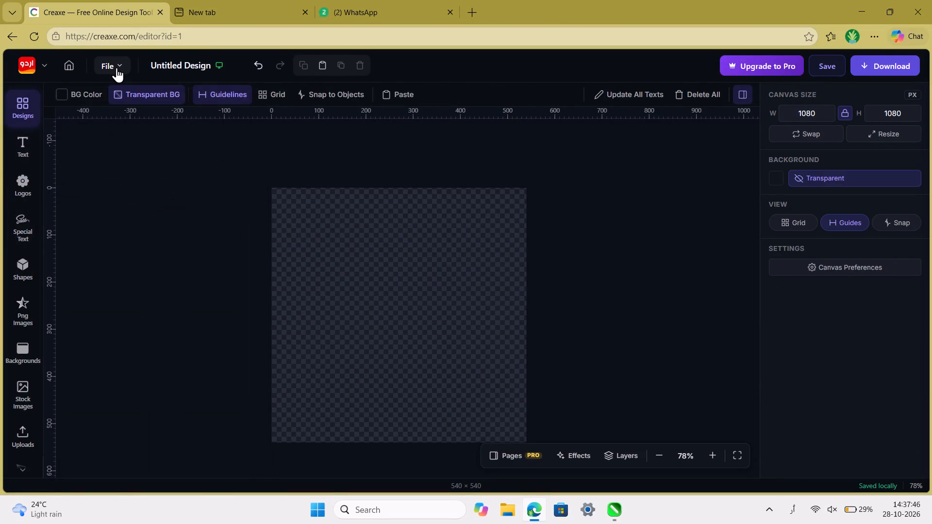
Set the canvas background to solid white, #FFFFFF.
click(86, 94)
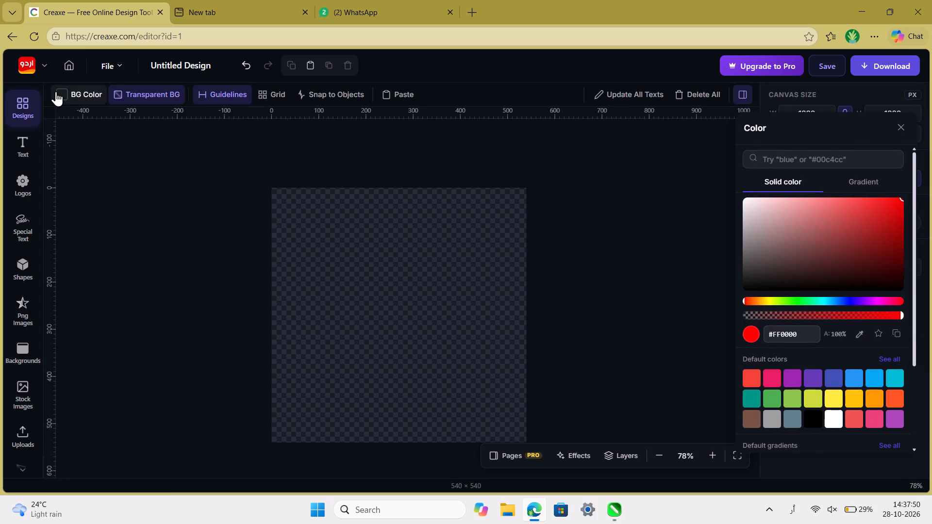
click(59, 95)
click(749, 204)
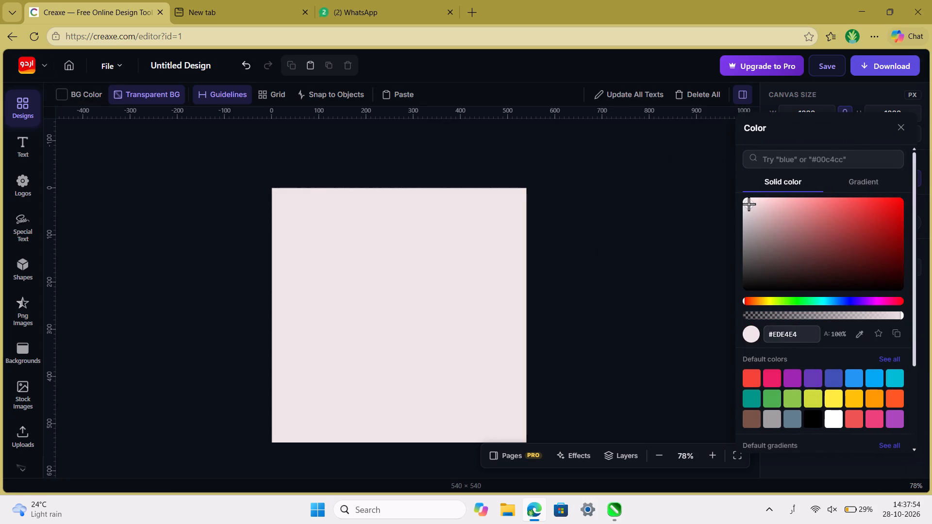
click(746, 199)
click(831, 410)
click(831, 410)
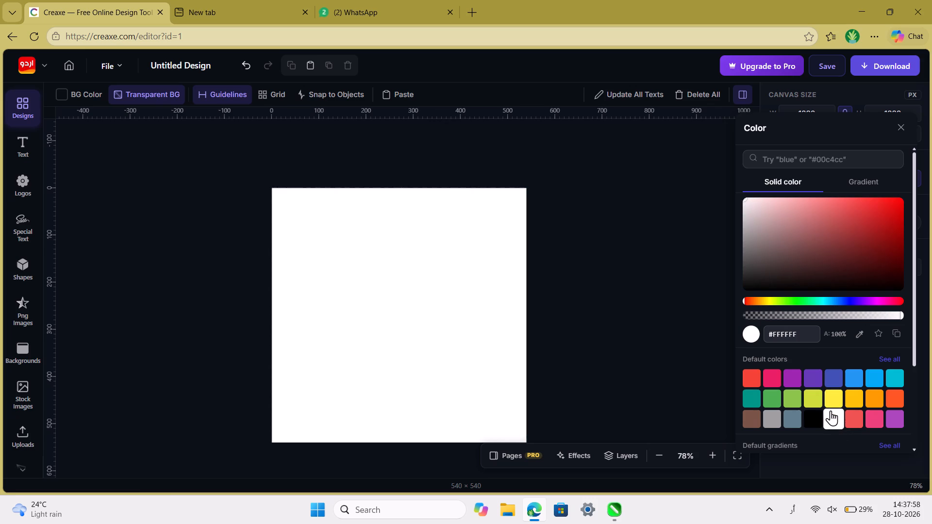
click(835, 419)
click(564, 205)
Search the special text library for ترتیلا, then clear the search.
click(34, 224)
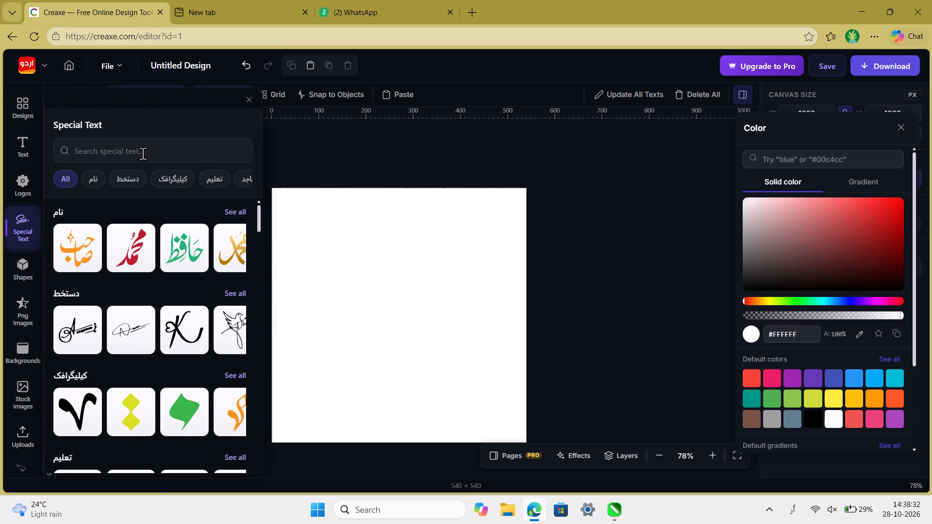
click(143, 153)
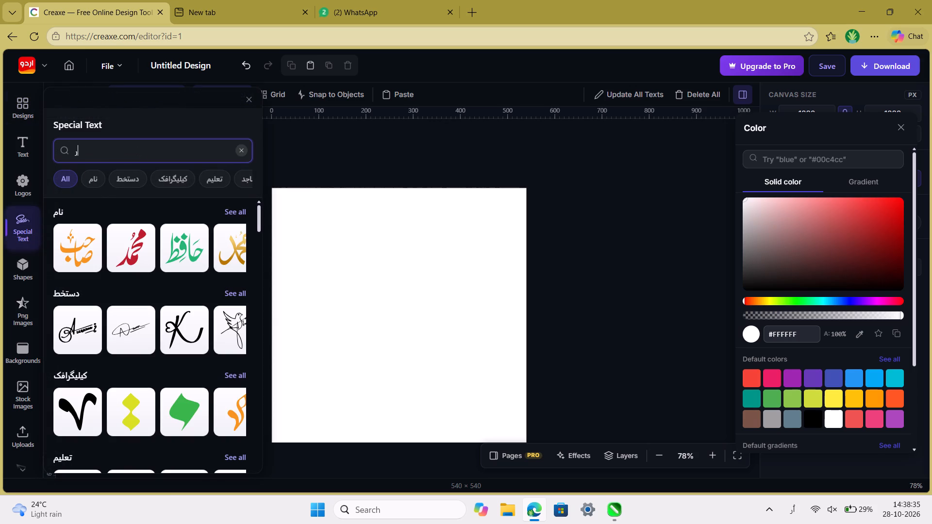
key(BackSpace)
text(ترتیلا)
key(Return)
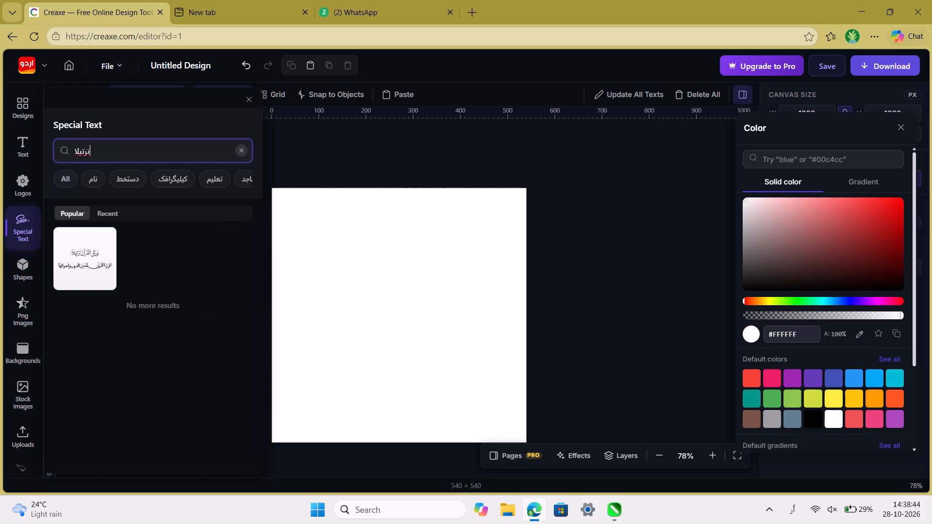
click(243, 149)
click(172, 152)
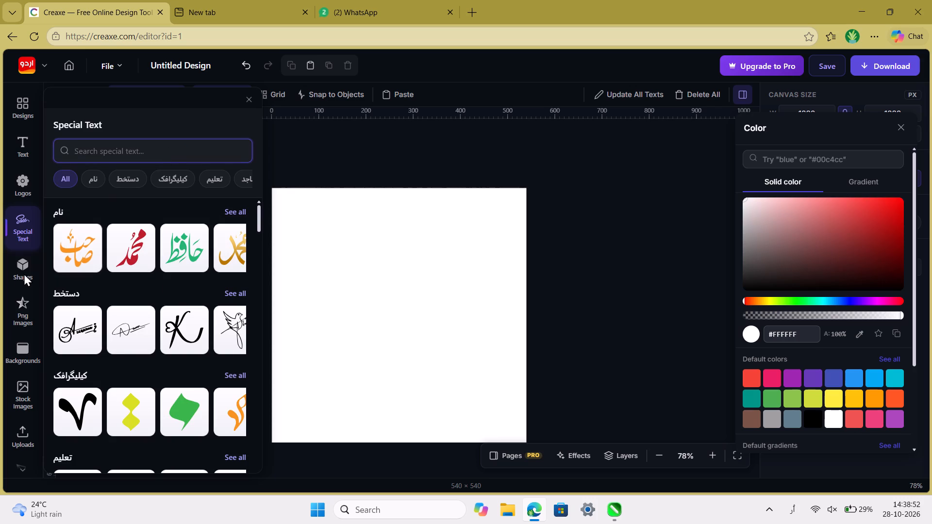
Look through the PNG image categories and open the islamic text category.
click(21, 310)
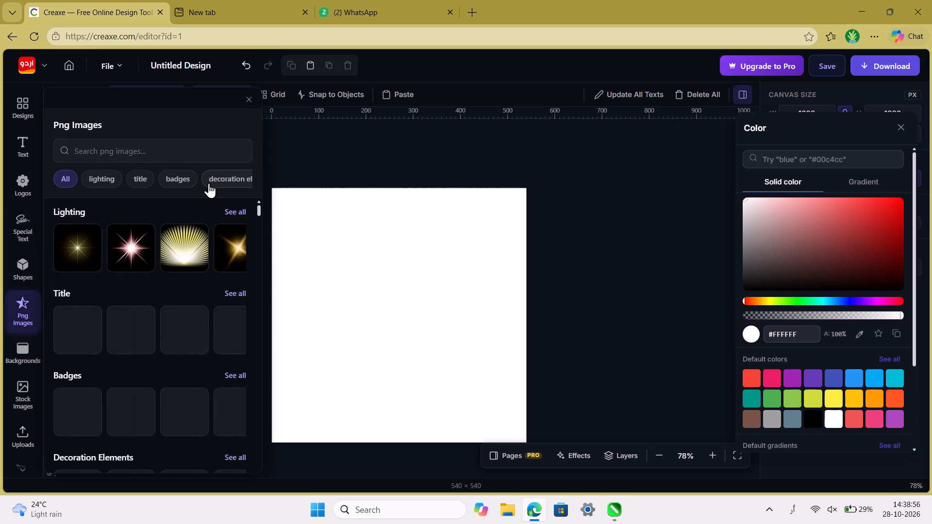
scroll(209, 183, left, 2)
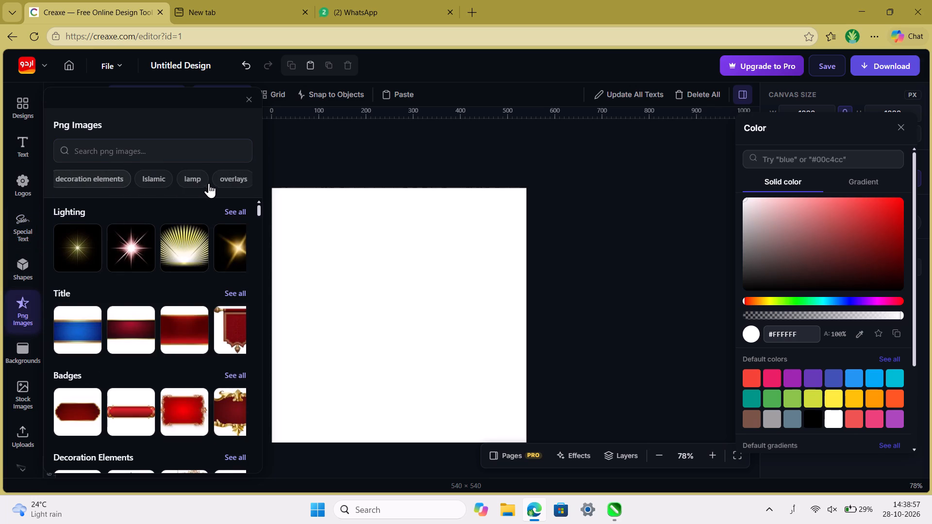
scroll(209, 183, left, 3)
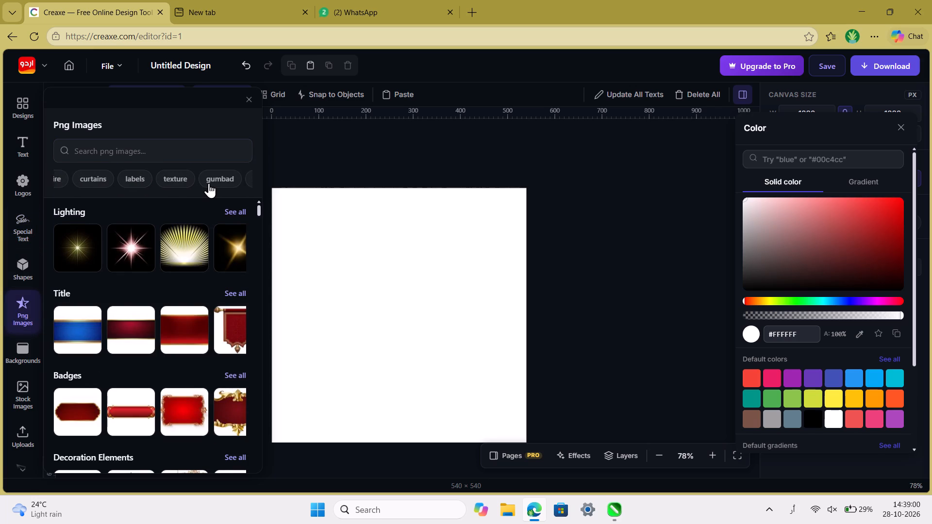
scroll(209, 183, left, 2)
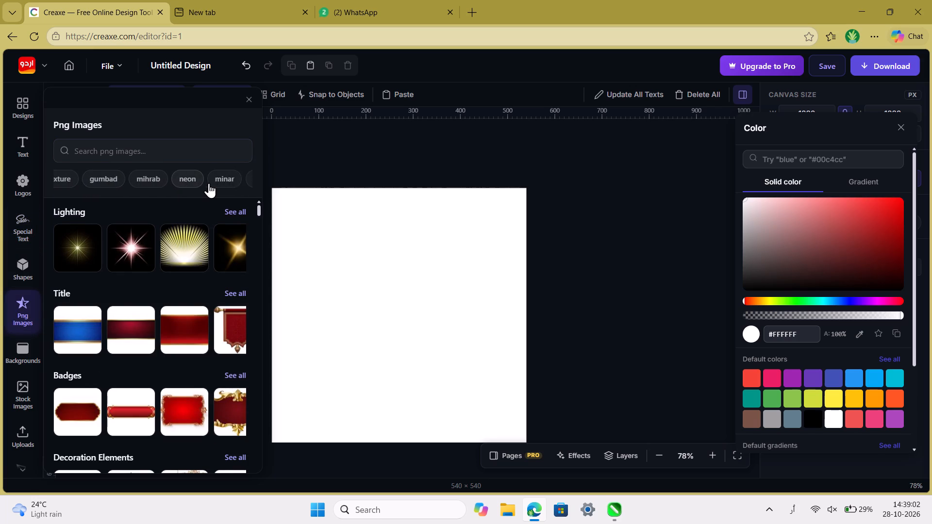
scroll(209, 183, left, 2)
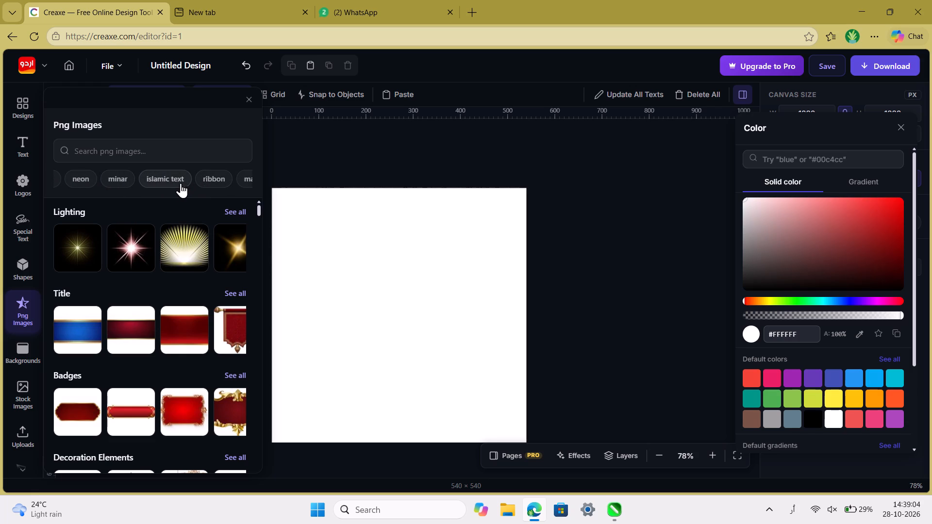
click(176, 182)
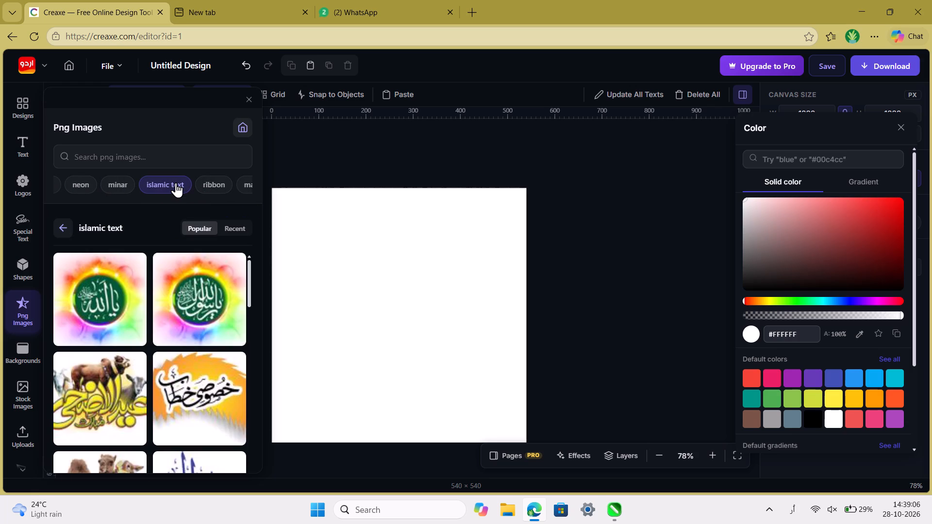
Search the PNG images for قرآن and look through the results for suitable Quran artwork or calligraphy.
click(183, 154)
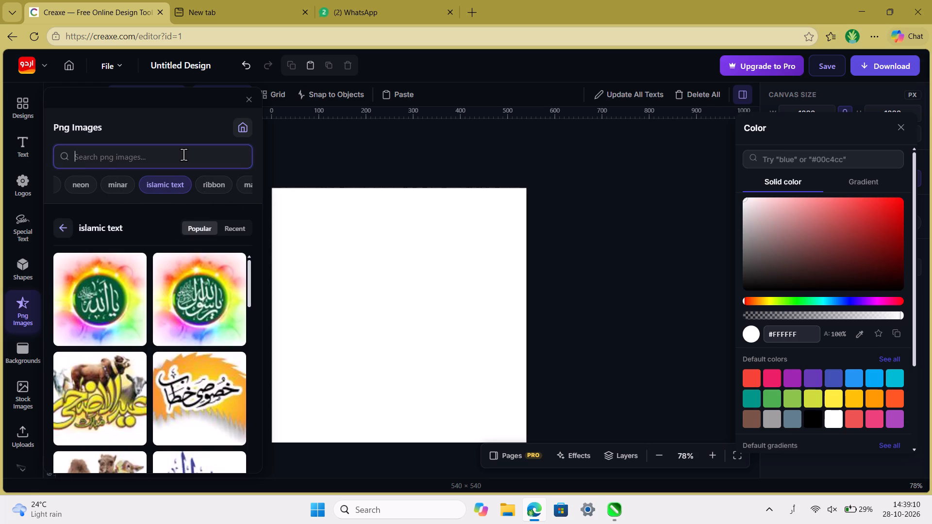
text(قرآن)
key(Return)
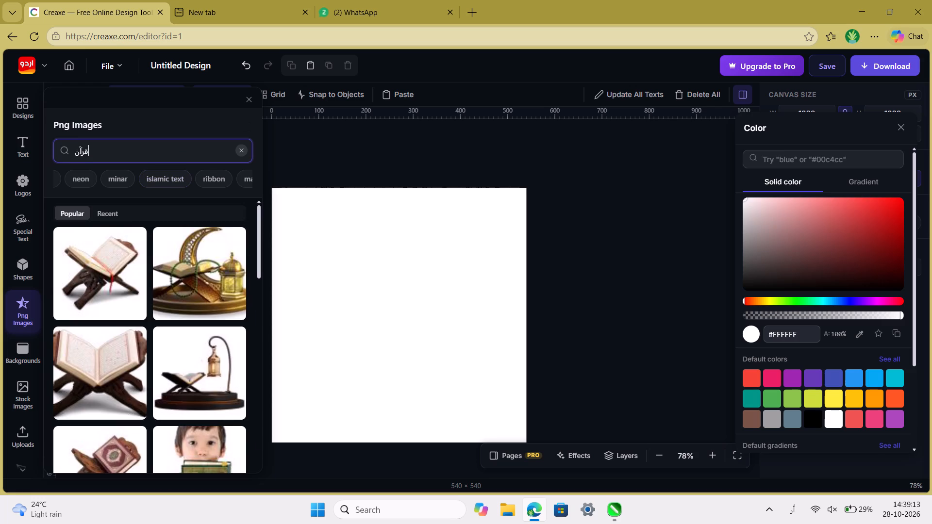
scroll(190, 339, down, 12)
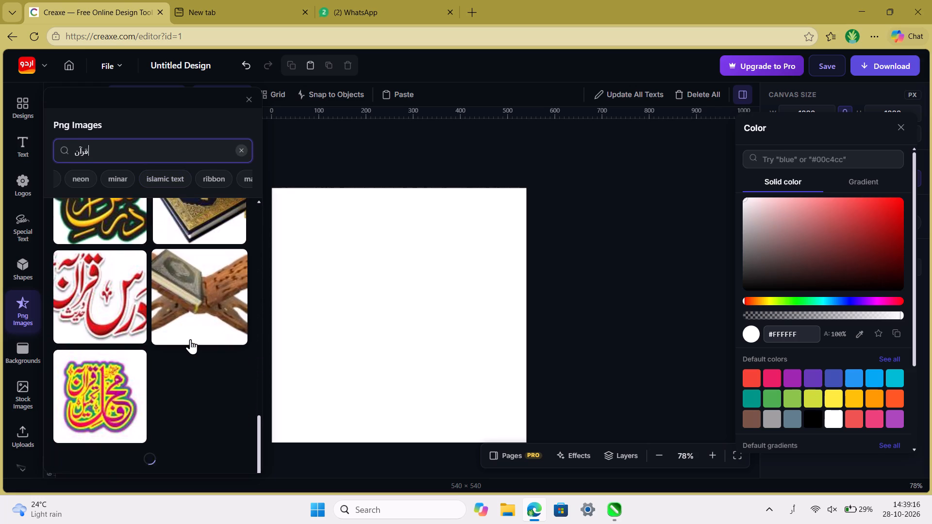
scroll(190, 339, down, 9)
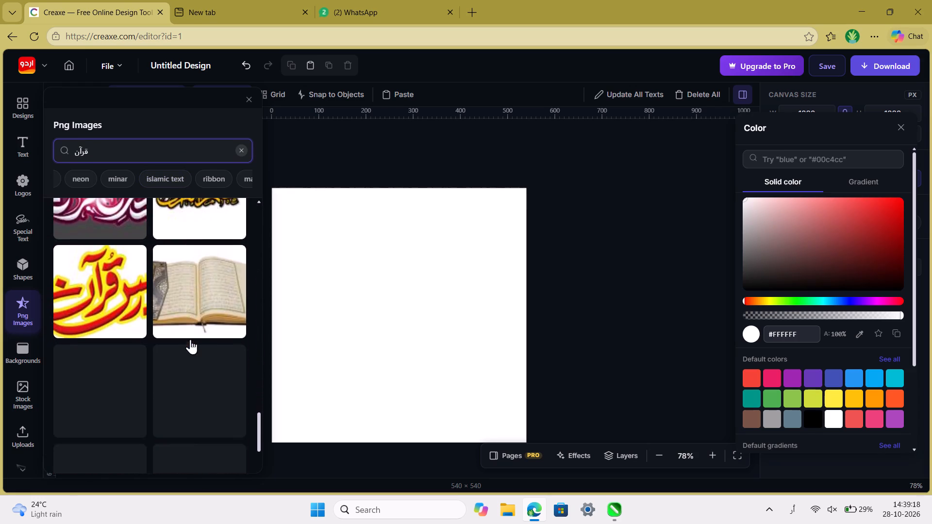
scroll(190, 339, right, 1)
scroll(190, 339, down, 3)
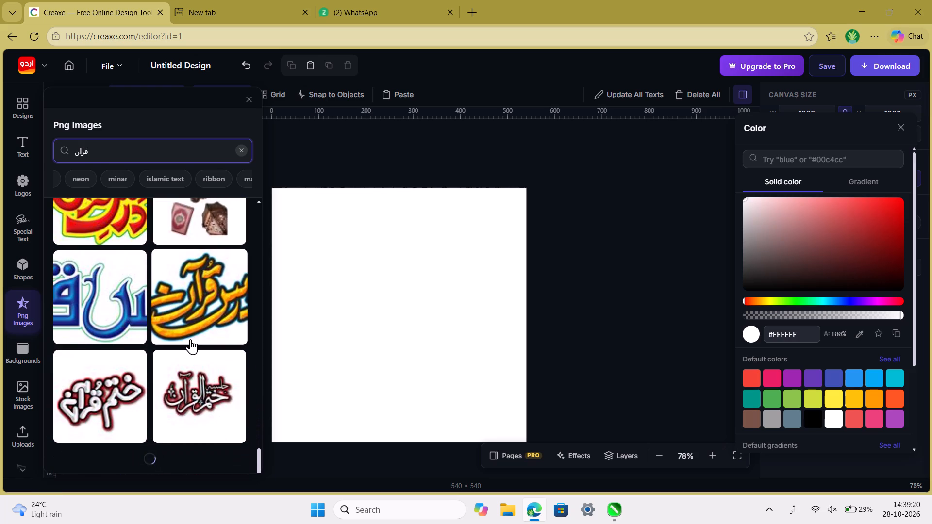
scroll(190, 339, down, 5)
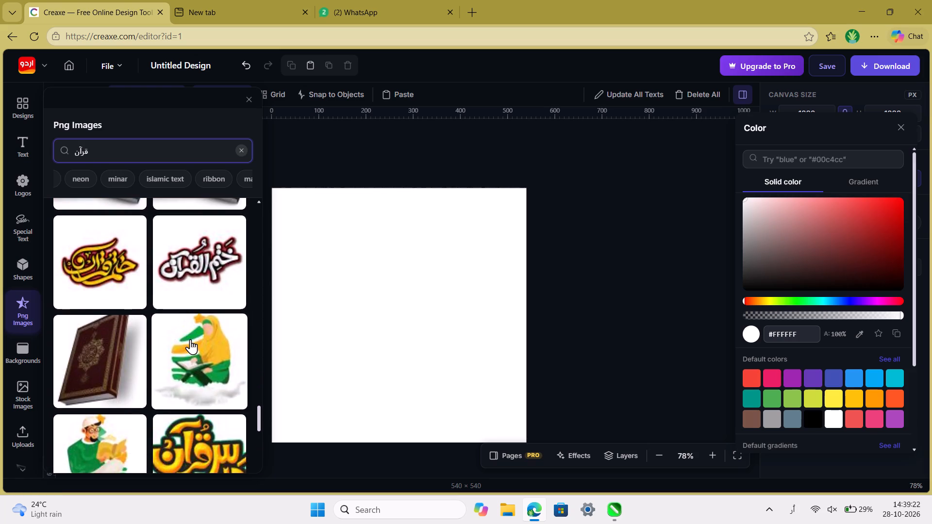
scroll(190, 339, down, 6)
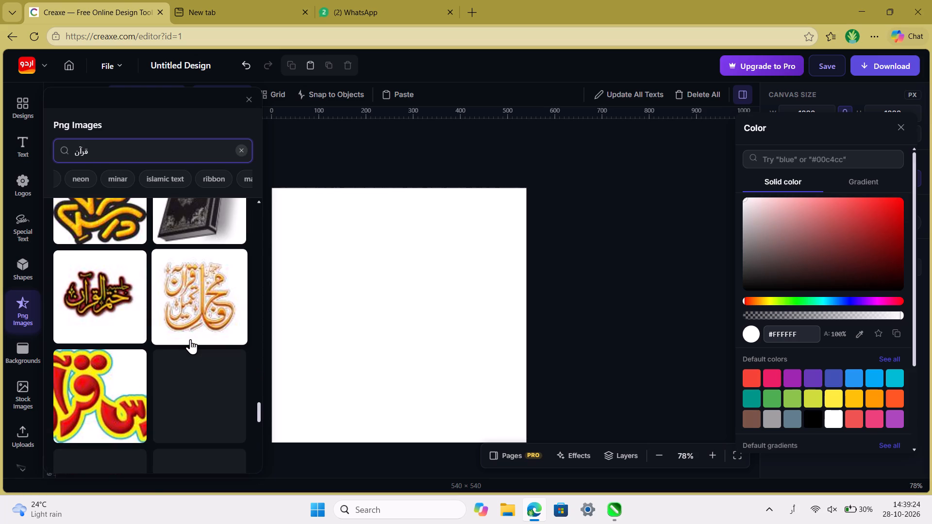
scroll(190, 339, down, 5)
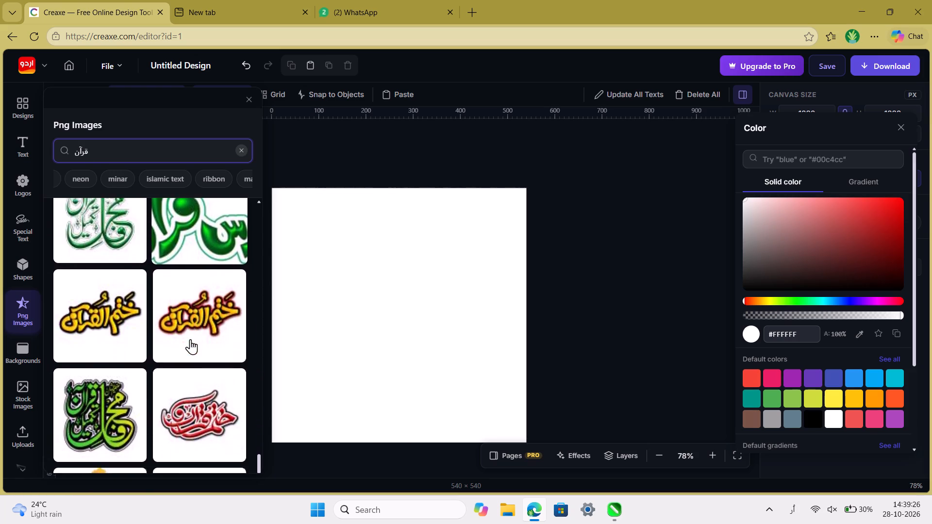
scroll(190, 339, down, 6)
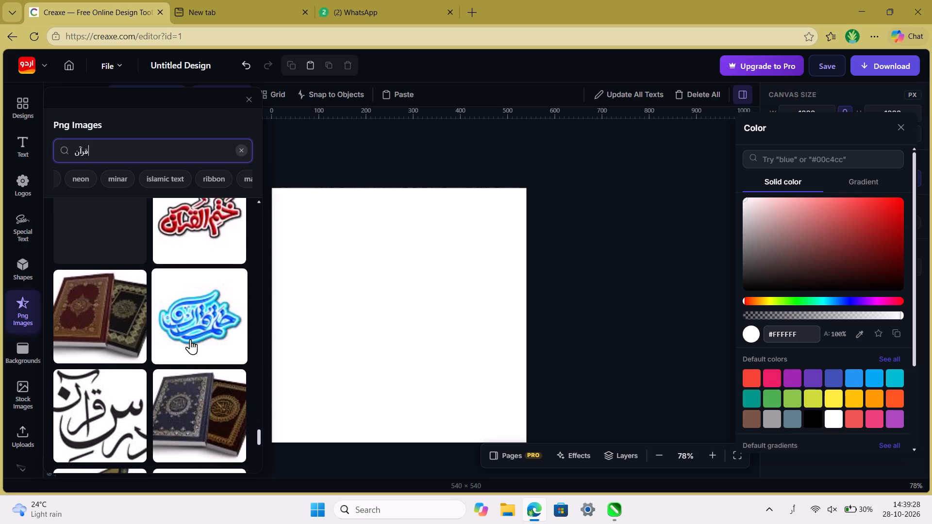
scroll(190, 339, down, 7)
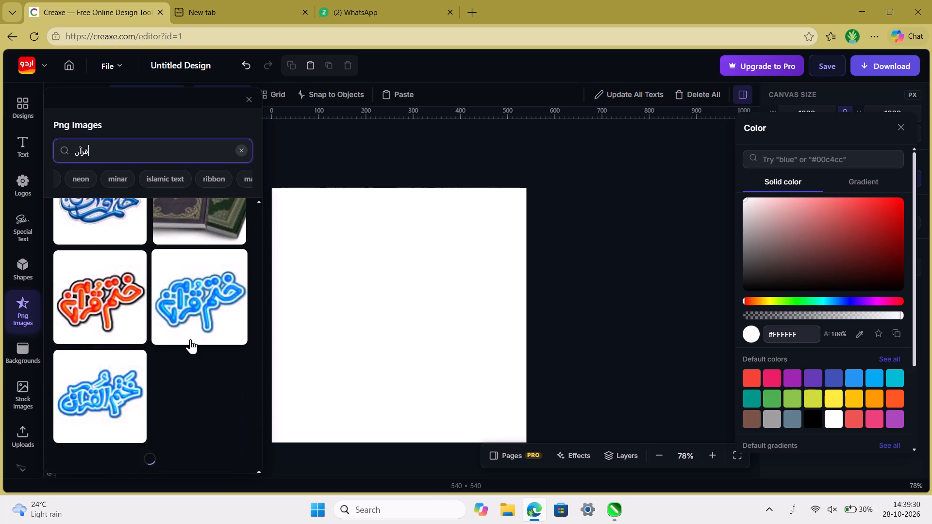
scroll(190, 339, down, 4)
scroll(190, 339, up, 3)
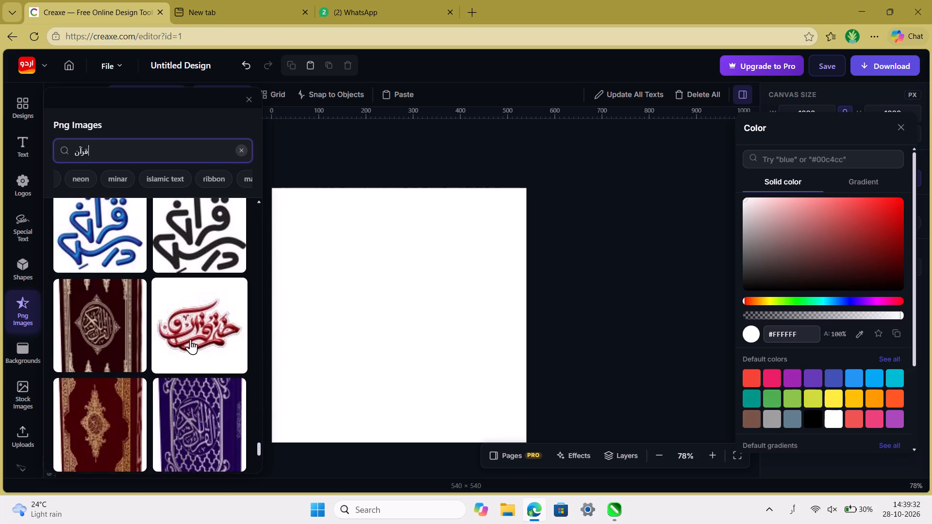
scroll(190, 339, down, 9)
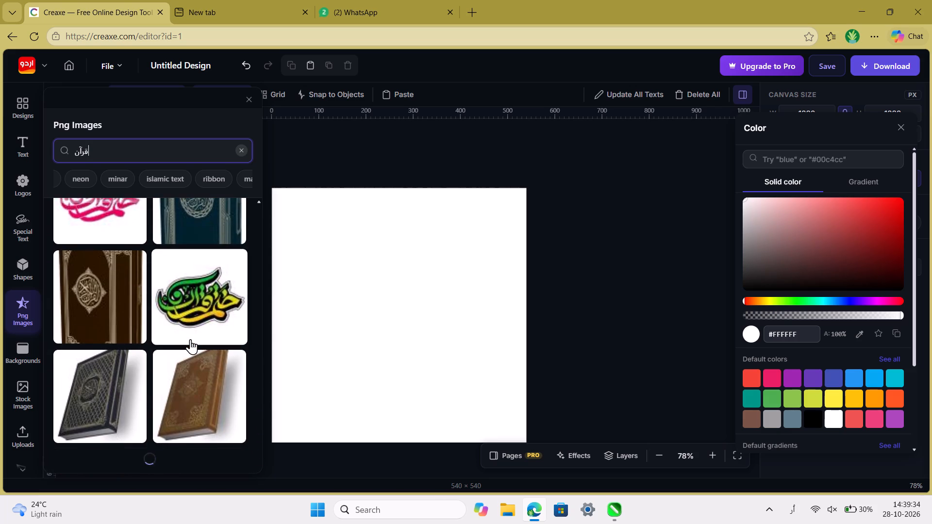
scroll(190, 339, down, 6)
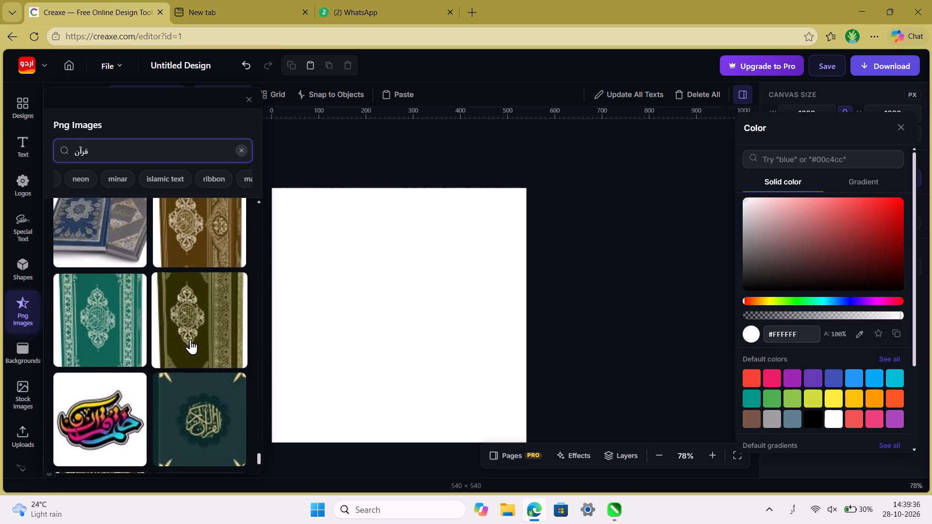
scroll(190, 339, down, 7)
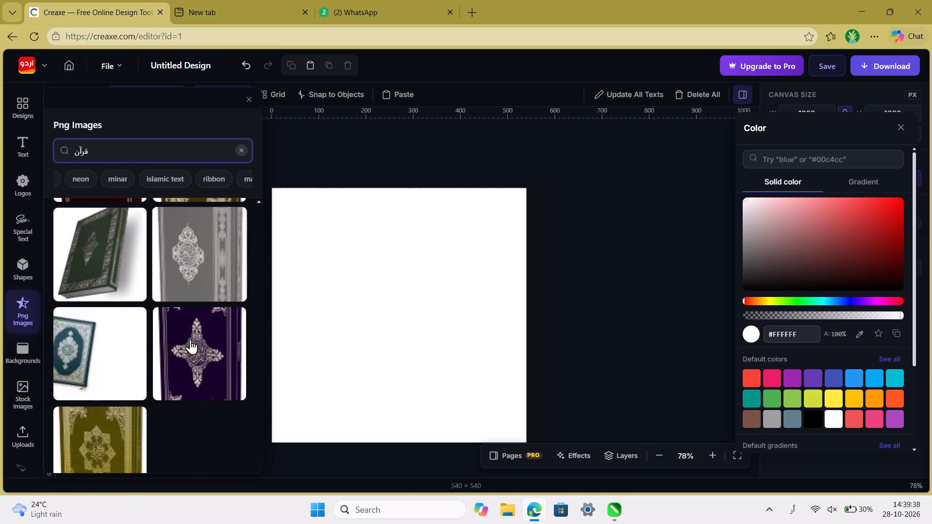
scroll(190, 339, down, 4)
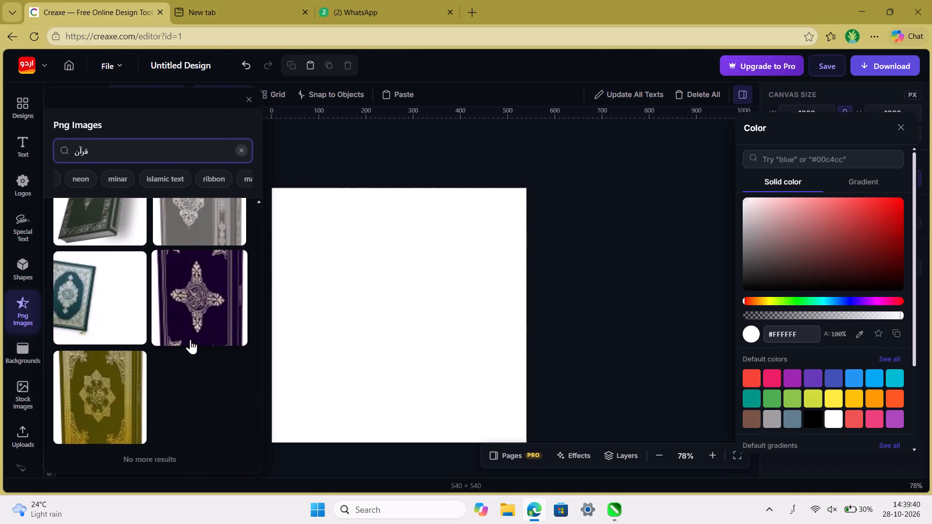
scroll(190, 339, down, 2)
scroll(190, 339, up, 14)
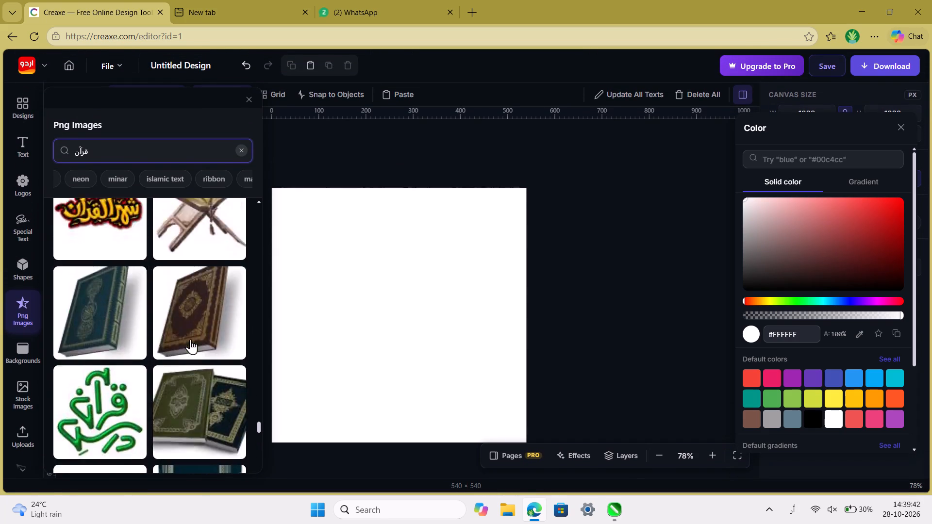
scroll(190, 339, up, 12)
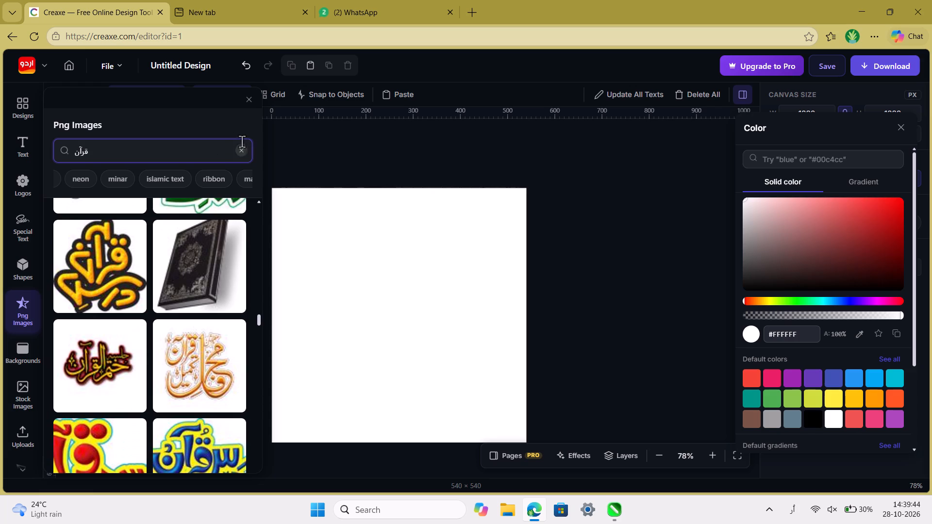
Clear the قرآن search and look through the islamic text category of PNG images for suitable calligraphy.
click(241, 155)
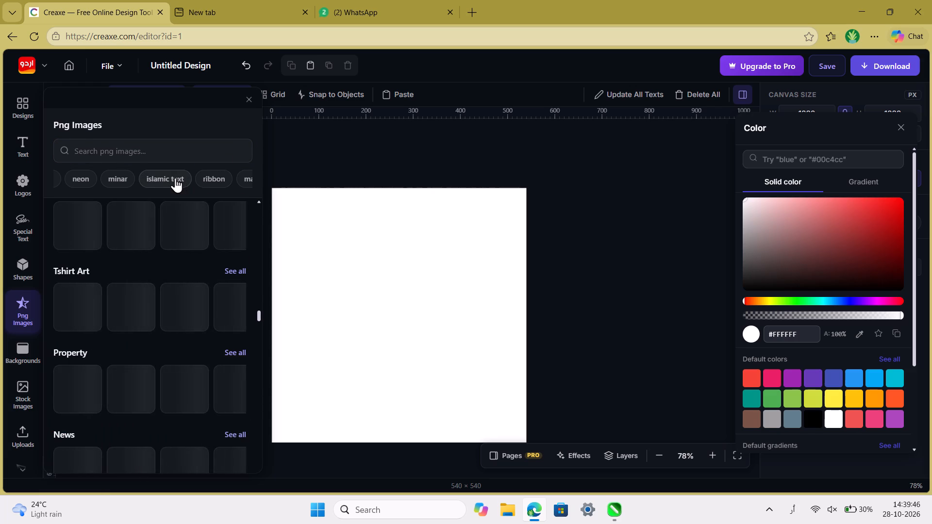
click(175, 178)
scroll(229, 423, down, 5)
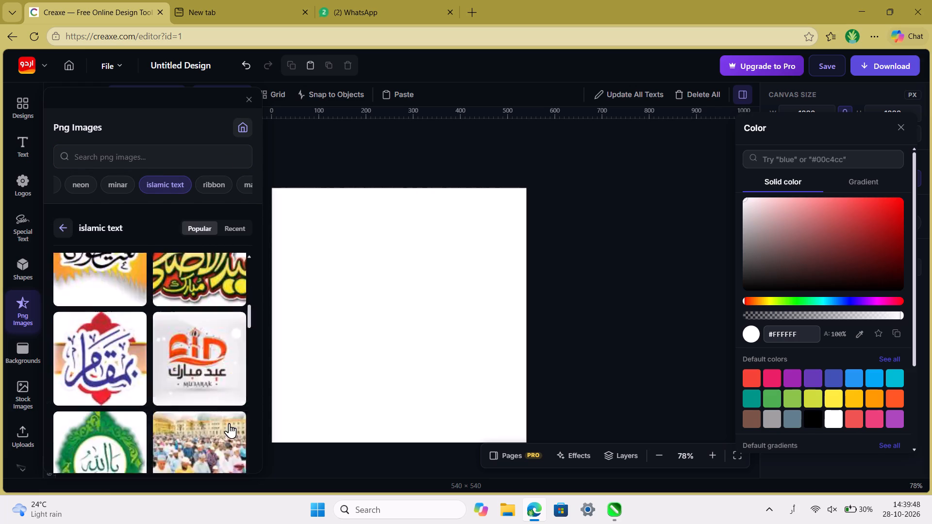
scroll(229, 423, down, 8)
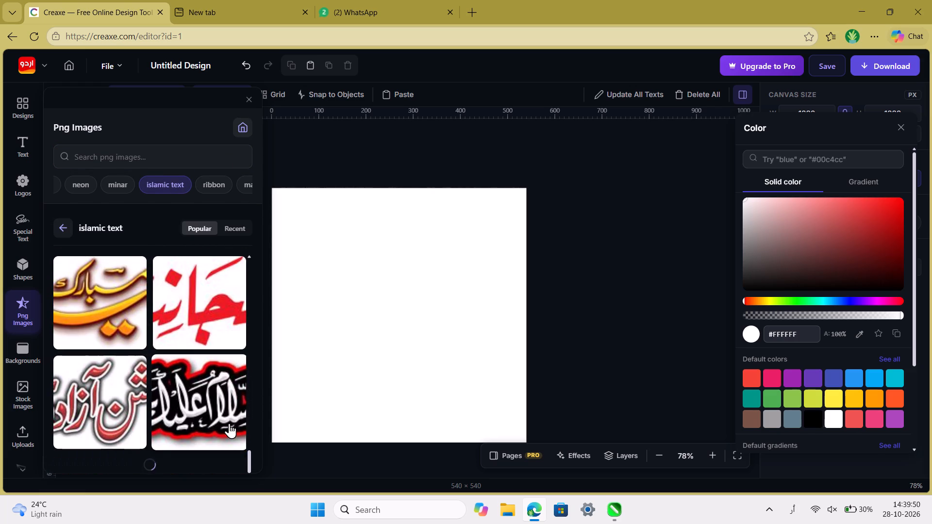
scroll(229, 423, down, 5)
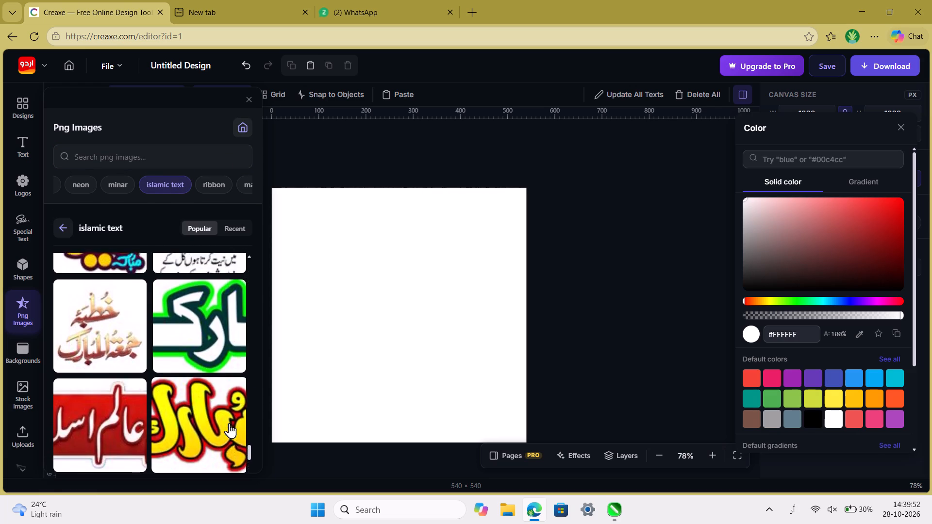
scroll(229, 423, down, 4)
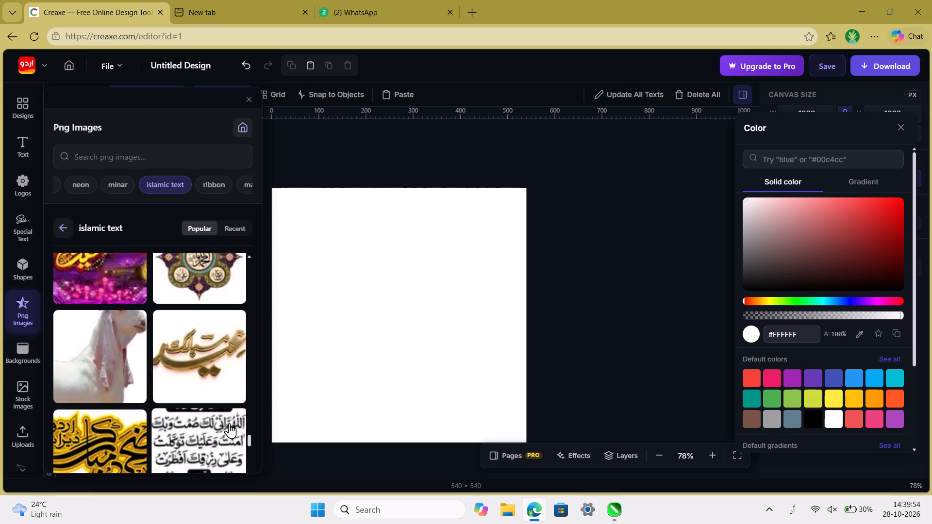
scroll(229, 423, down, 6)
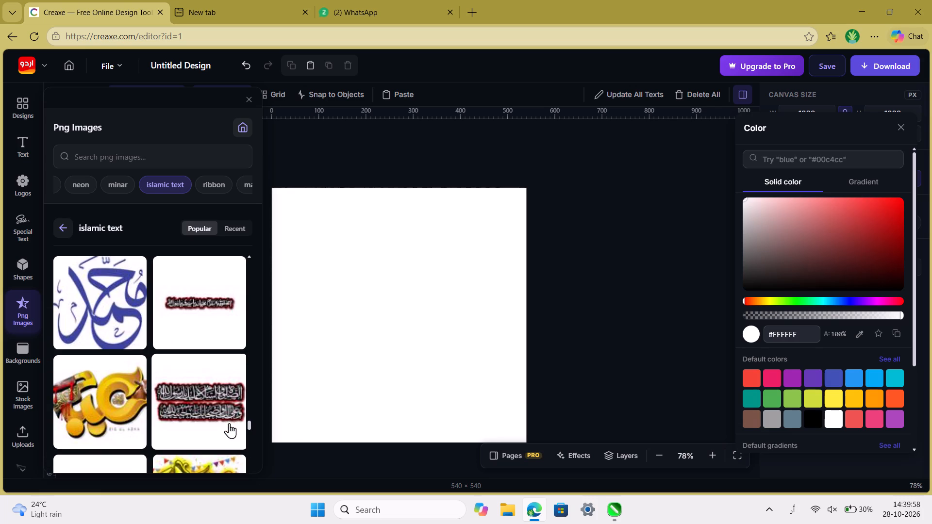
scroll(196, 305, down, 5)
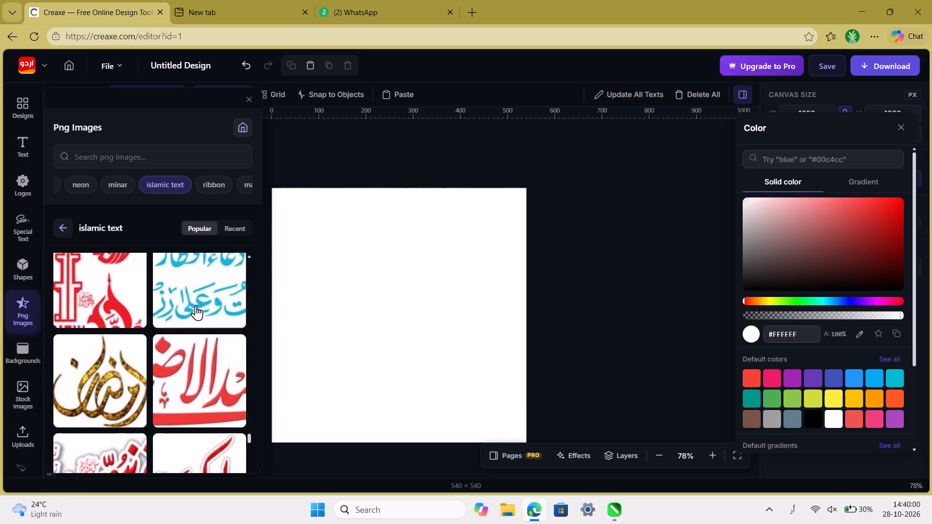
scroll(196, 305, down, 3)
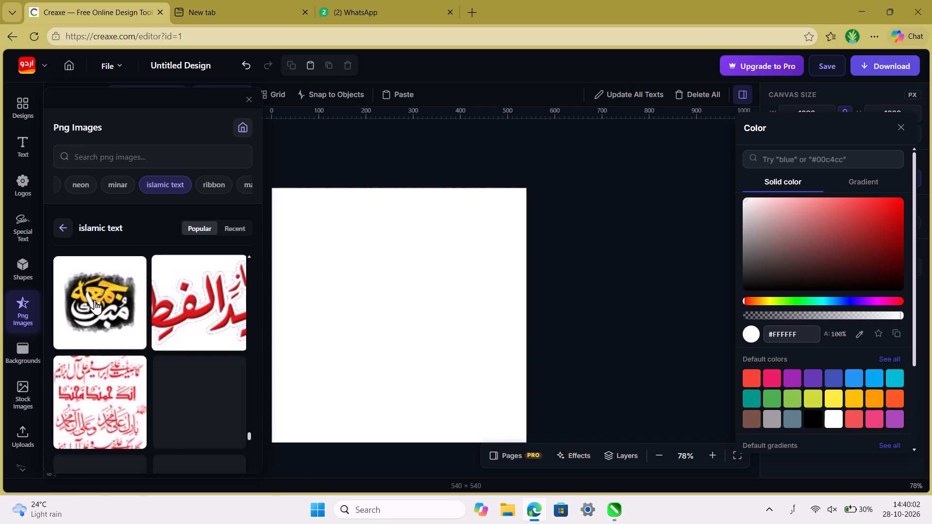
Look through the special text categories and open the بسم اللہ category.
click(19, 236)
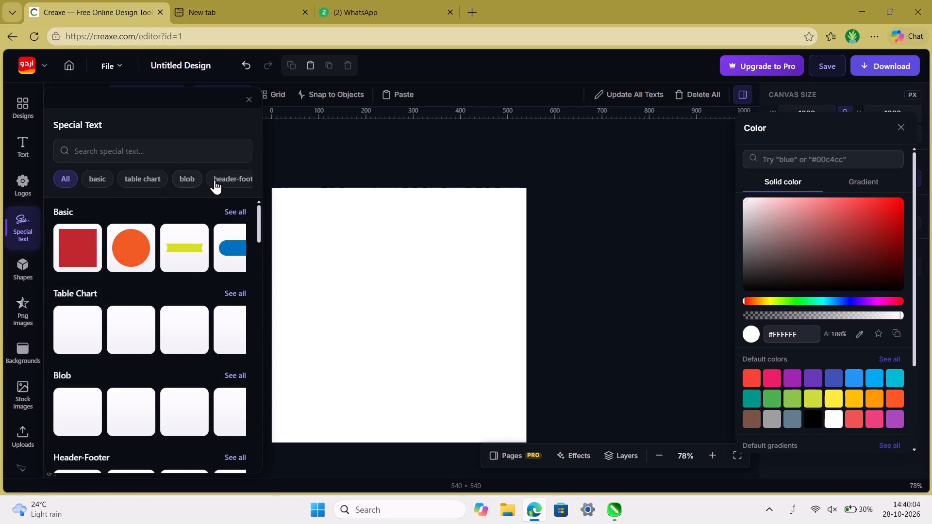
scroll(221, 174, left, 1)
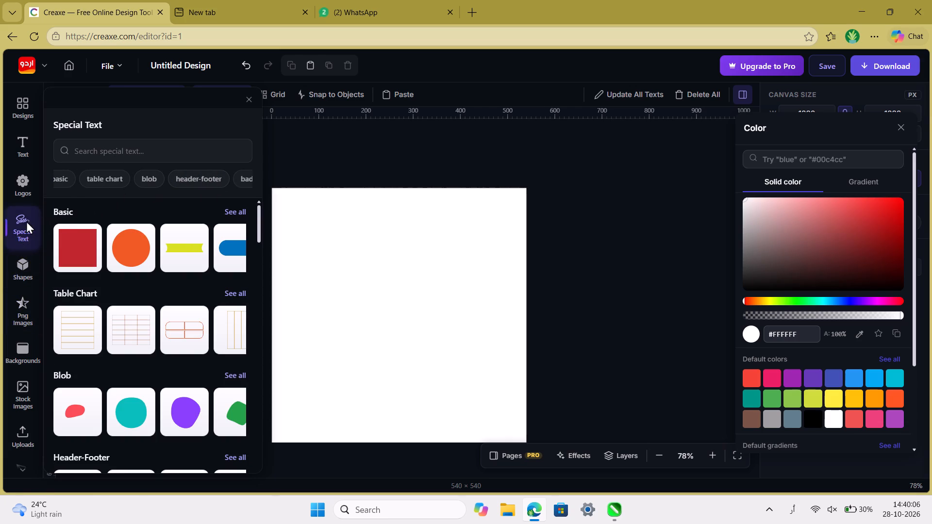
click(22, 222)
scroll(191, 183, left, 2)
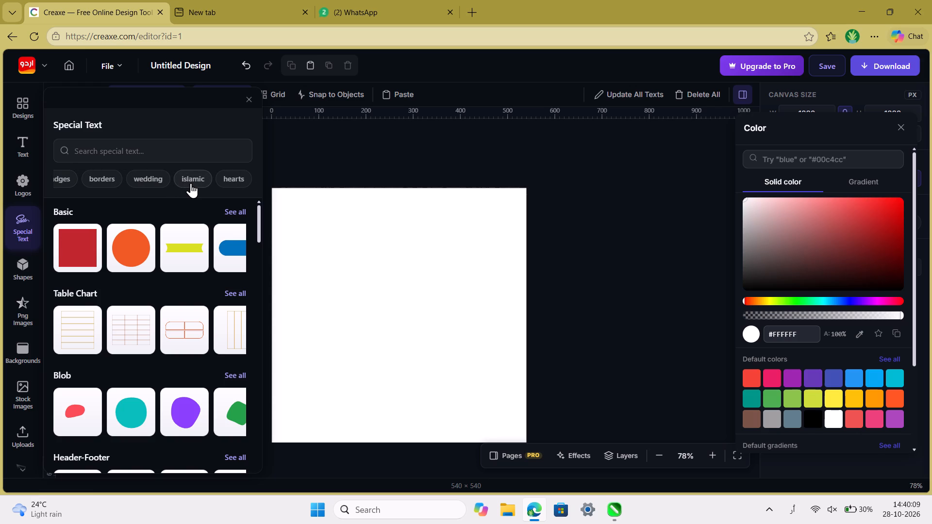
scroll(191, 183, left, 1)
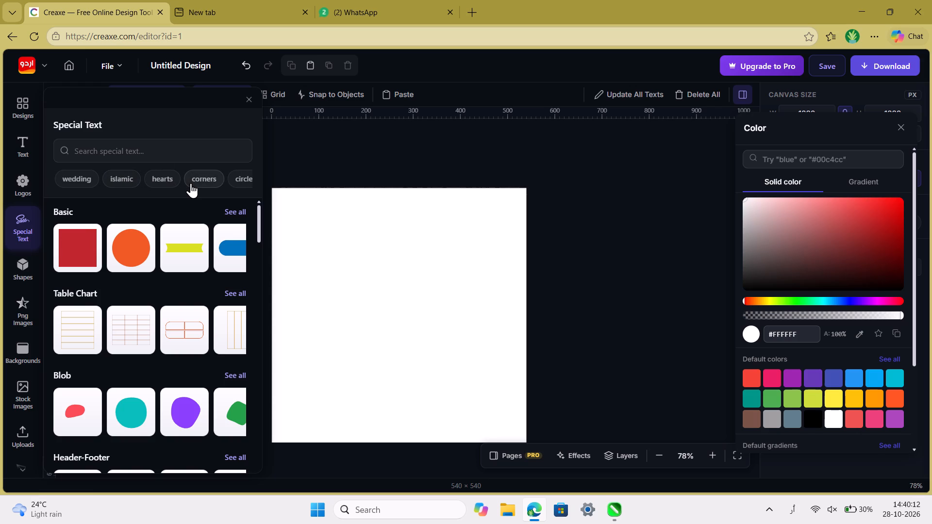
scroll(191, 183, left, 1)
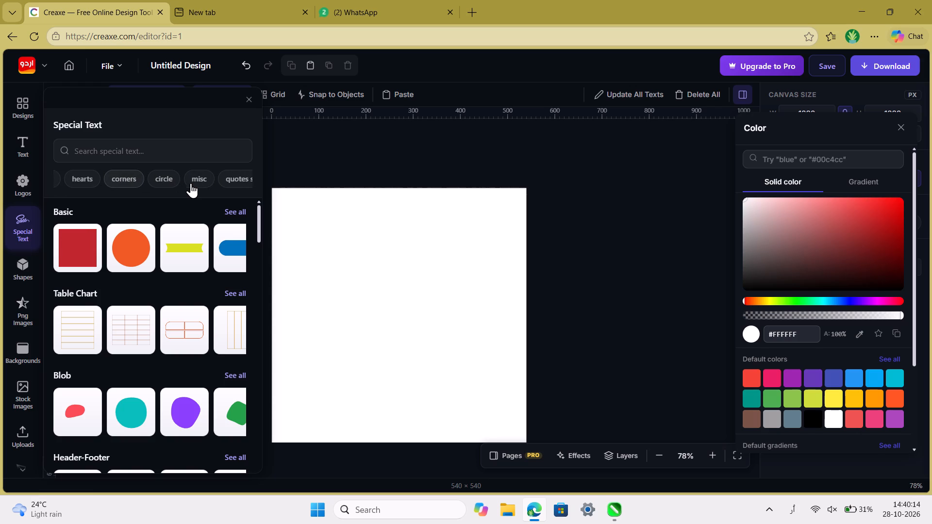
scroll(191, 183, left, 2)
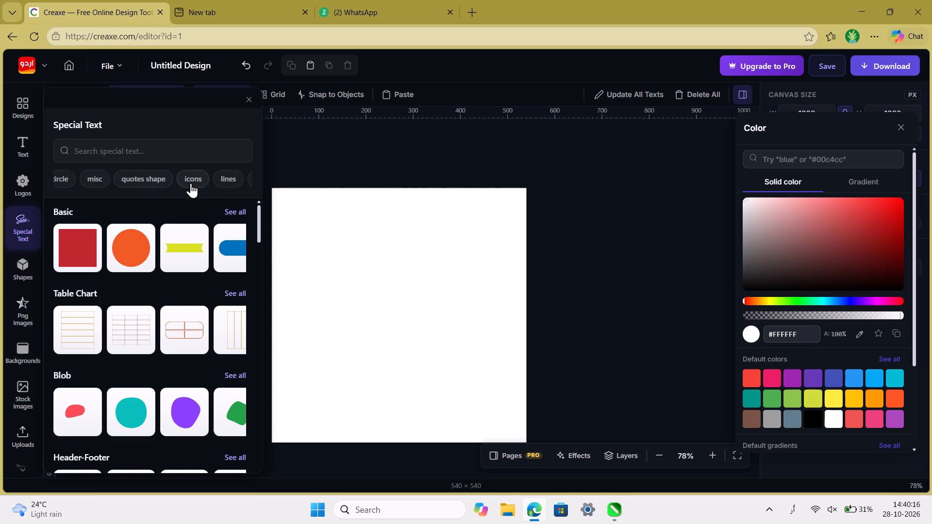
scroll(191, 183, left, 4)
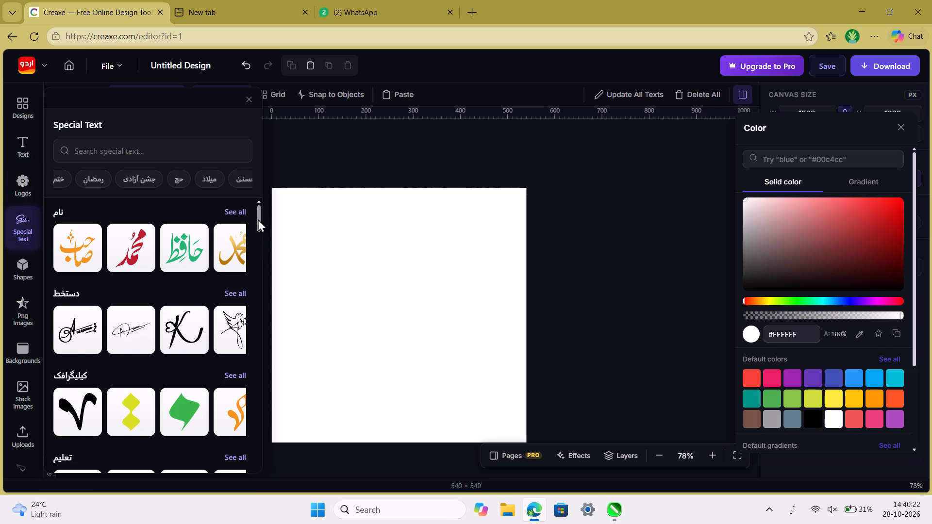
scroll(174, 174, left, 2)
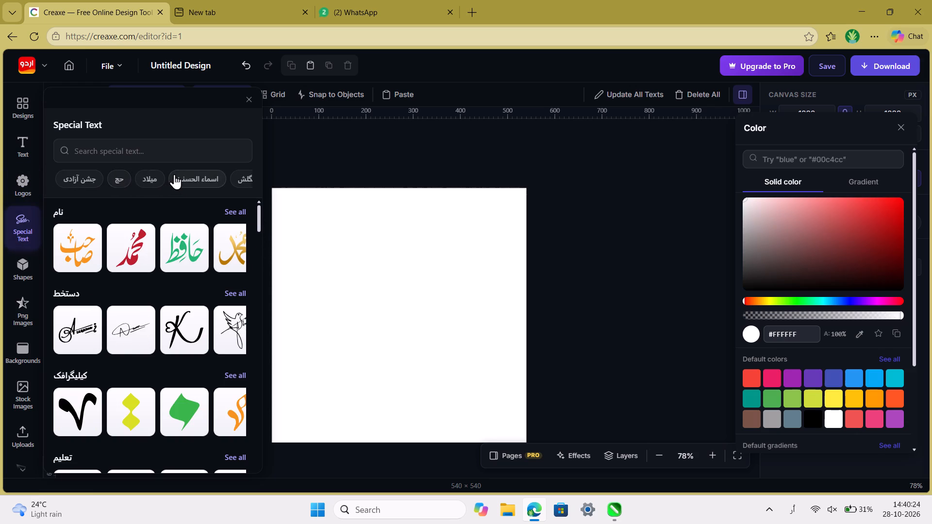
scroll(174, 174, left, 3)
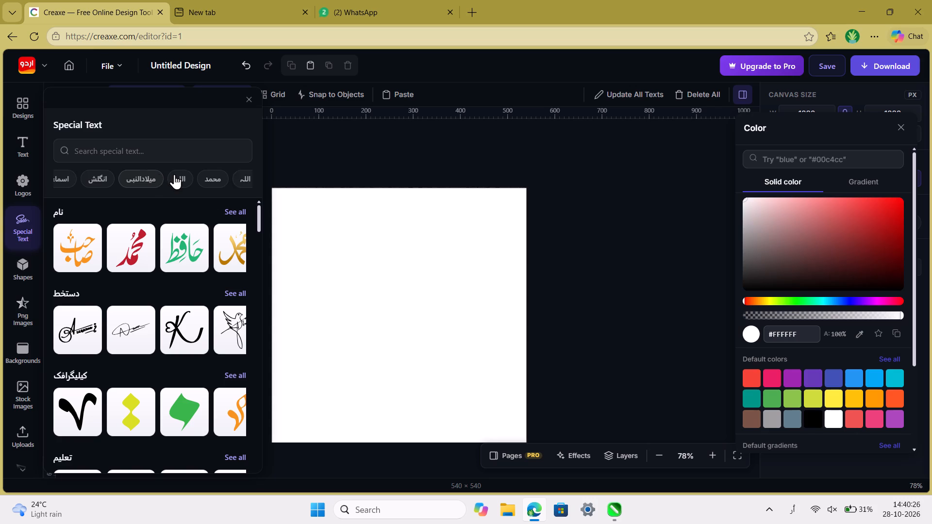
scroll(174, 174, left, 2)
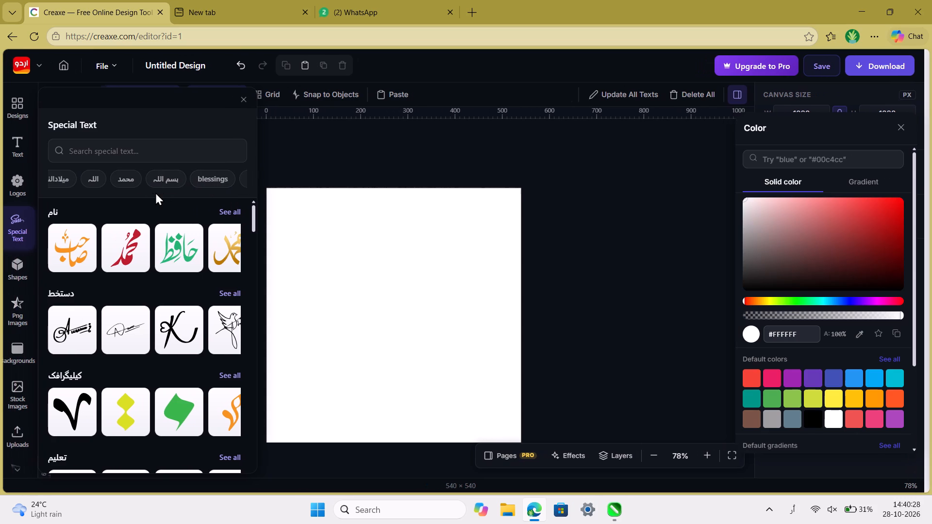
click(168, 177)
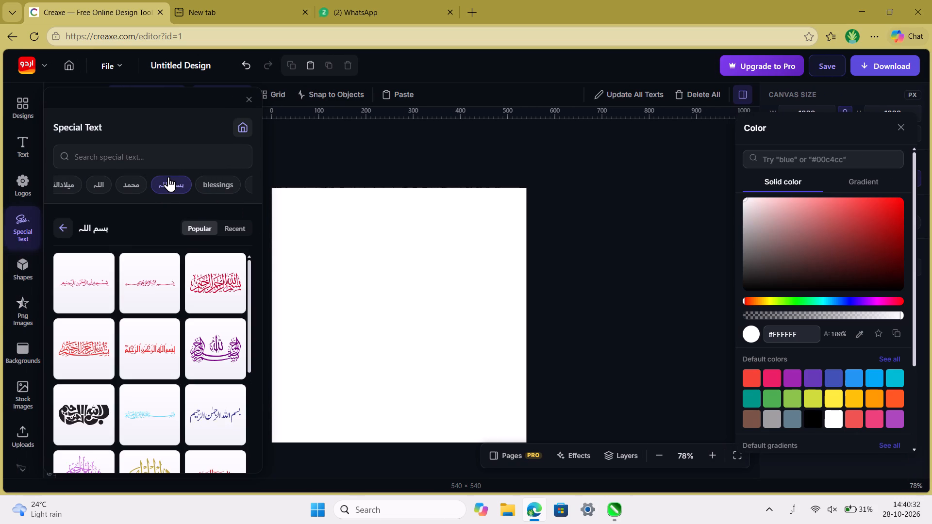
Look through the بسم اللہ calligraphy designs for one that suits the certificate heading.
scroll(251, 396, down, 1)
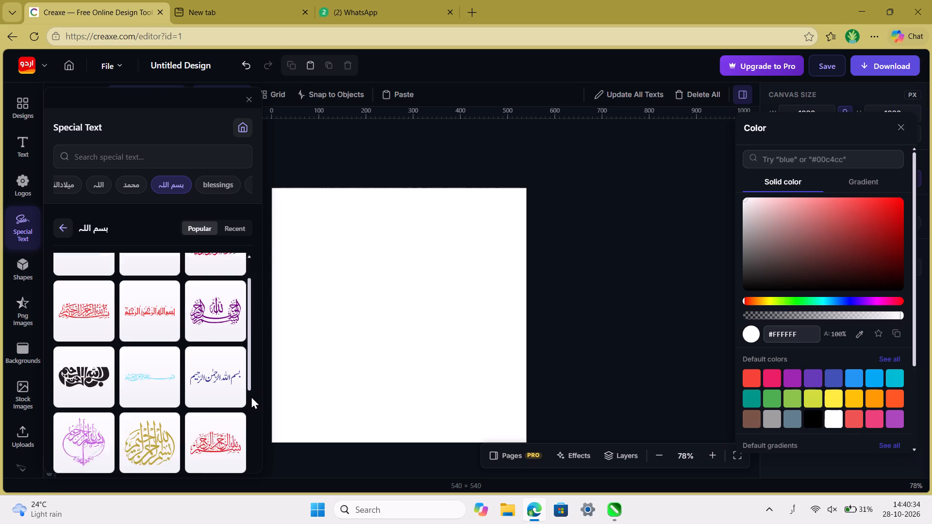
scroll(251, 396, down, 3)
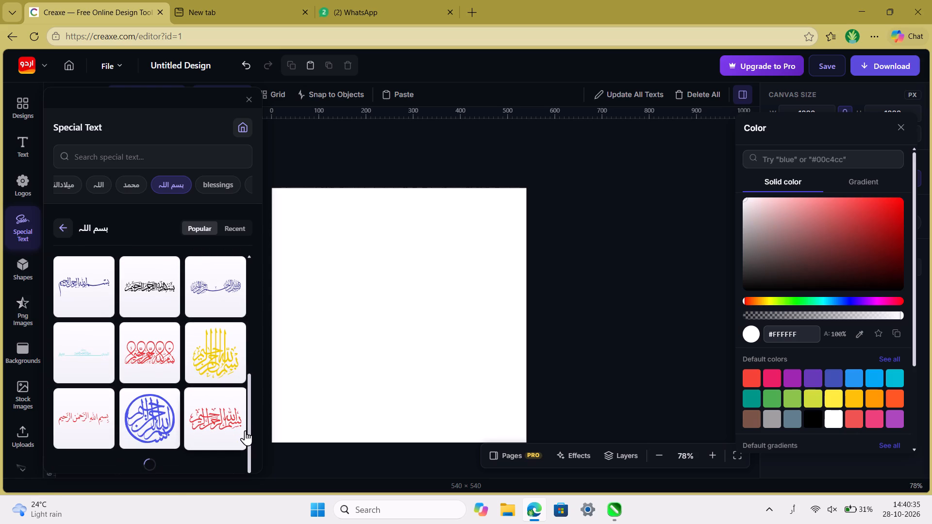
scroll(245, 430, down, 3)
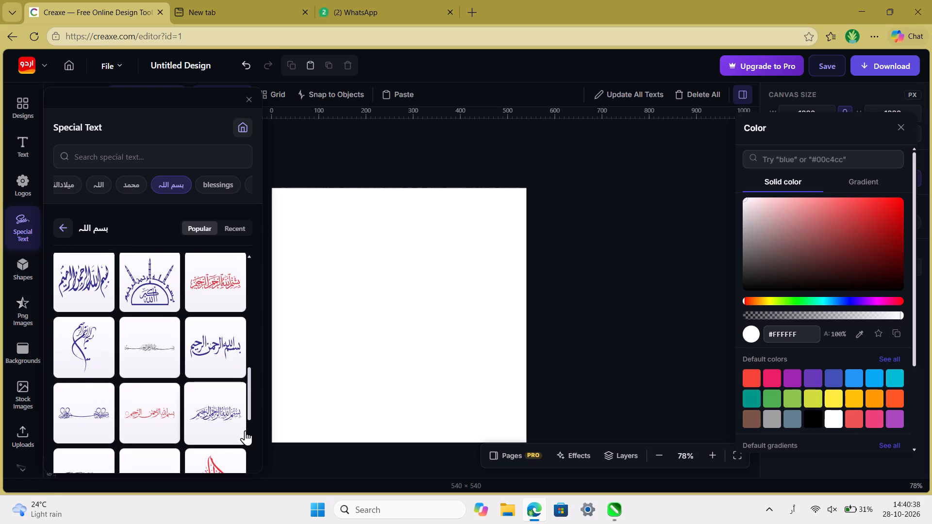
scroll(245, 430, down, 4)
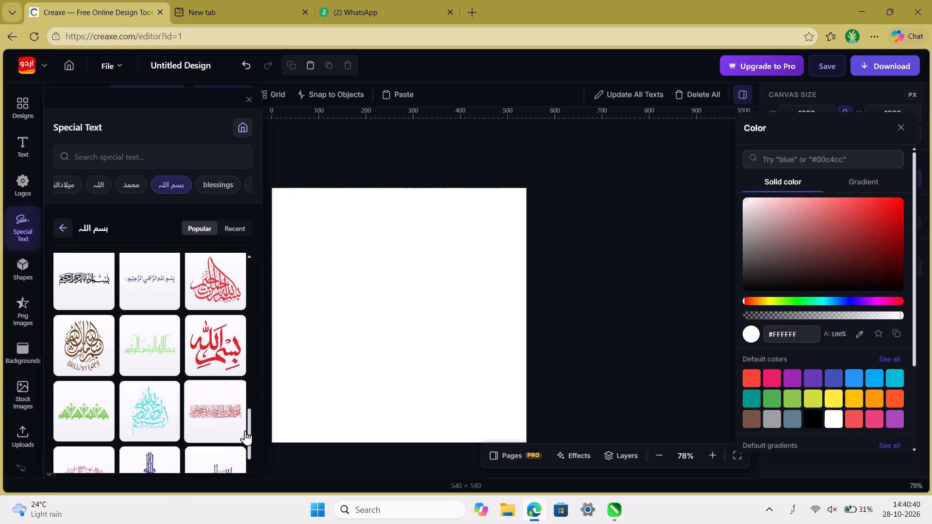
scroll(245, 430, down, 3)
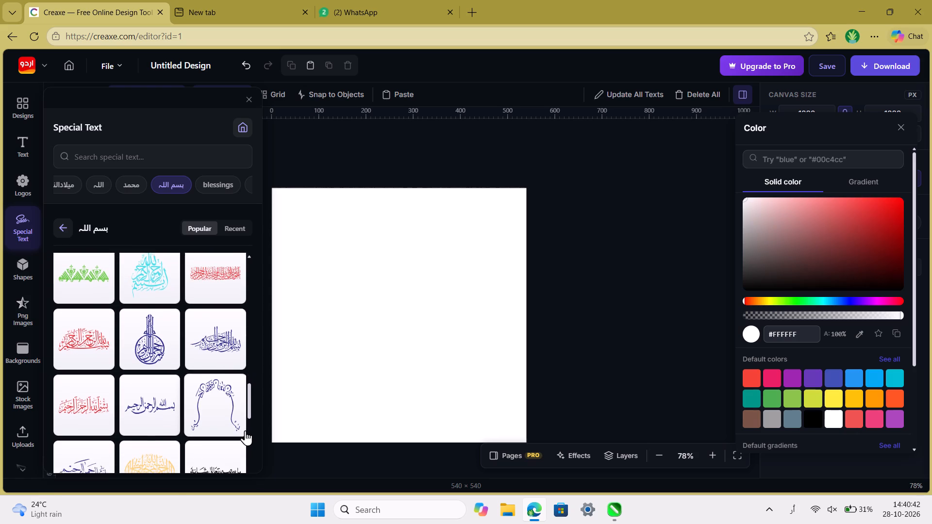
scroll(245, 430, down, 5)
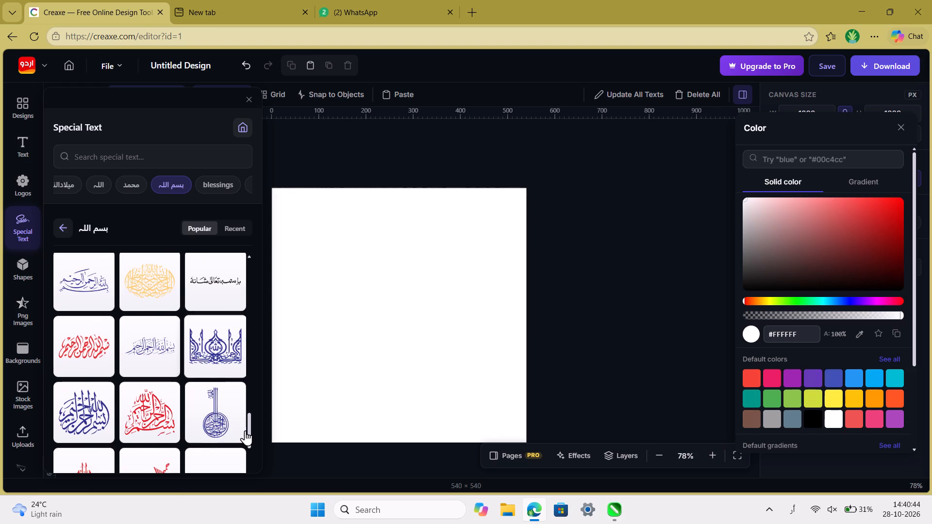
scroll(245, 430, down, 4)
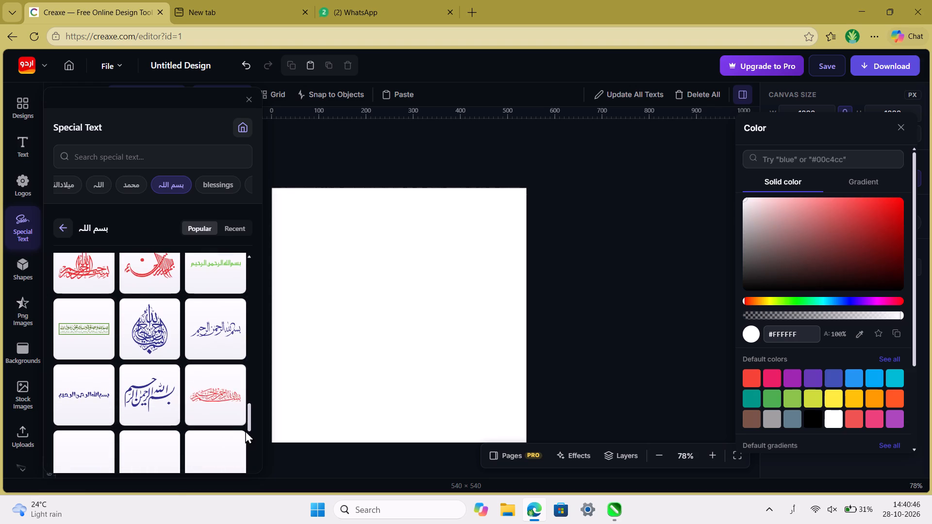
scroll(245, 430, down, 6)
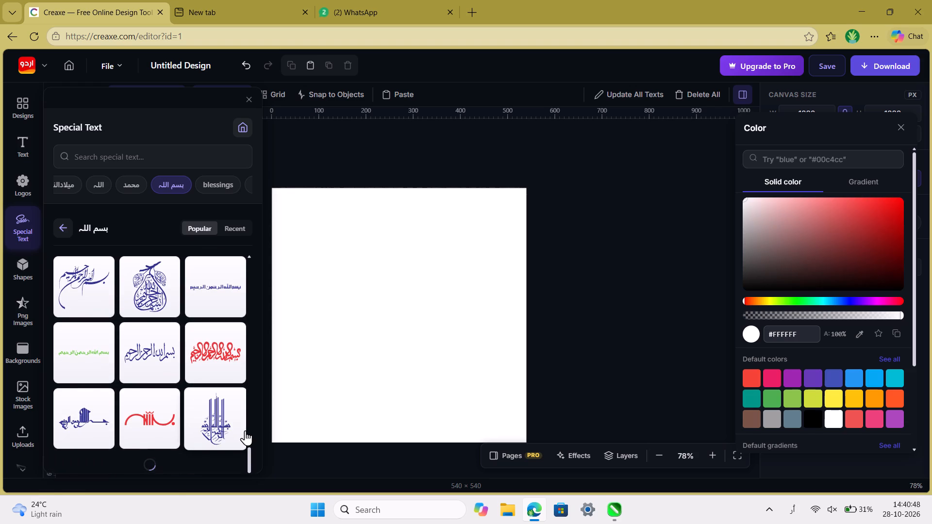
scroll(200, 392, down, 3)
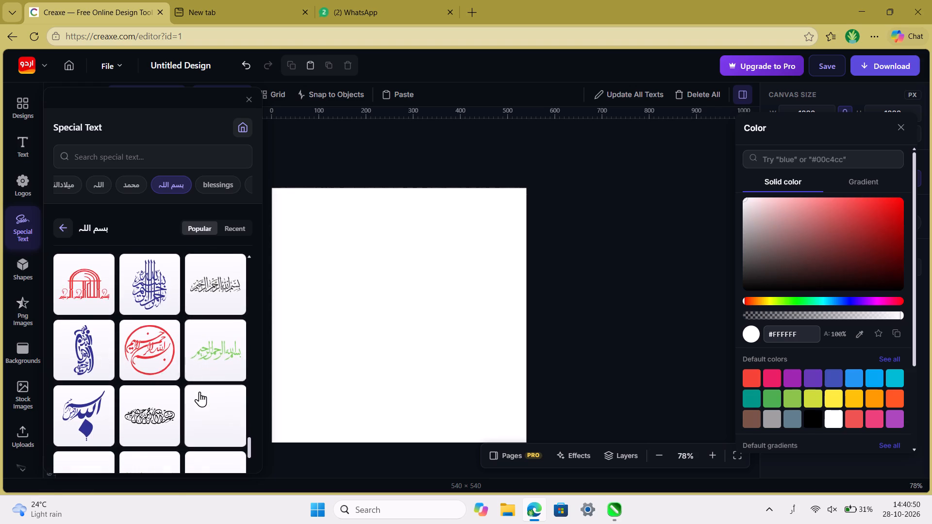
scroll(200, 392, down, 4)
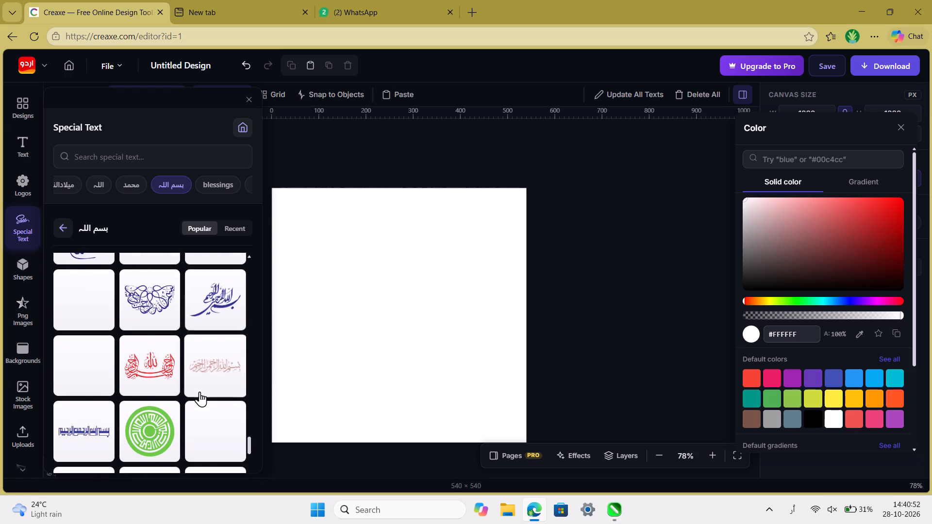
scroll(200, 392, down, 4)
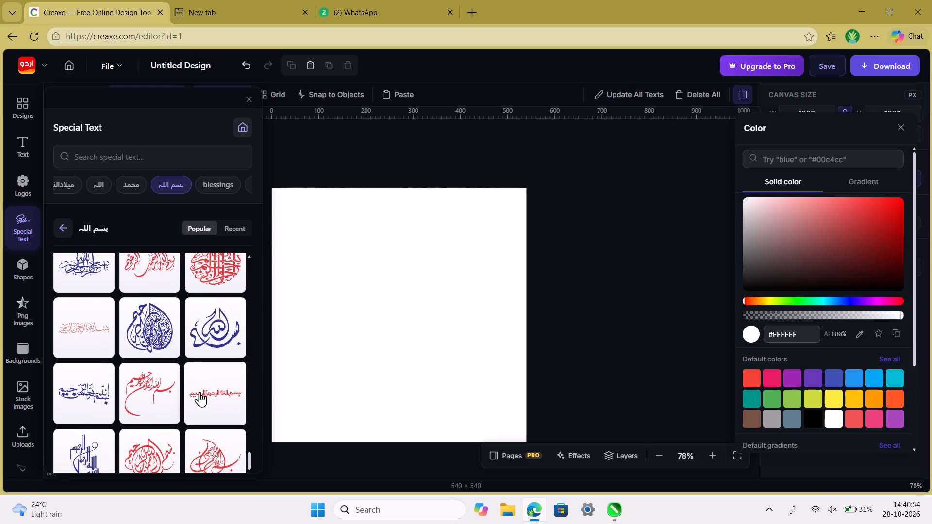
scroll(200, 392, down, 4)
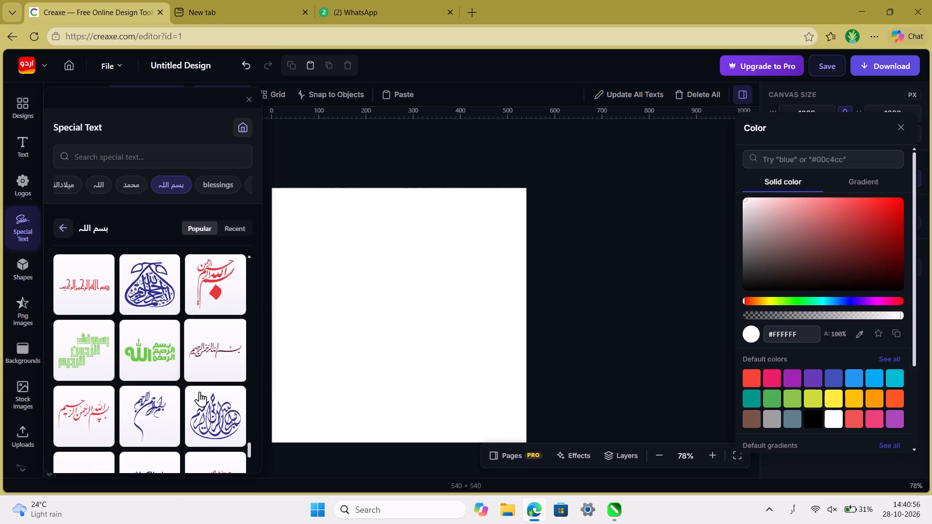
scroll(200, 392, down, 4)
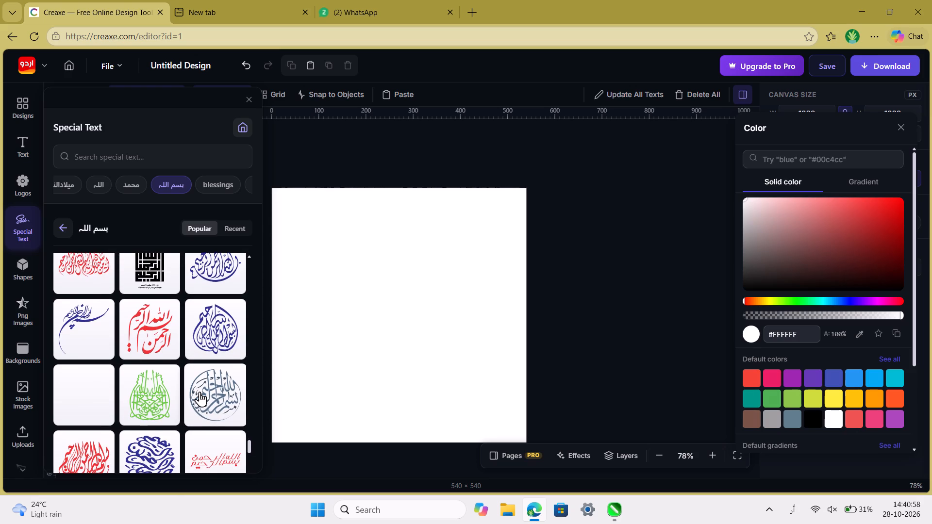
scroll(200, 392, down, 2)
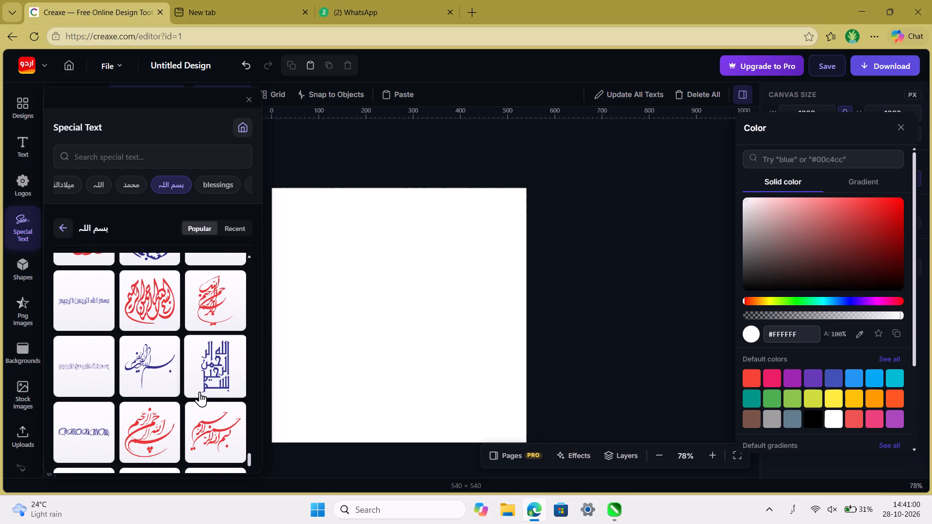
scroll(200, 392, down, 6)
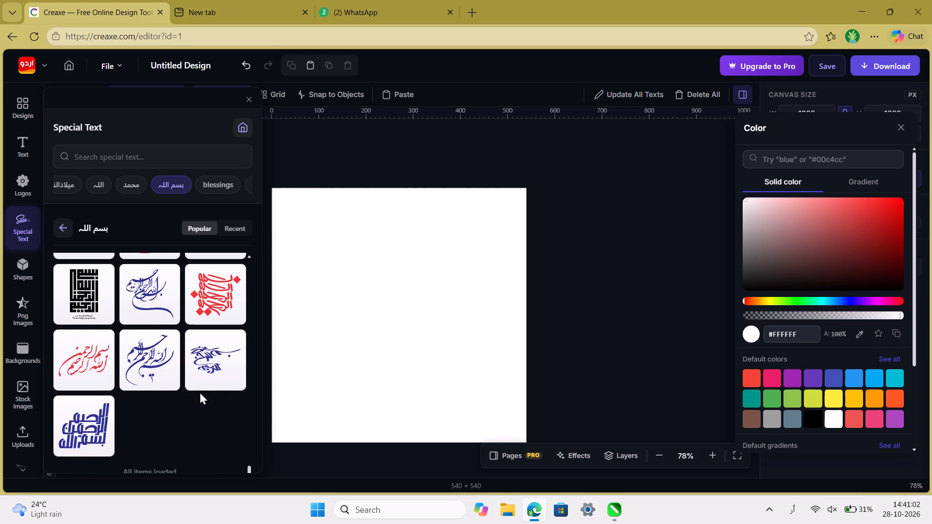
scroll(200, 392, down, 2)
Insert the black one-line بسم اللہ الرحمن الرحیم calligraphy and move it to the top of the canvas, at about X 68, Y 11.
scroll(200, 392, up, 11)
scroll(200, 392, down, 3)
scroll(200, 392, up, 2)
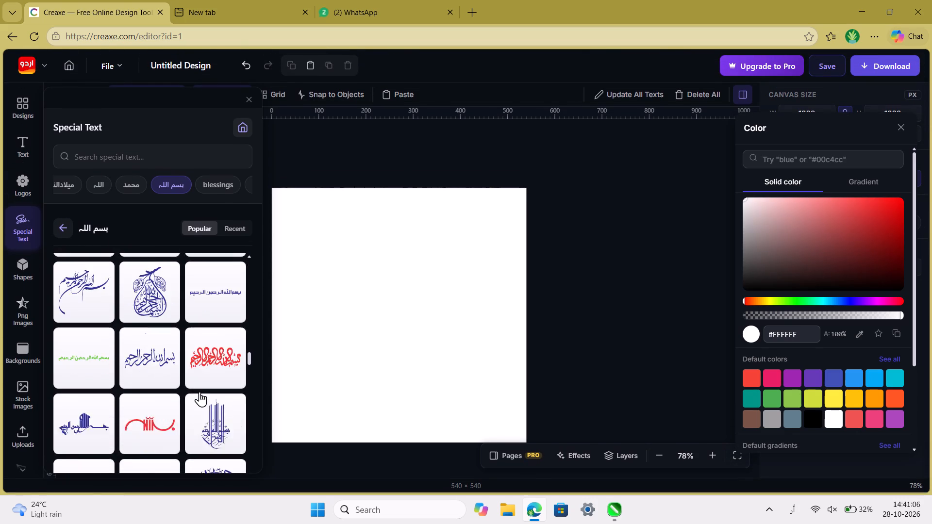
scroll(200, 392, up, 6)
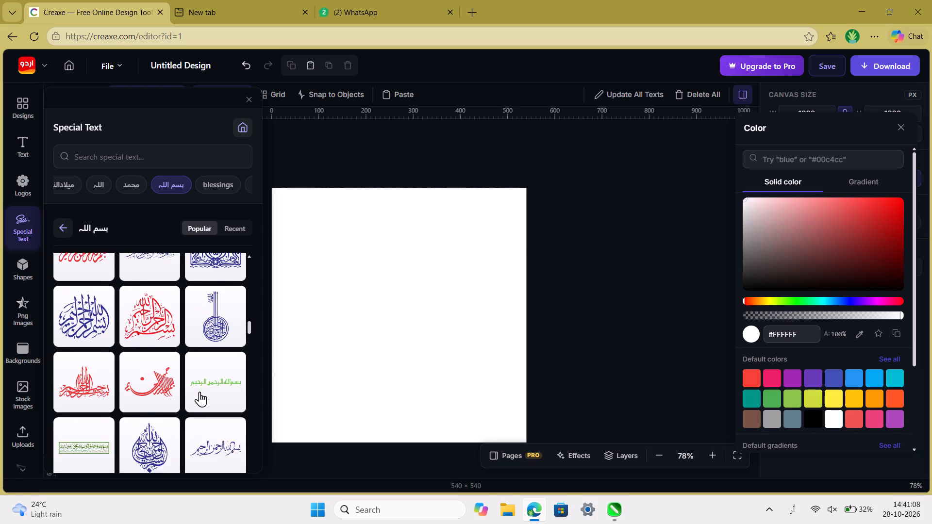
scroll(200, 392, up, 6)
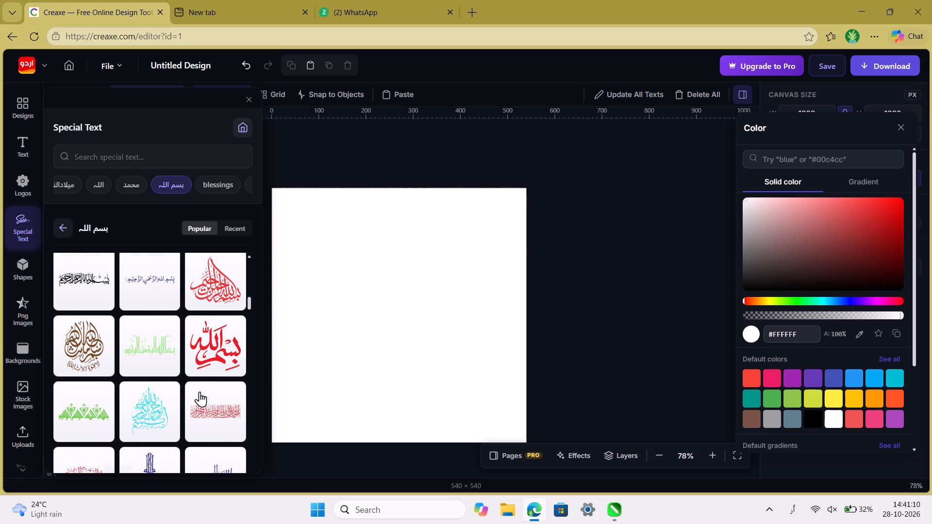
scroll(200, 392, up, 1)
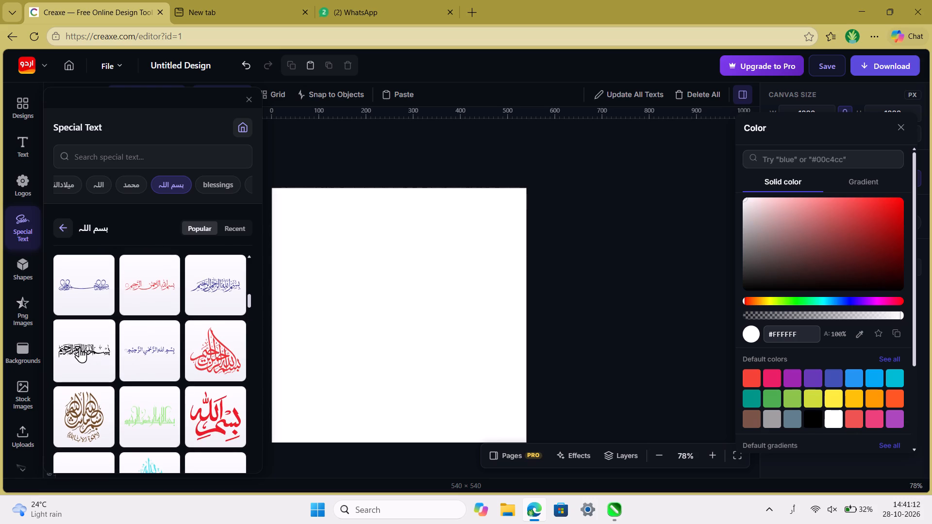
click(80, 347)
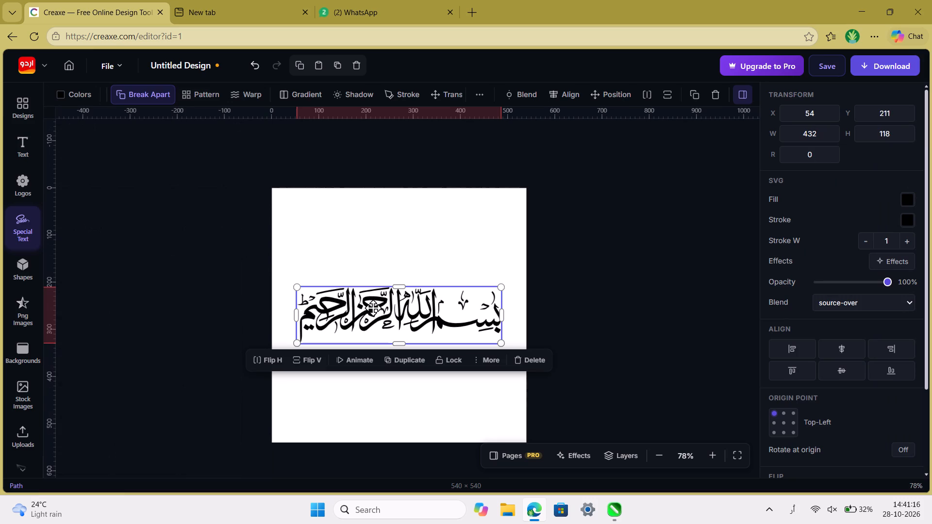
drag(374, 308, 381, 214)
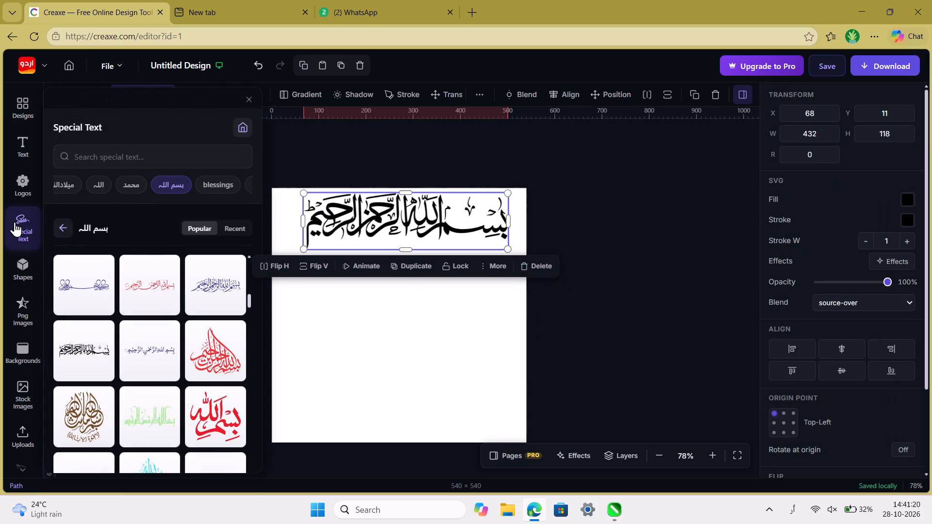
Look through the blessings category of special text for calligraphy that suits the certificate.
click(15, 222)
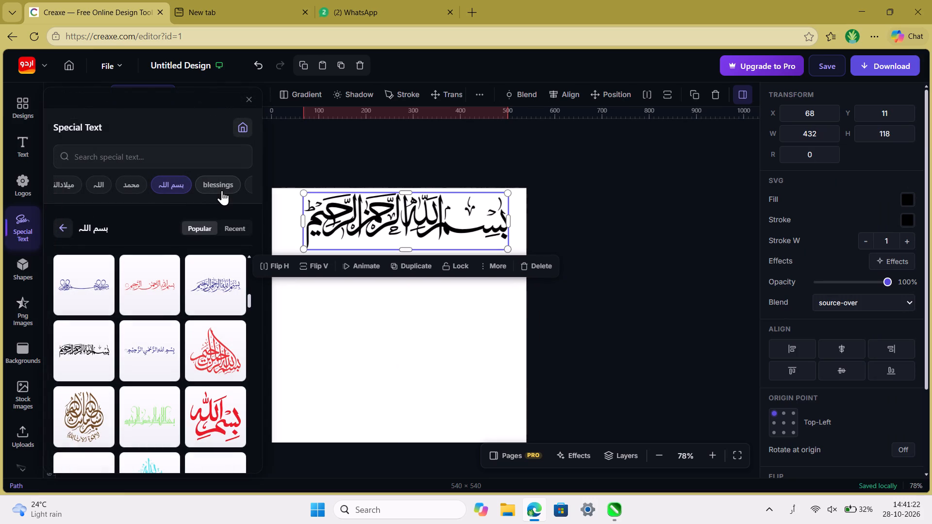
click(222, 190)
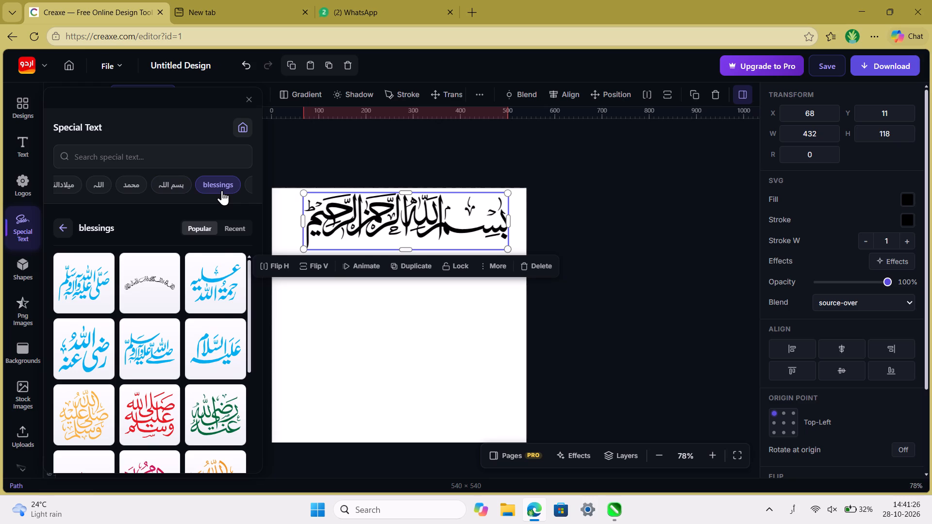
scroll(216, 404, down, 3)
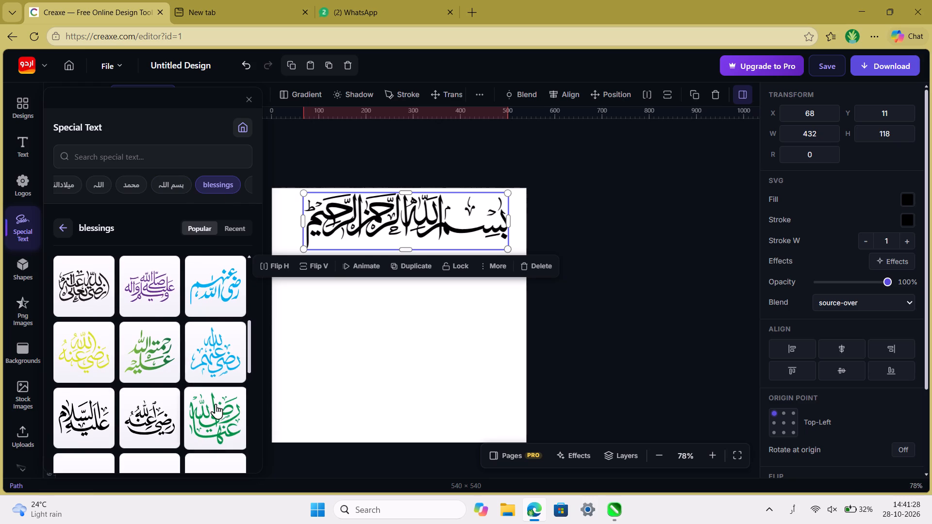
scroll(216, 404, down, 5)
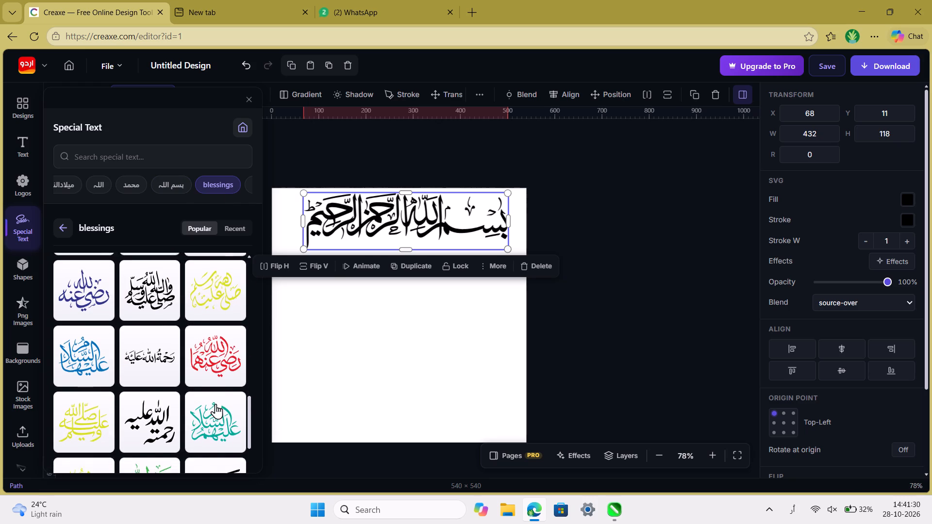
scroll(216, 404, down, 7)
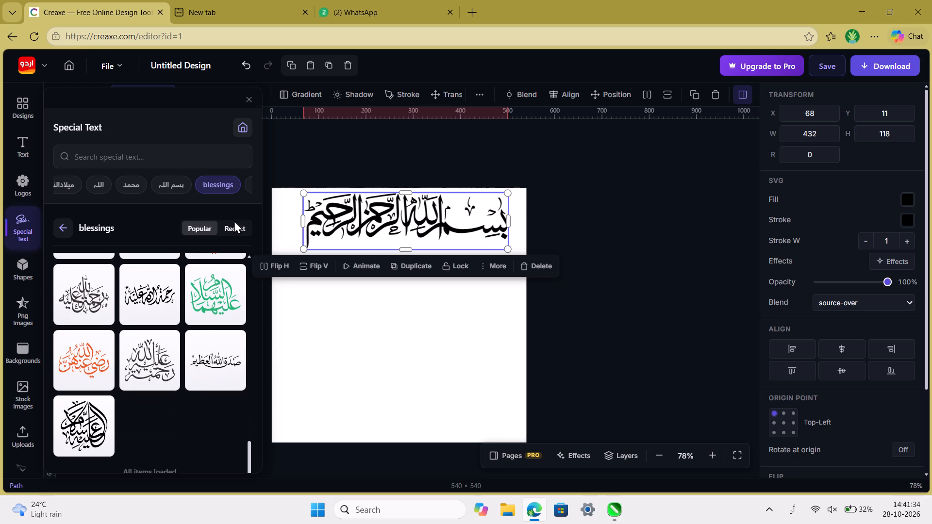
Look through the Hijri month names in the الأشهر الهجرية category of special text.
scroll(224, 188, left, 1)
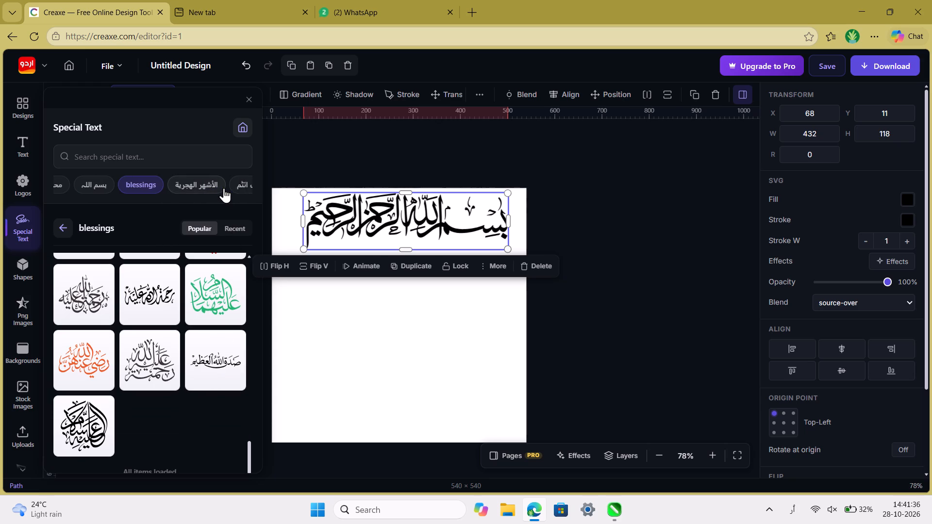
scroll(224, 188, left, 1)
click(179, 188)
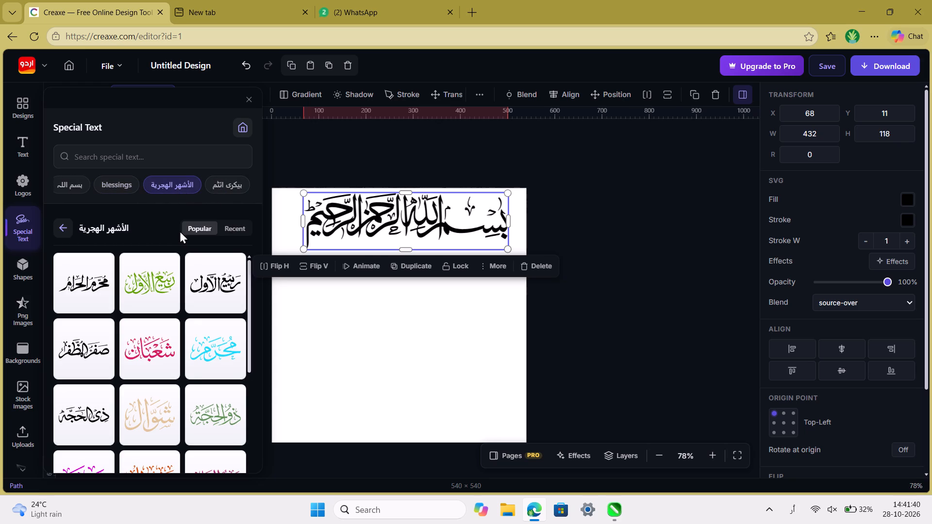
scroll(193, 385, down, 4)
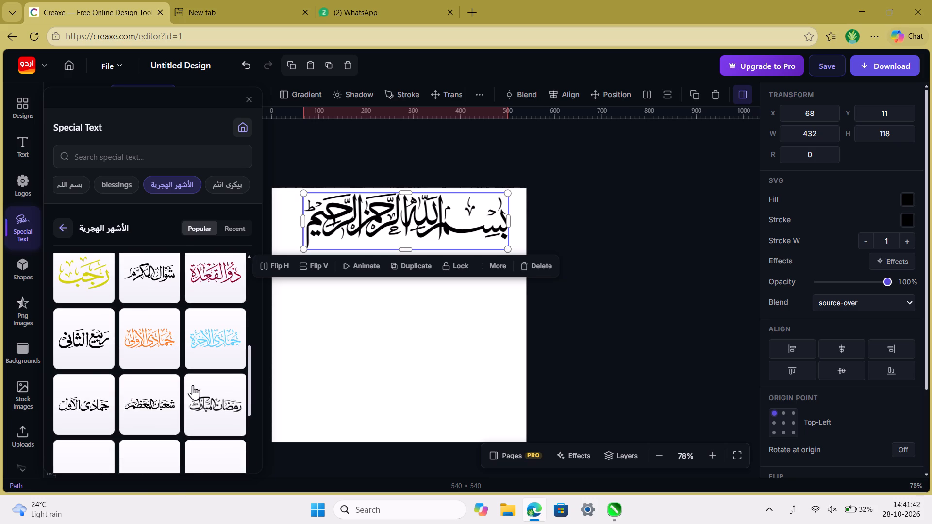
scroll(193, 385, down, 2)
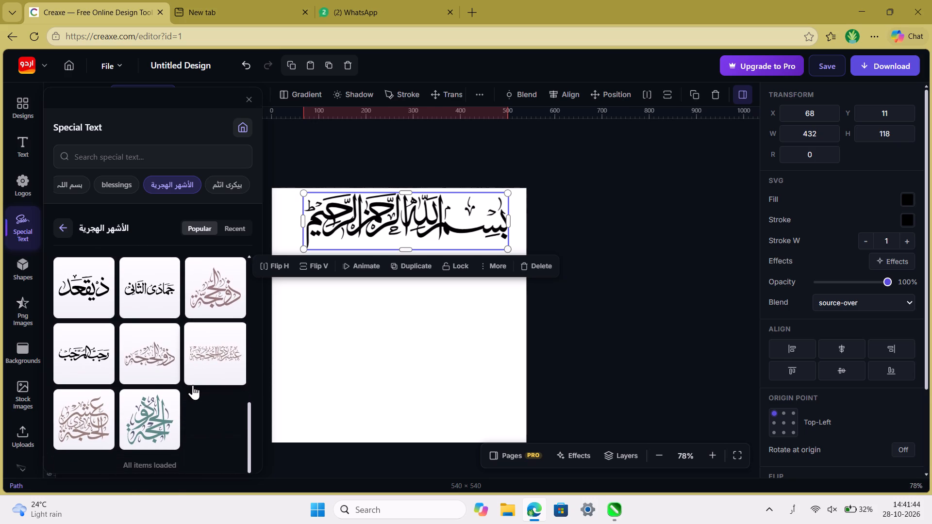
scroll(193, 385, down, 2)
scroll(193, 385, up, 5)
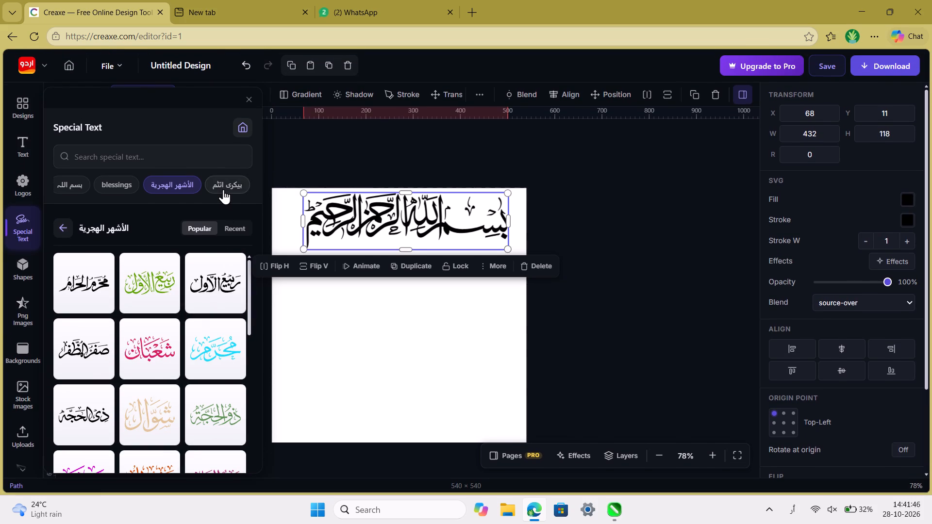
Check the بیکری ائٹم and کلمہ categories of special text for suitable calligraphy.
scroll(223, 189, left, 1)
click(156, 182)
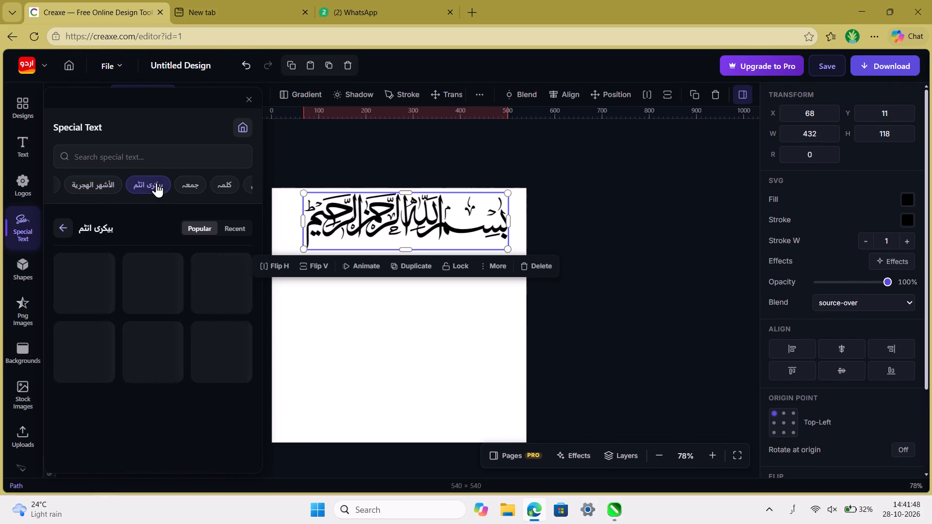
scroll(195, 183, left, 1)
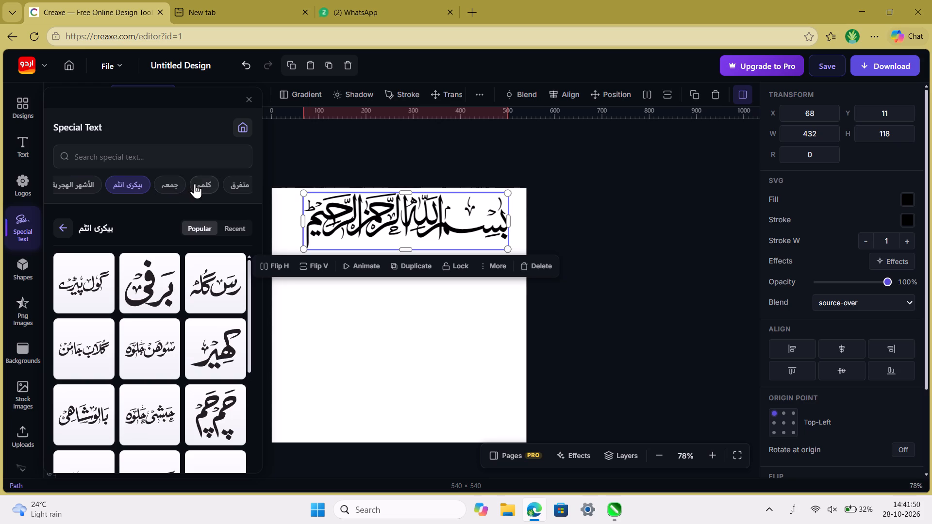
scroll(195, 183, left, 2)
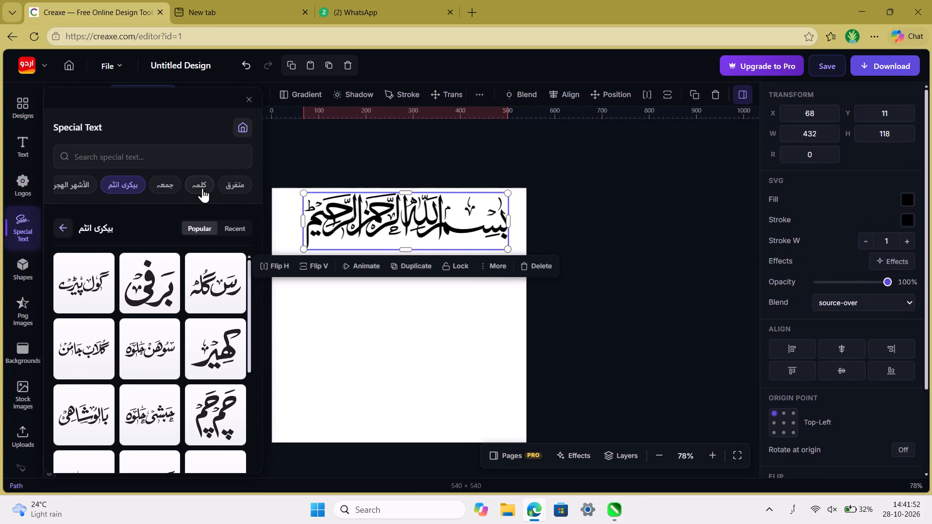
click(206, 188)
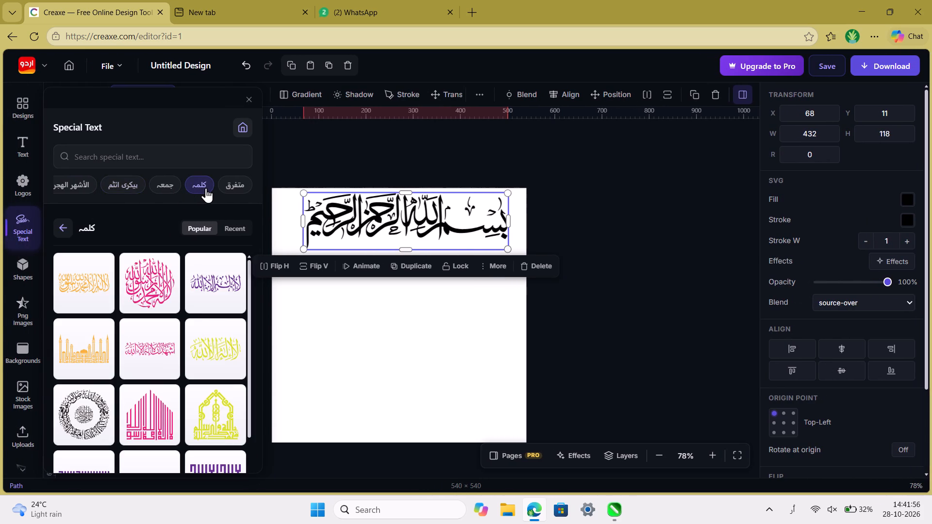
Look through the متفرق category of special text for wording and calligraphy that fit a Quran memorisation certificate.
click(243, 183)
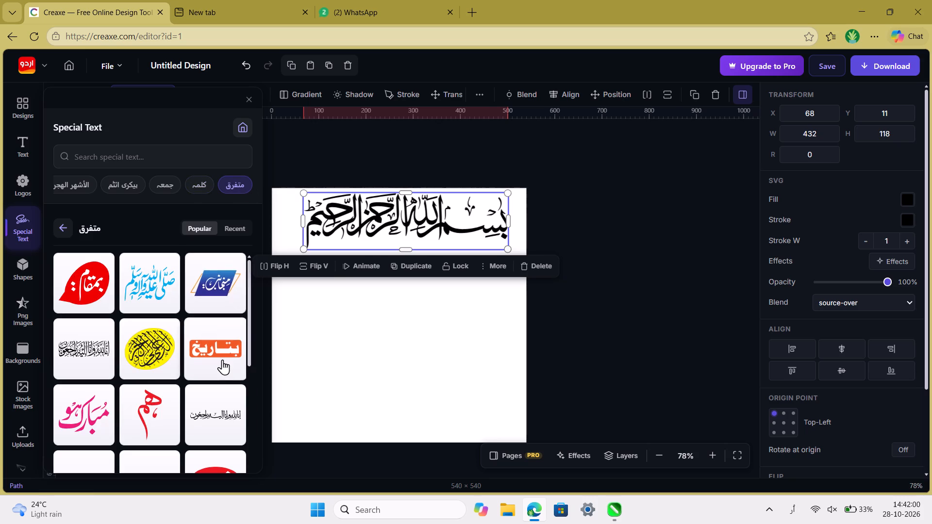
scroll(222, 360, down, 3)
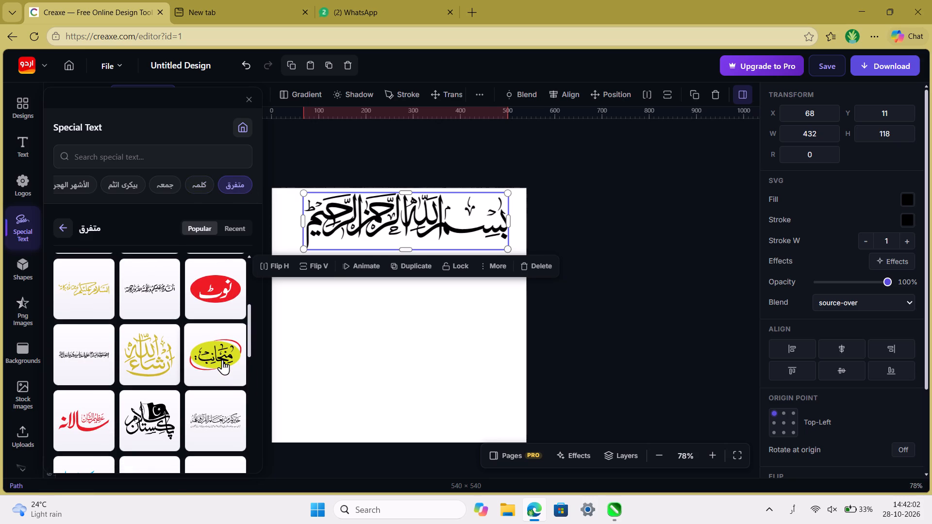
scroll(222, 360, down, 6)
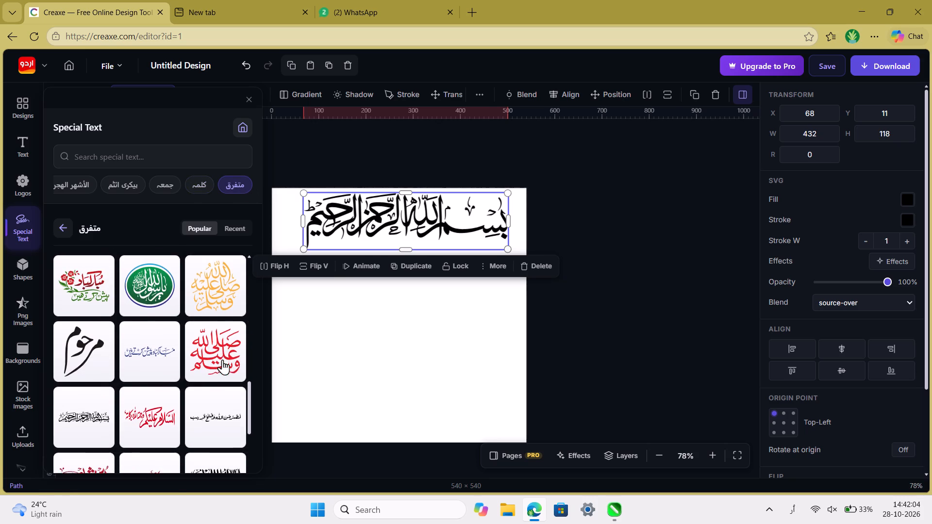
scroll(222, 360, down, 4)
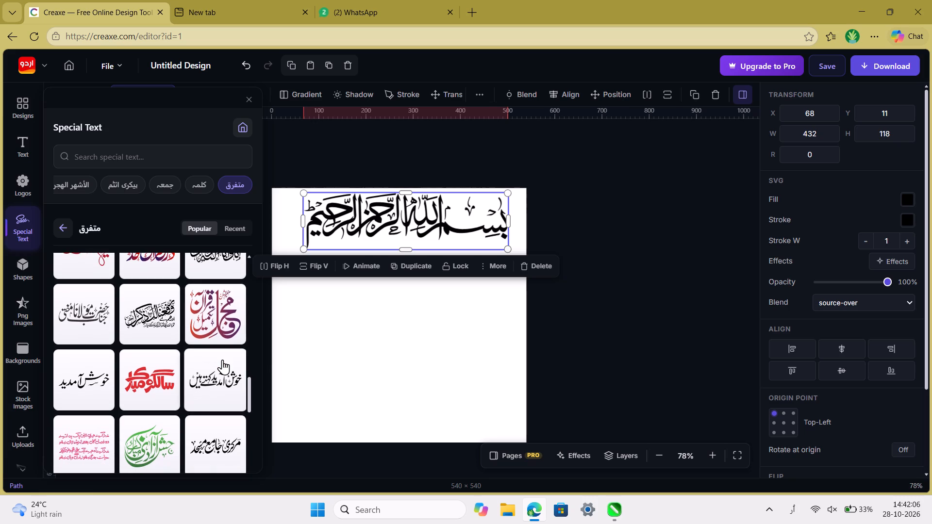
scroll(222, 360, down, 4)
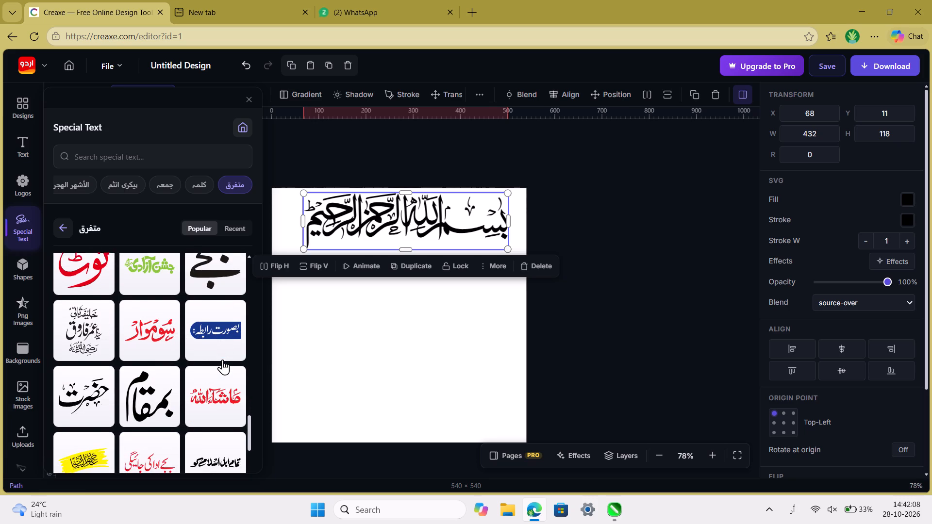
scroll(222, 360, down, 5)
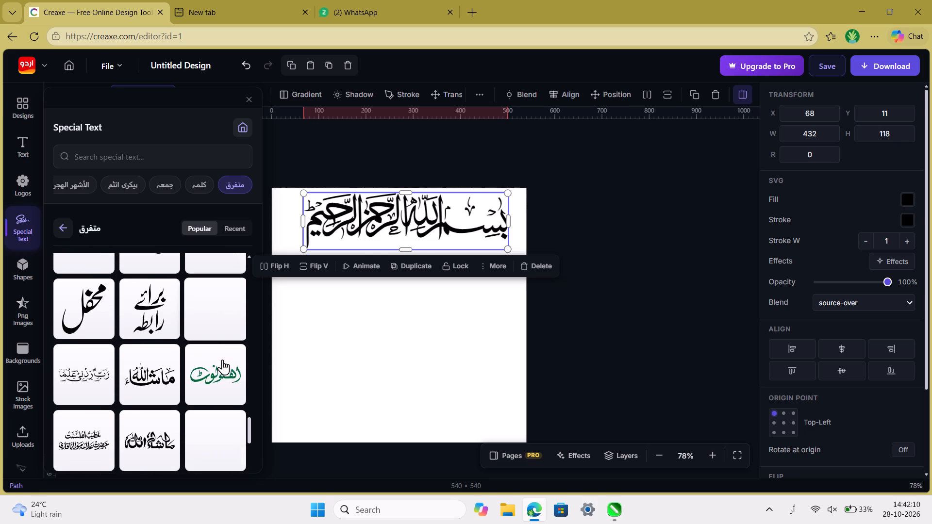
scroll(222, 360, down, 4)
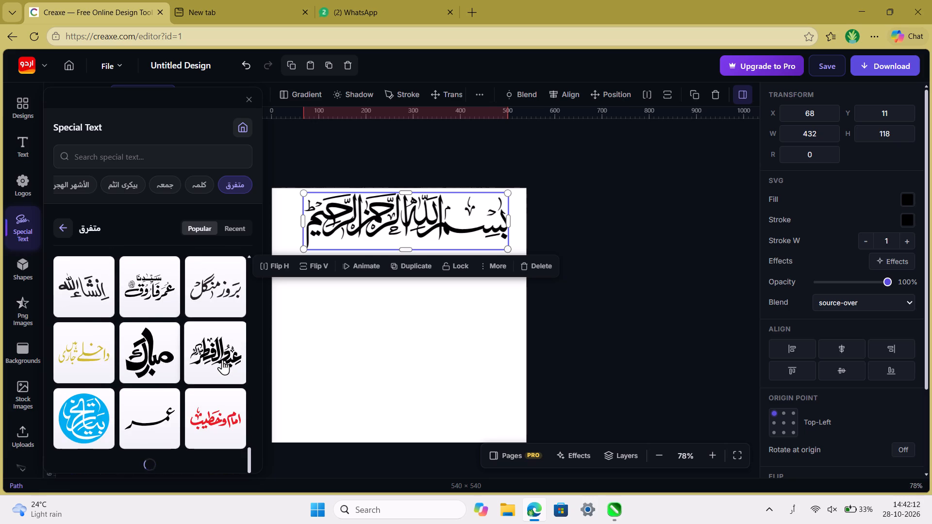
scroll(222, 360, down, 4)
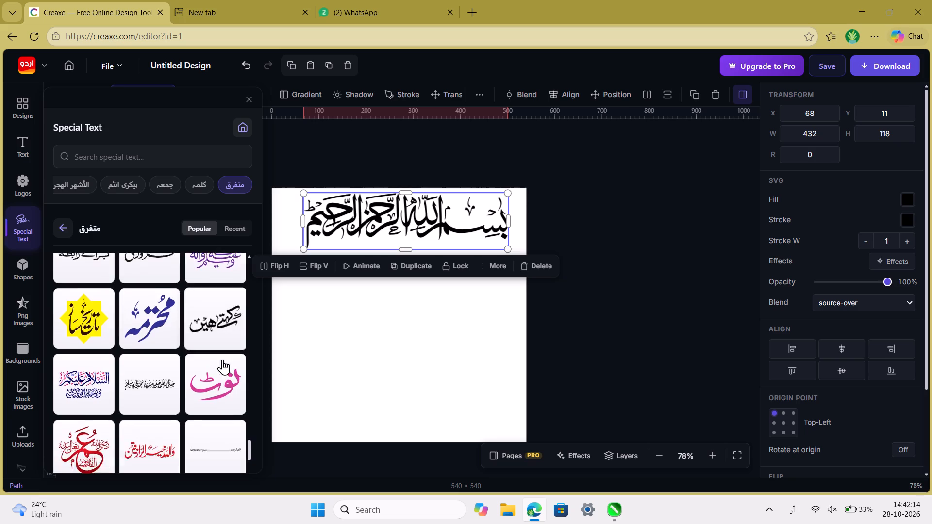
scroll(222, 360, down, 6)
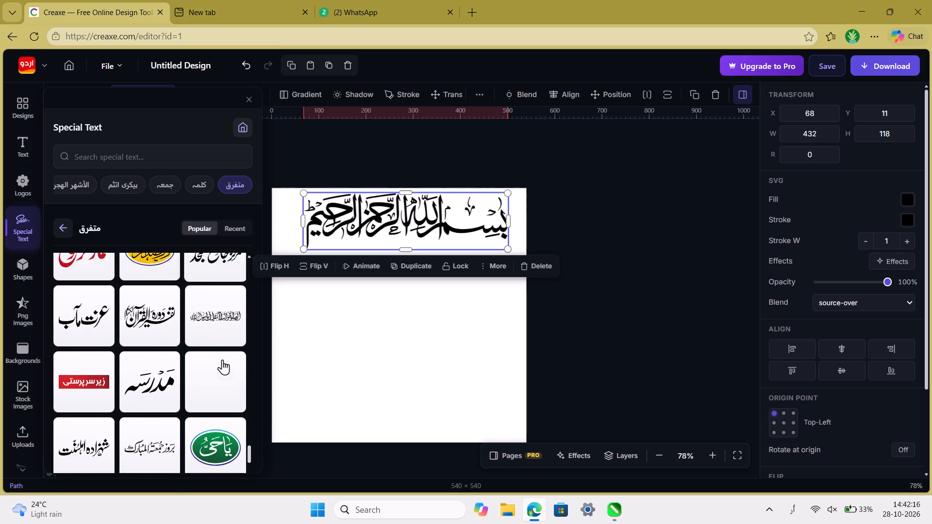
scroll(222, 360, down, 2)
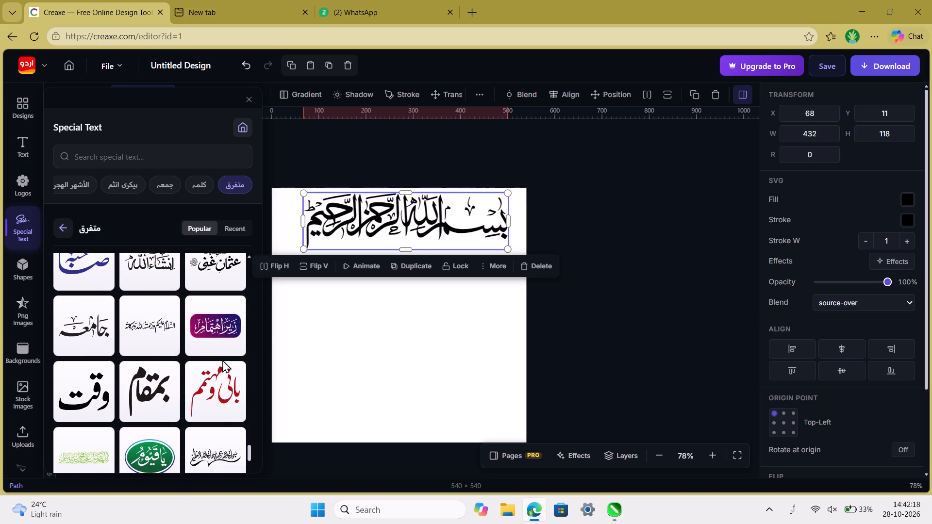
scroll(222, 360, down, 6)
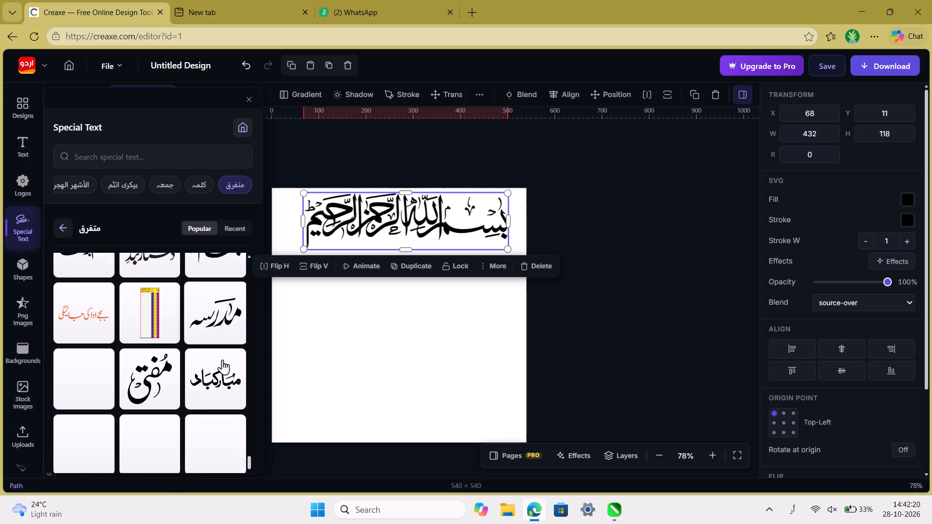
scroll(222, 360, down, 7)
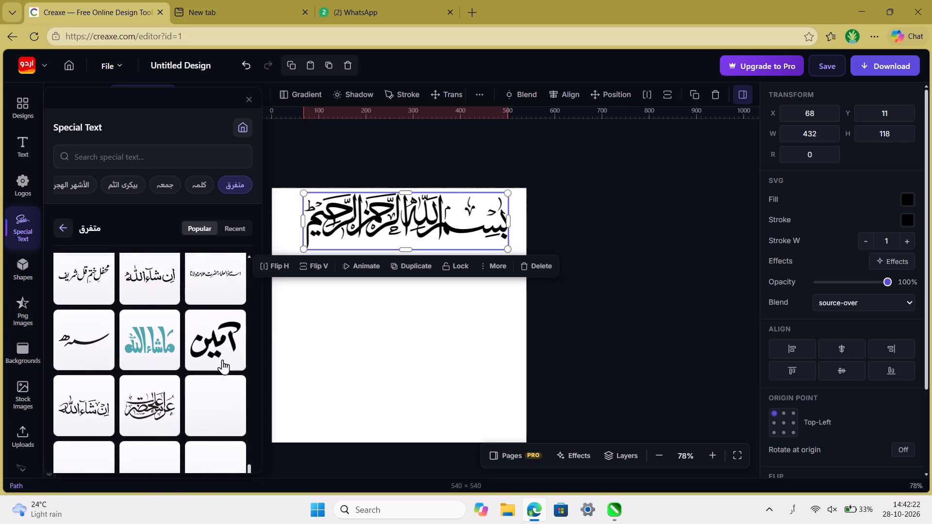
scroll(222, 360, down, 4)
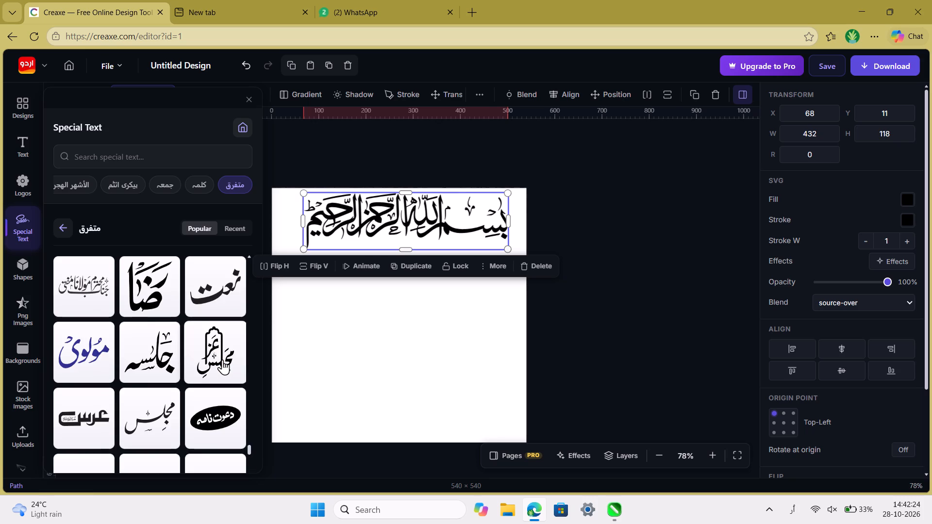
Look through the سورة category of special text for surah-name and Quran calligraphy that suits the certificate.
scroll(129, 183, right, 3)
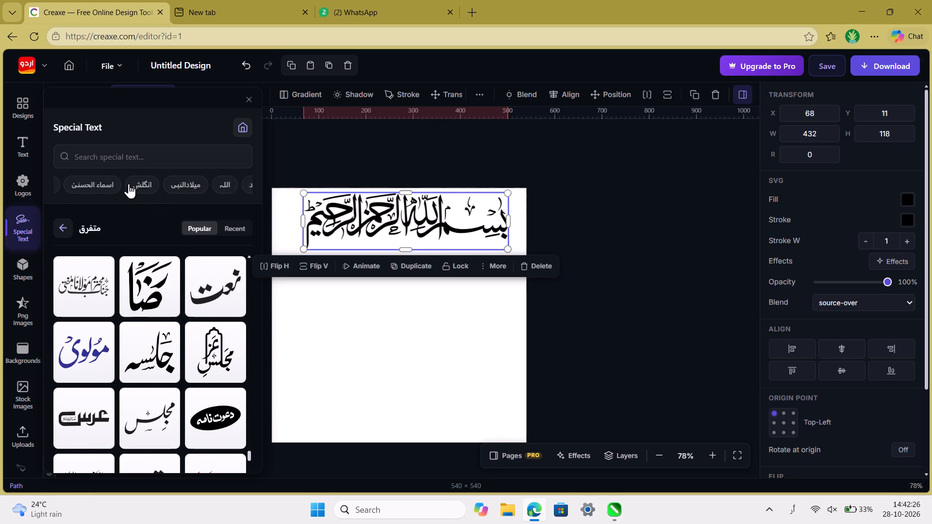
scroll(129, 183, right, 2)
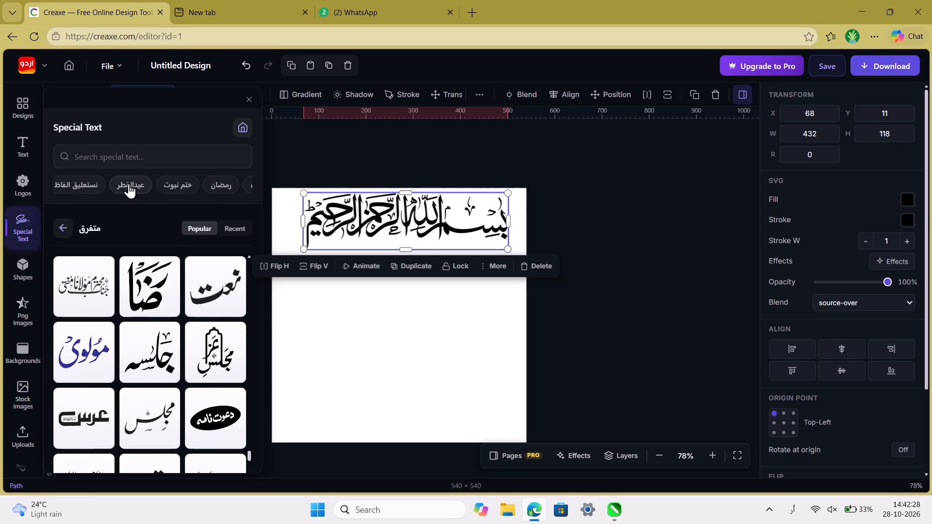
scroll(129, 183, right, 3)
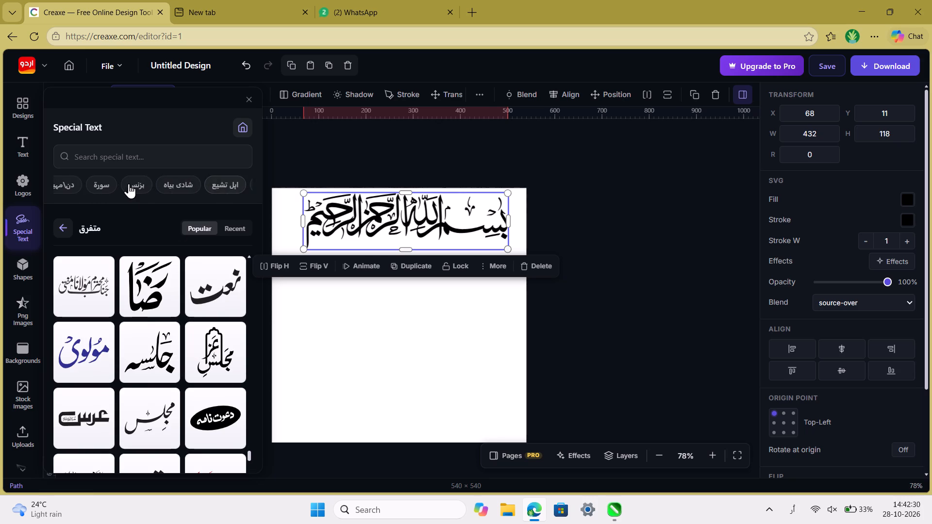
scroll(129, 183, right, 1)
scroll(216, 187, left, 1)
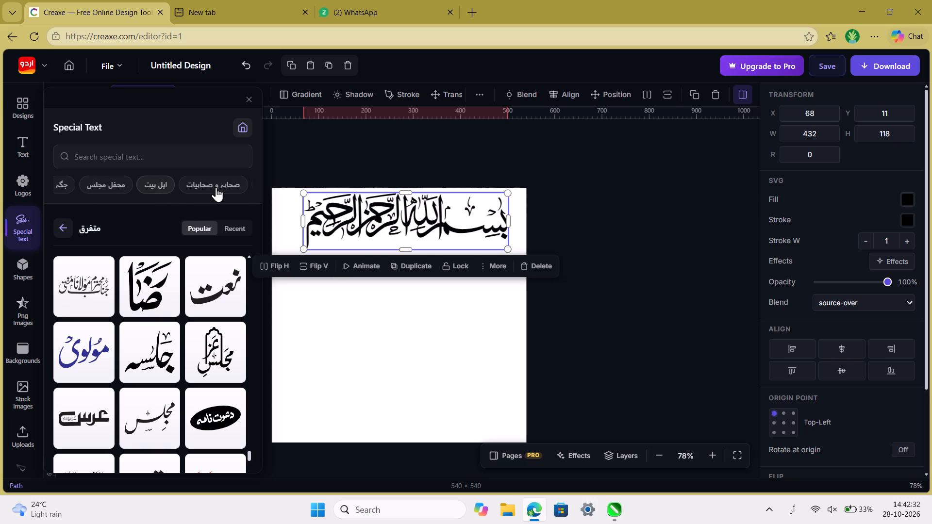
scroll(216, 187, left, 2)
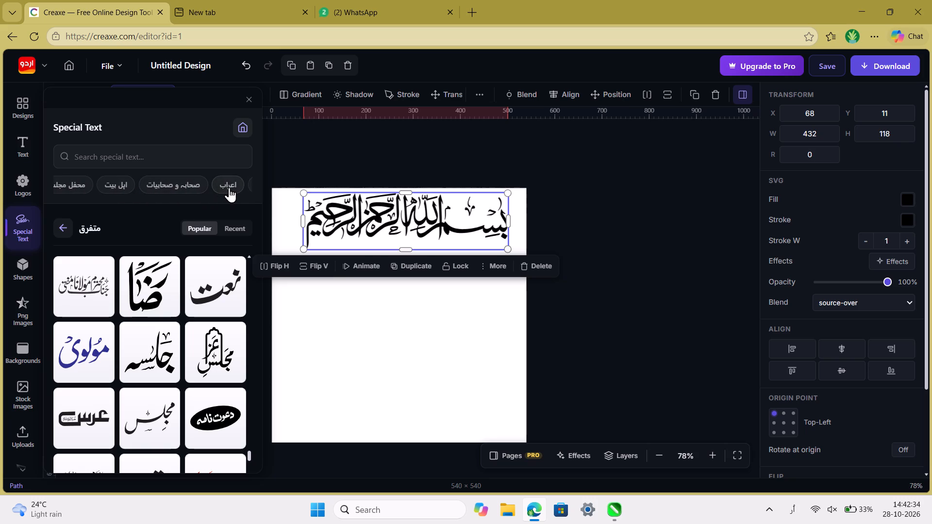
scroll(229, 187, left, 2)
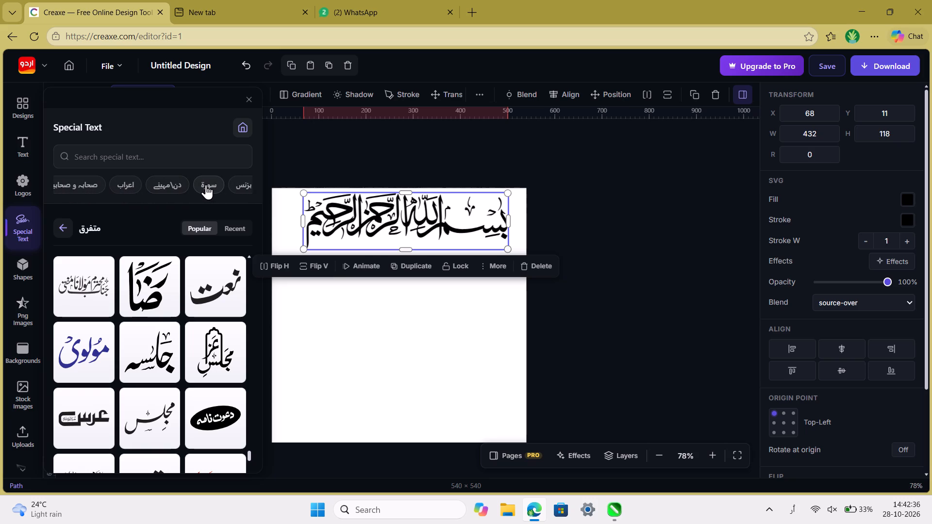
click(206, 184)
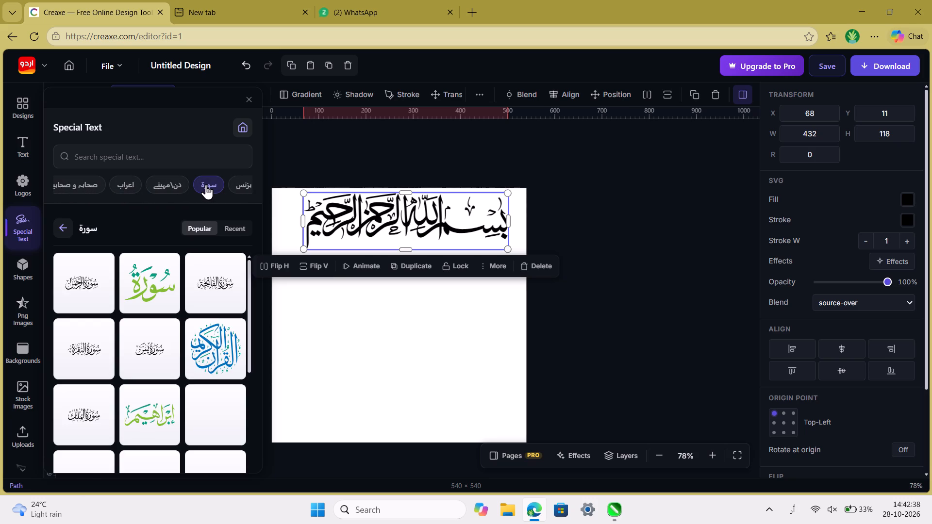
scroll(231, 394, down, 4)
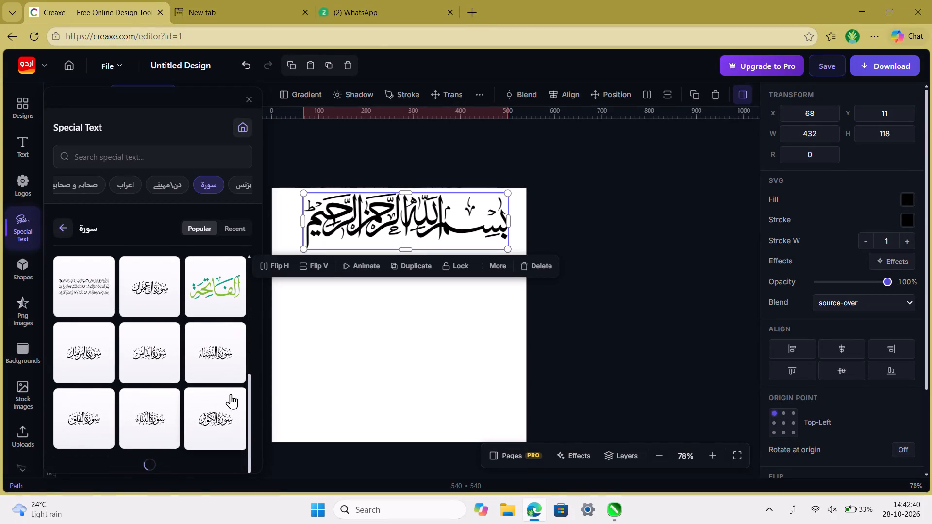
scroll(231, 394, down, 3)
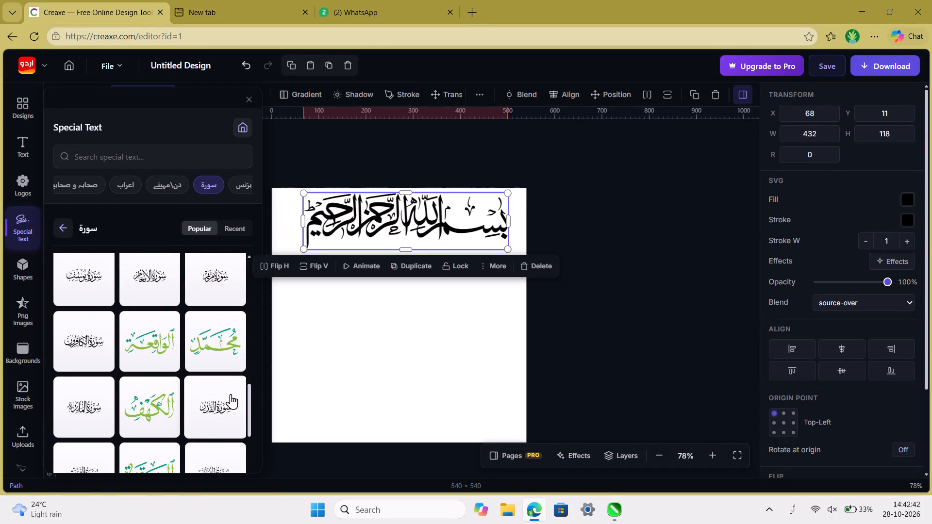
scroll(231, 394, down, 7)
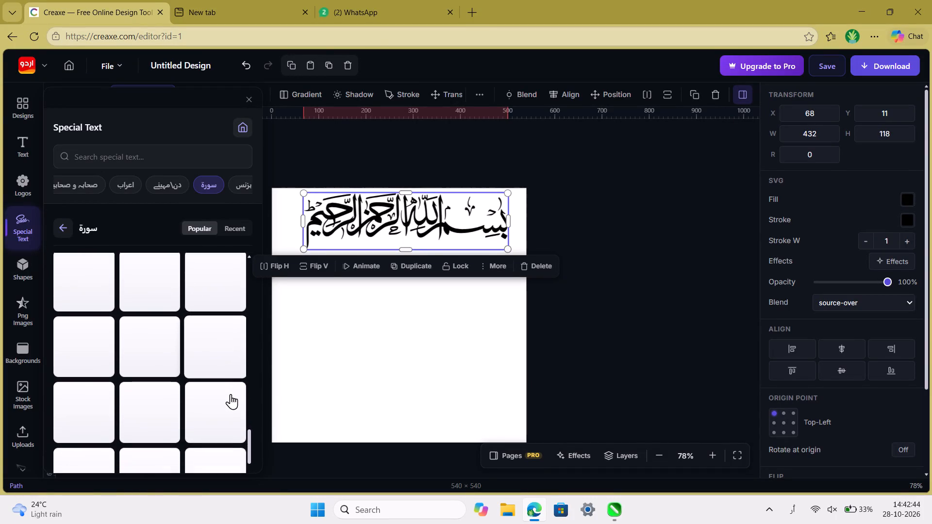
scroll(231, 394, up, 1)
scroll(231, 394, down, 1)
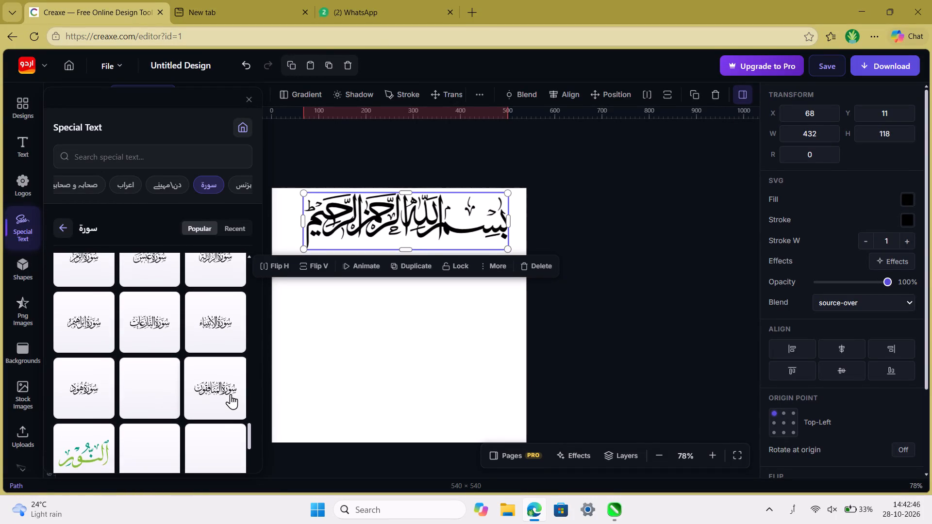
scroll(231, 394, down, 2)
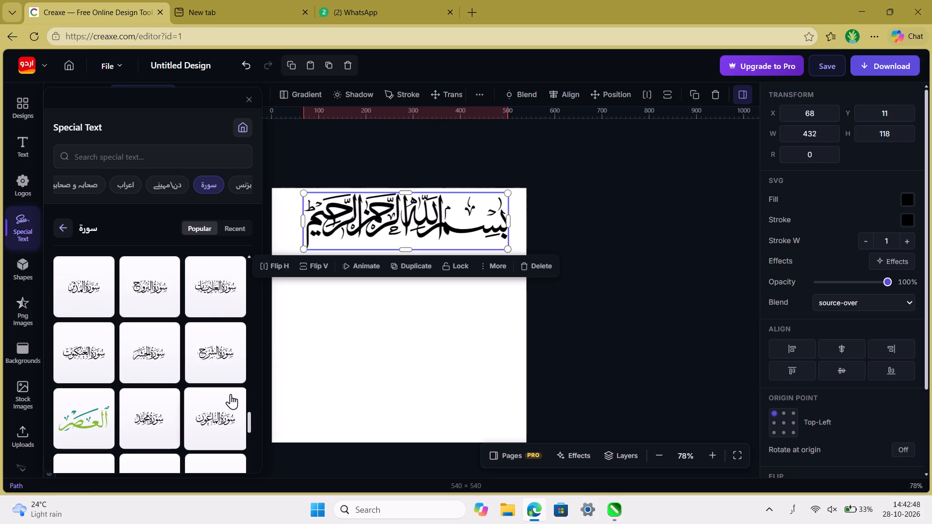
scroll(231, 394, down, 3)
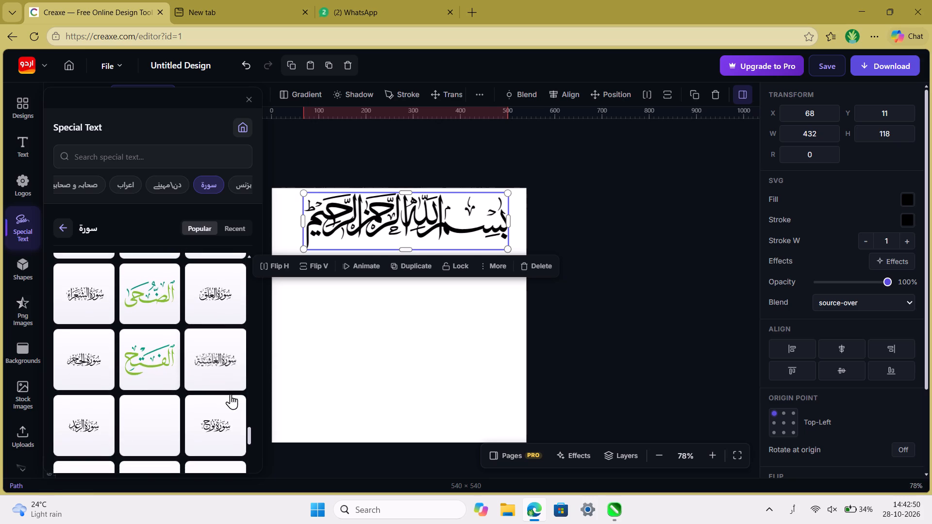
scroll(231, 394, down, 6)
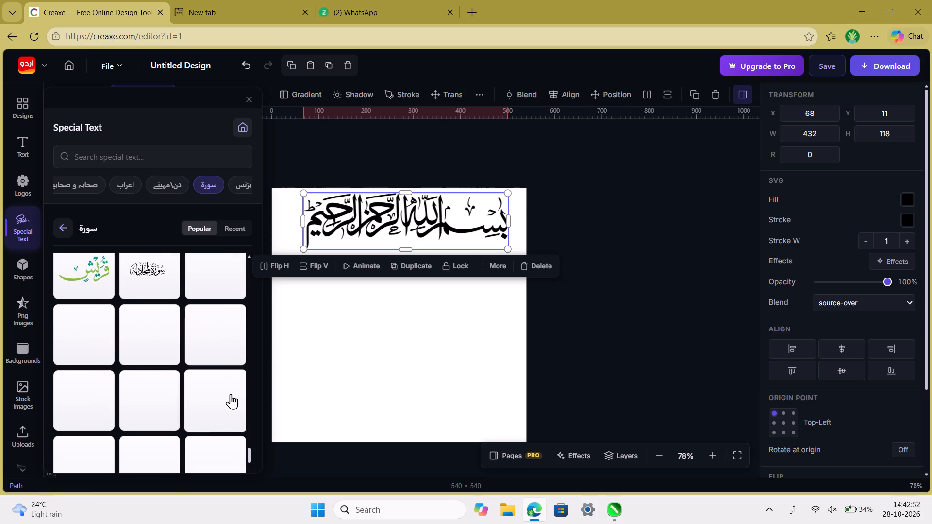
scroll(231, 394, down, 10)
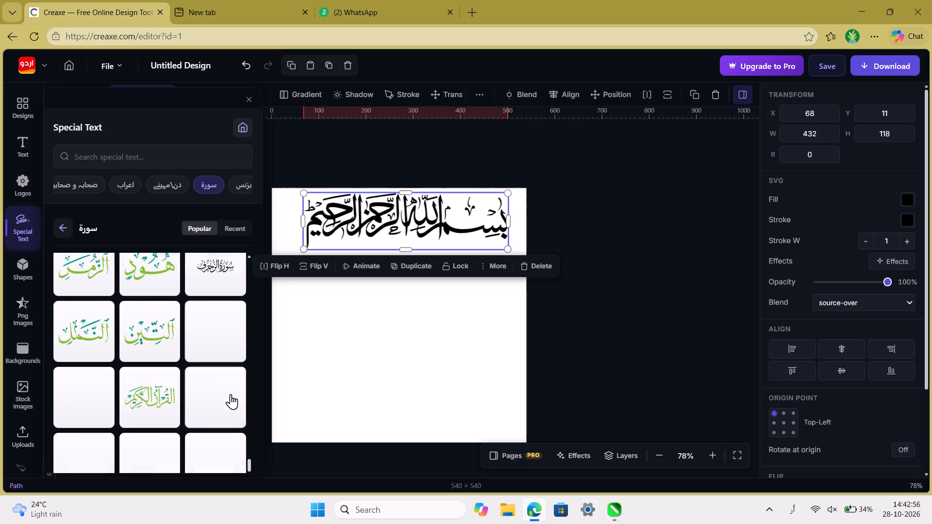
scroll(231, 394, down, 3)
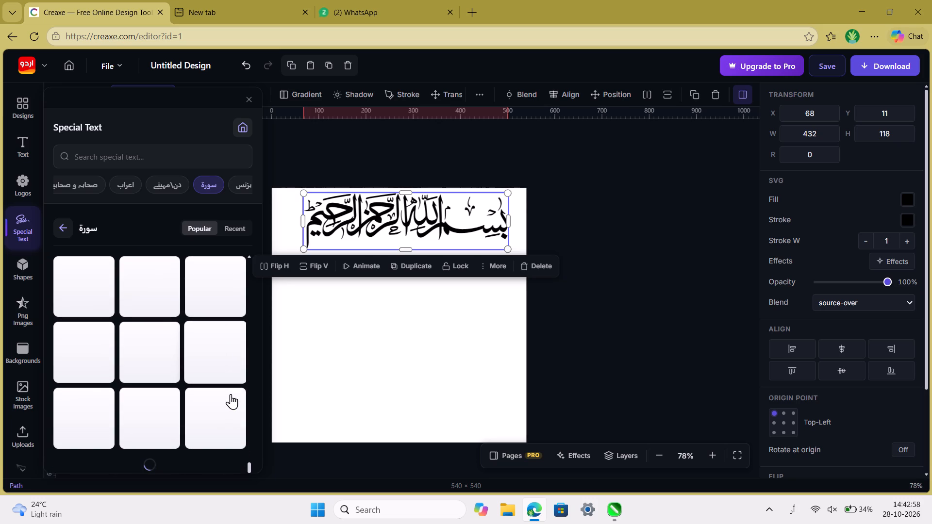
scroll(231, 394, down, 9)
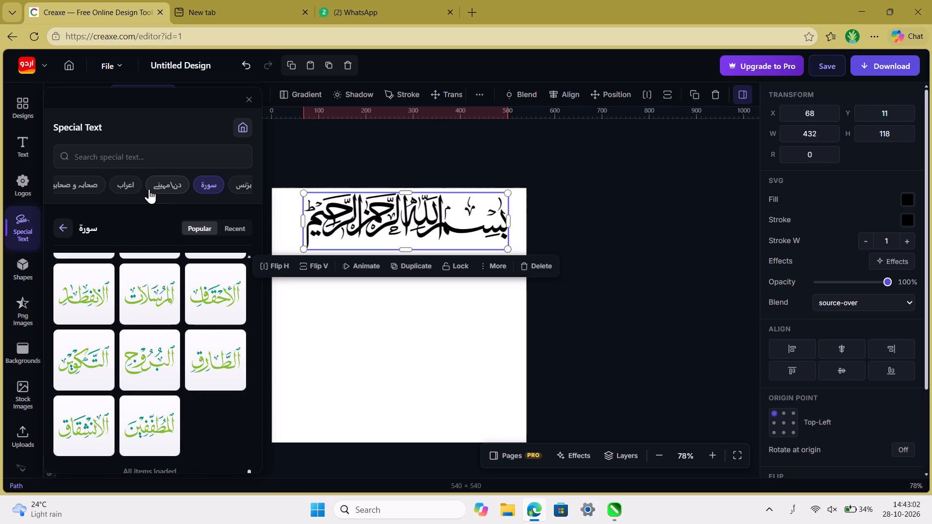
Look through the قرآن category of special text for Quran calligraphy and verses that suit the memorisation certificate.
scroll(149, 189, right, 3)
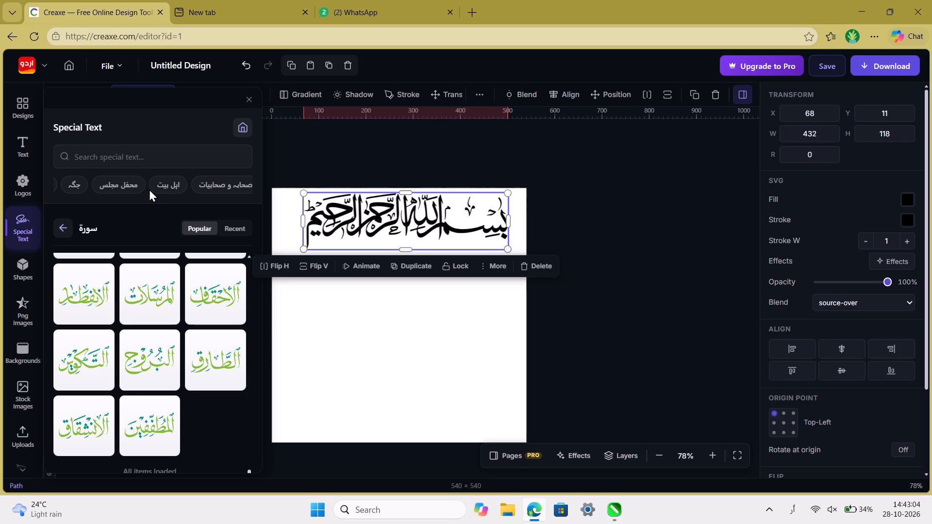
scroll(149, 189, right, 2)
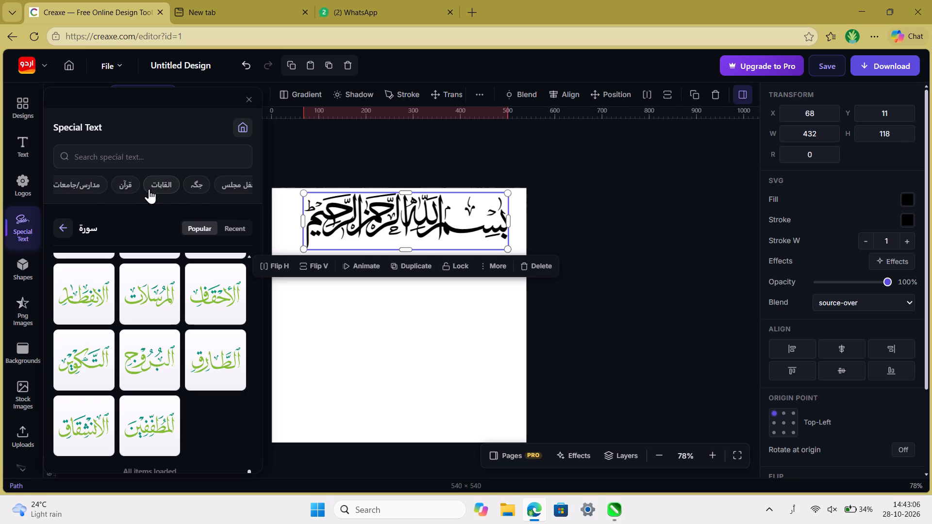
scroll(149, 189, right, 1)
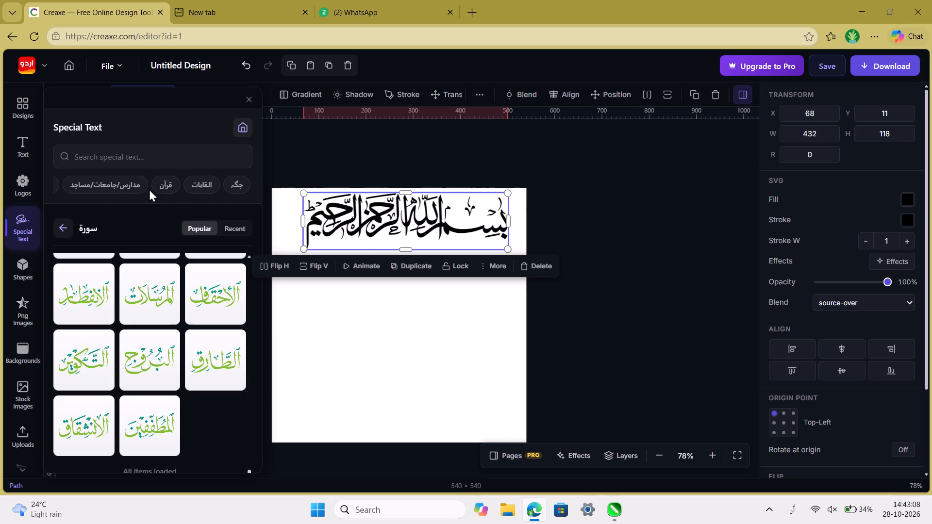
click(167, 188)
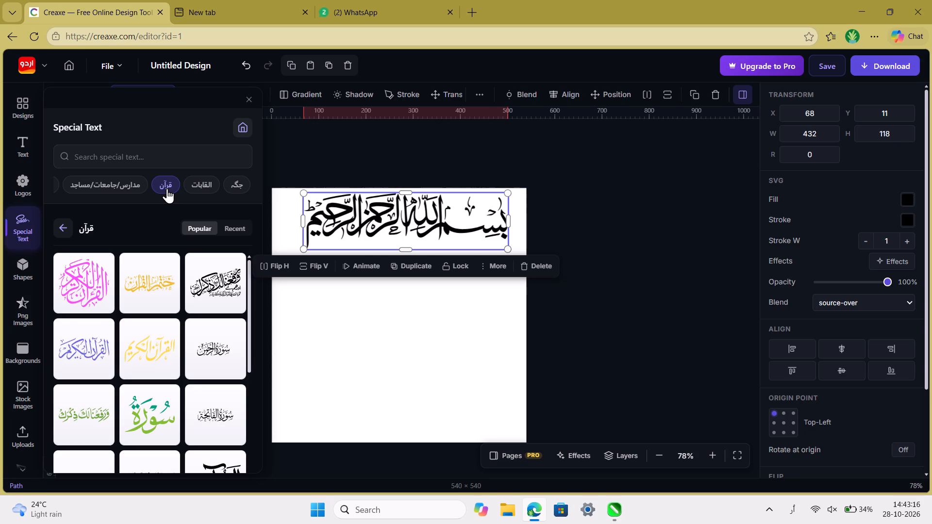
scroll(199, 378, down, 4)
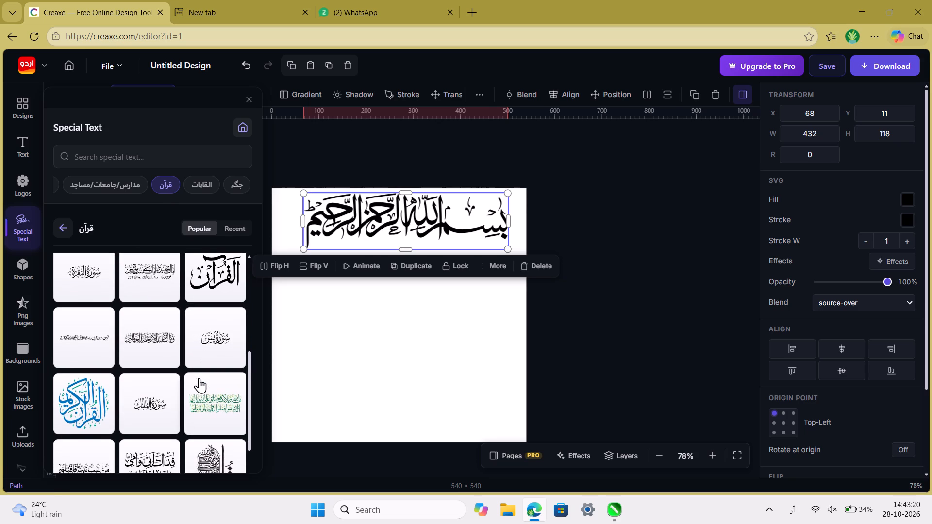
scroll(199, 378, down, 1)
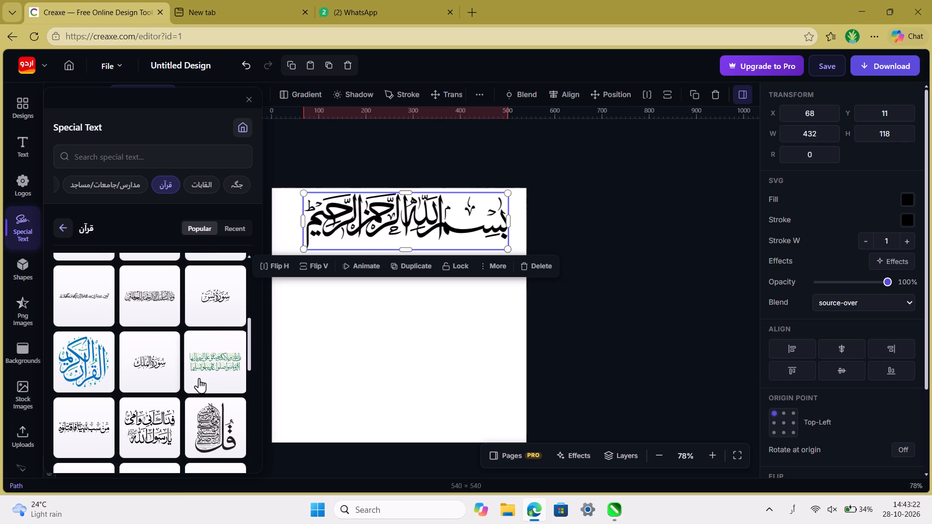
scroll(199, 378, down, 4)
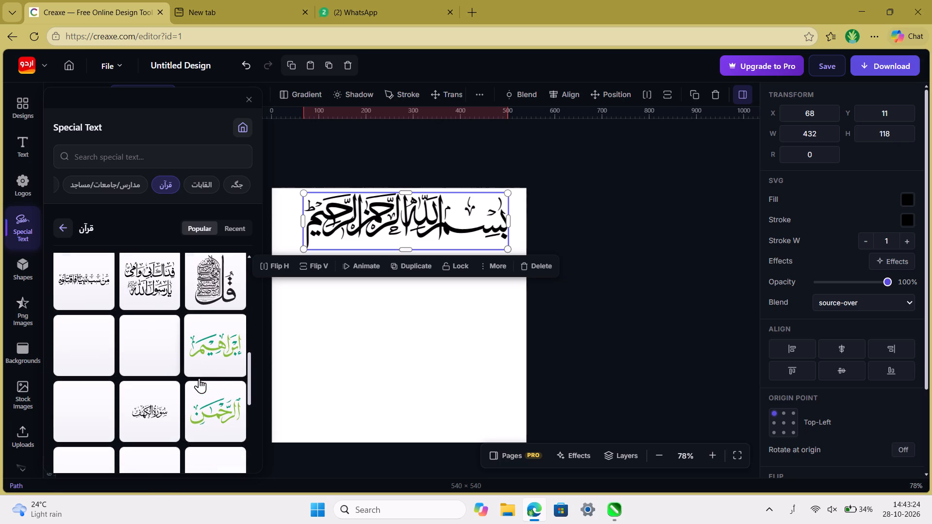
scroll(199, 378, down, 1)
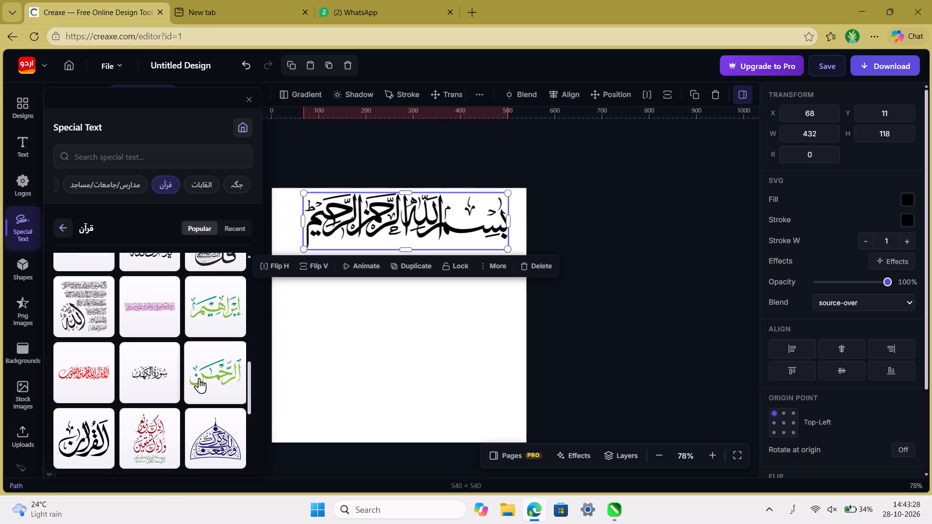
scroll(202, 368, down, 2)
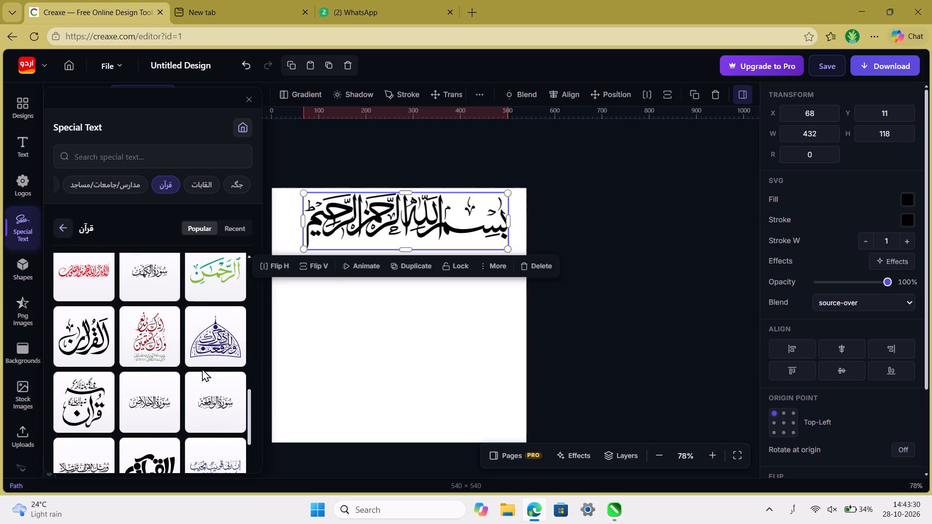
scroll(202, 368, down, 1)
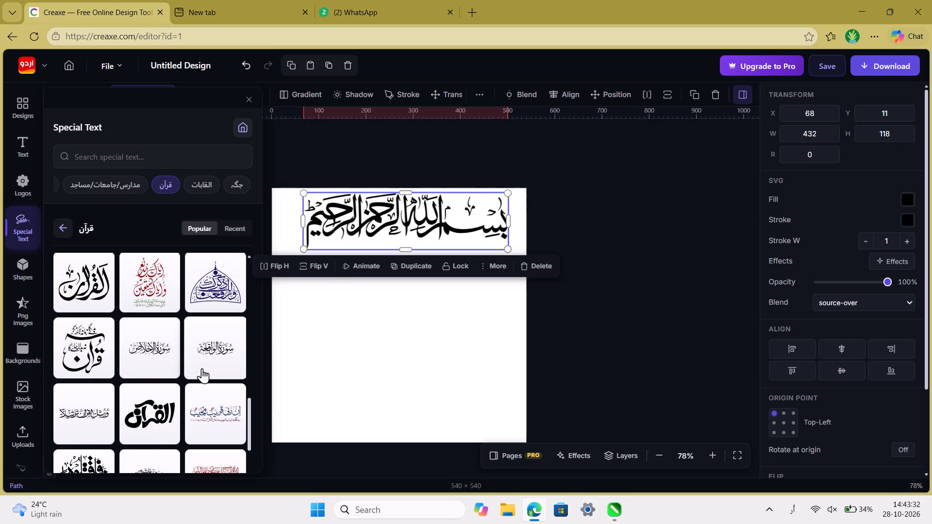
scroll(202, 368, down, 2)
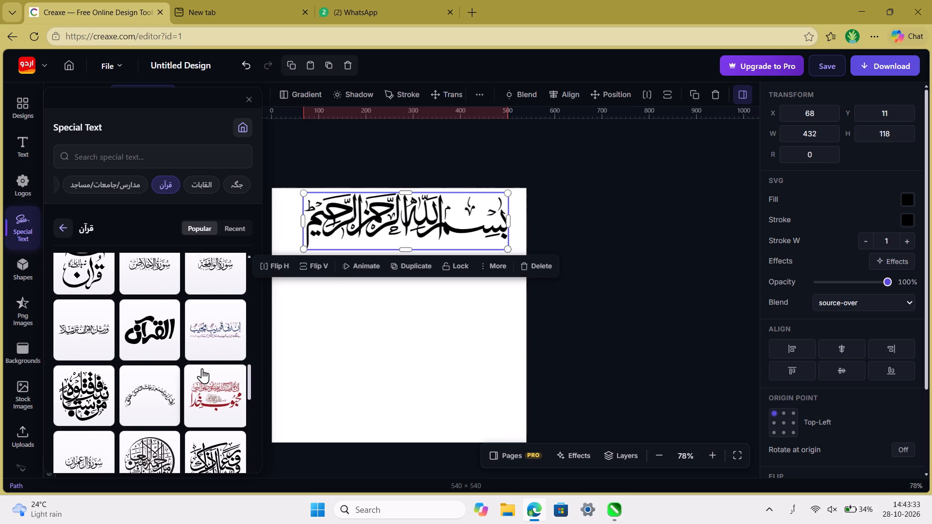
scroll(202, 368, down, 1)
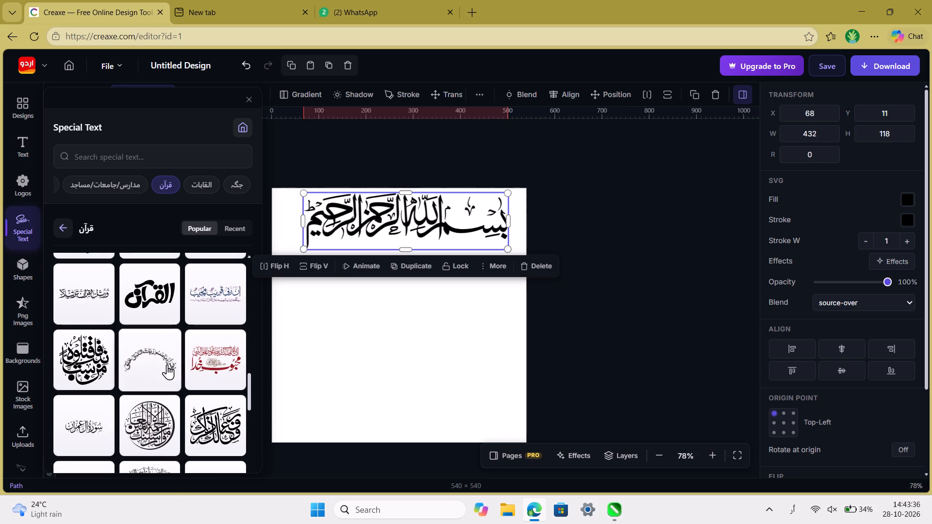
scroll(180, 388, down, 2)
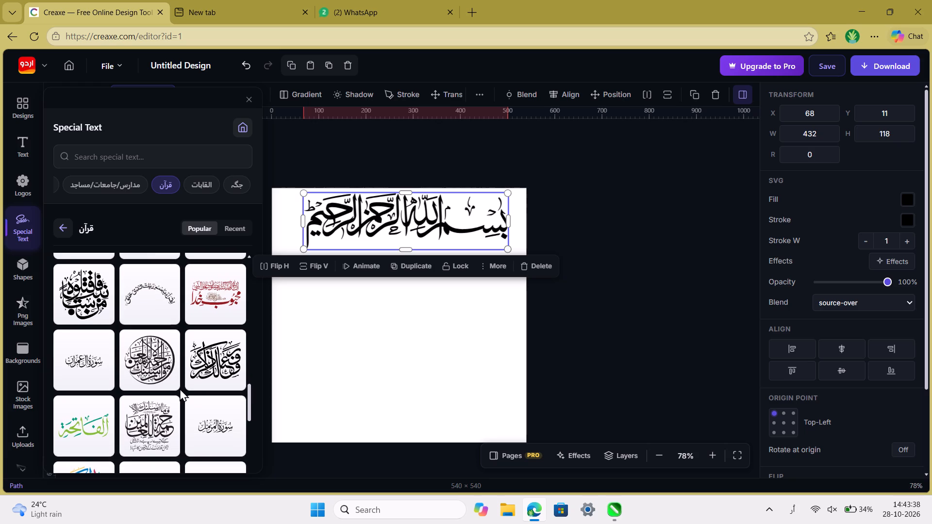
scroll(180, 388, down, 1)
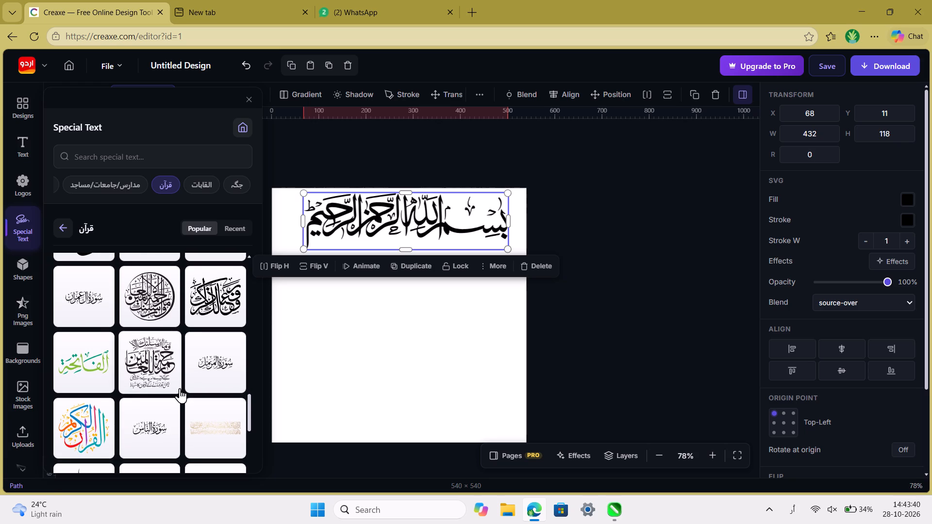
scroll(180, 388, down, 4)
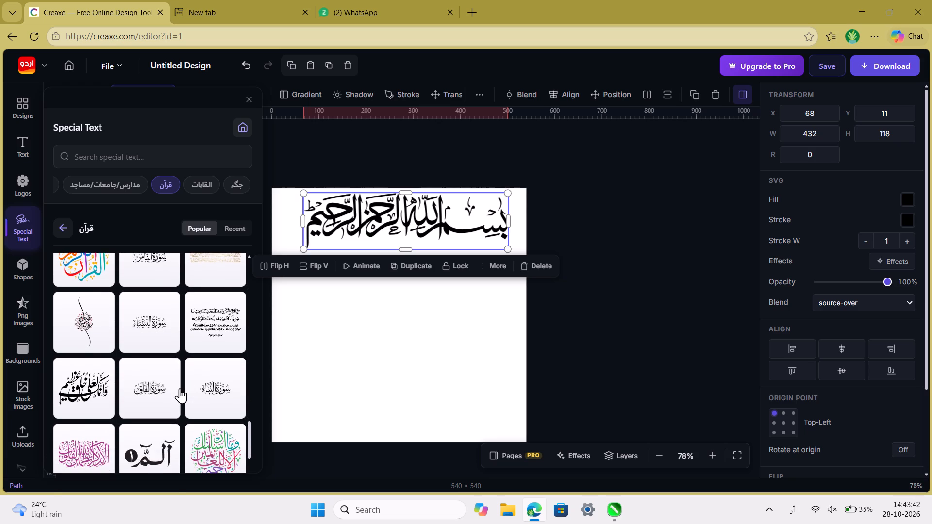
scroll(180, 388, down, 1)
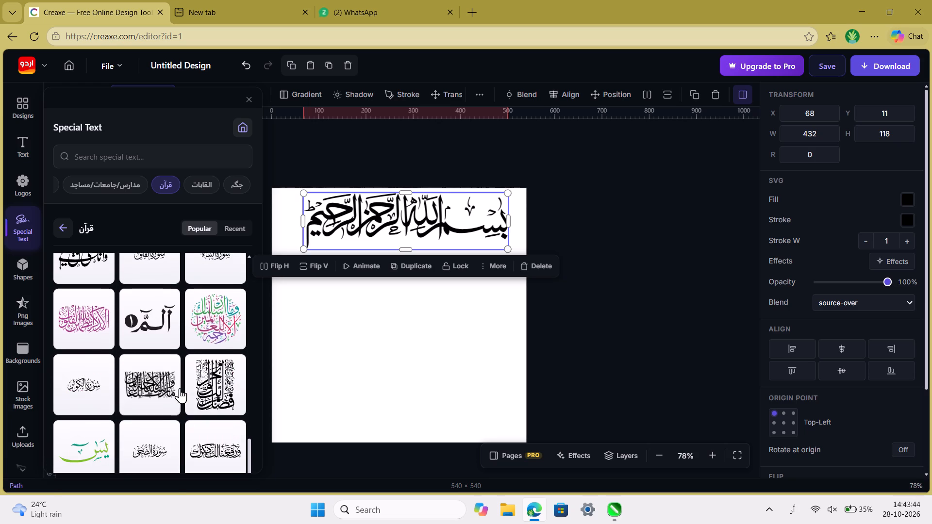
scroll(180, 388, down, 4)
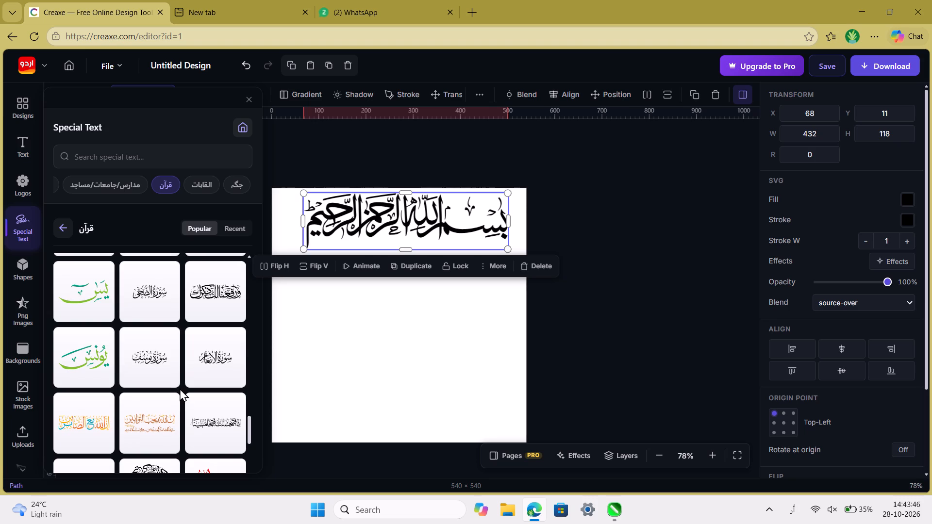
scroll(180, 388, down, 3)
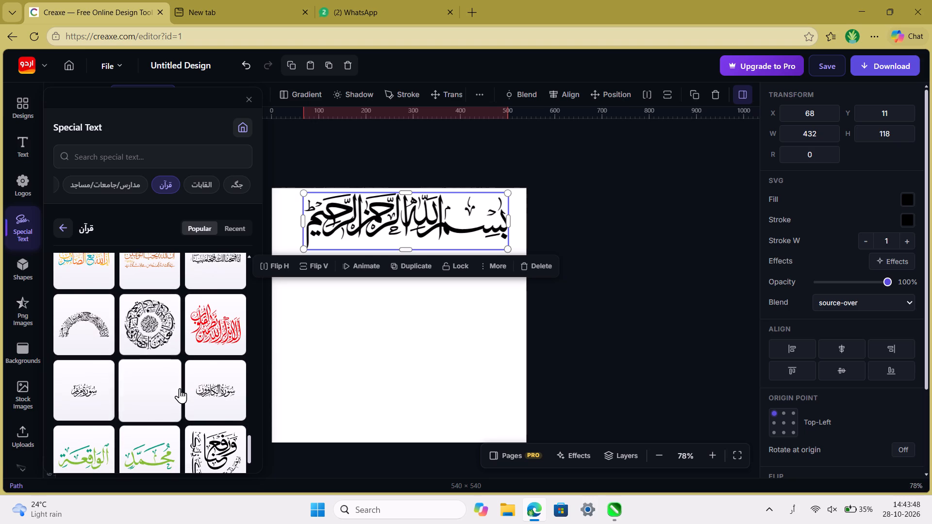
scroll(180, 388, down, 1)
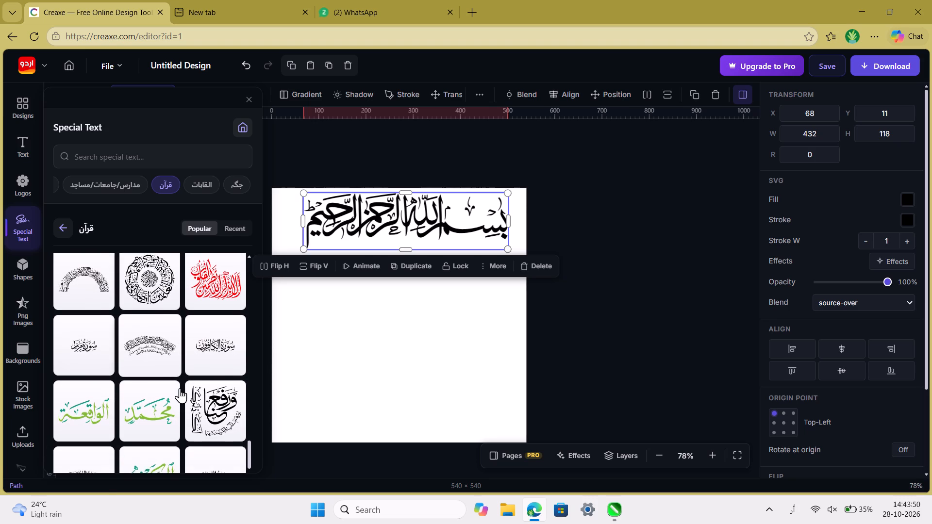
scroll(180, 388, down, 1)
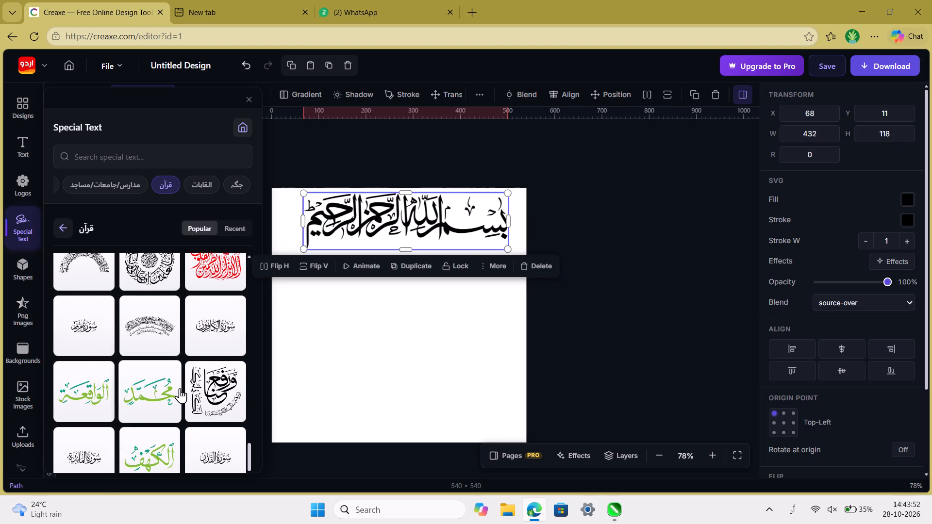
scroll(180, 388, down, 4)
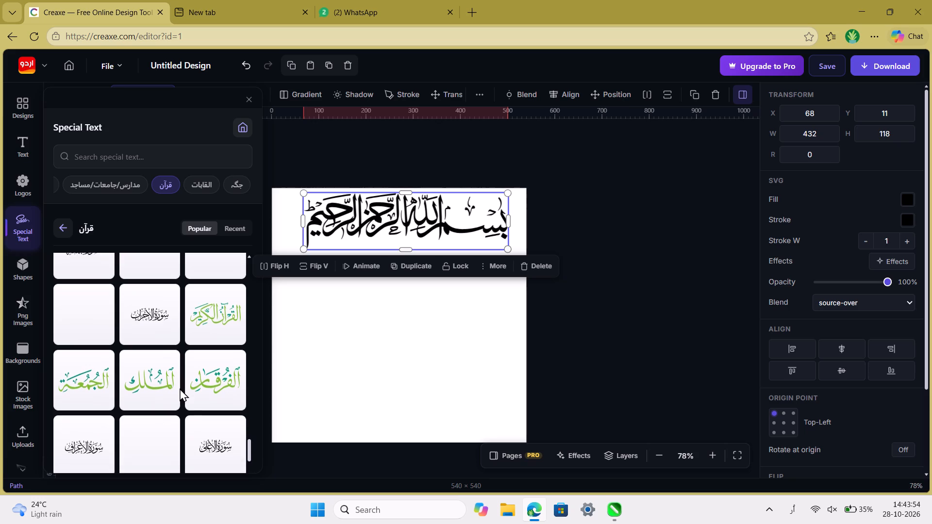
scroll(180, 388, down, 2)
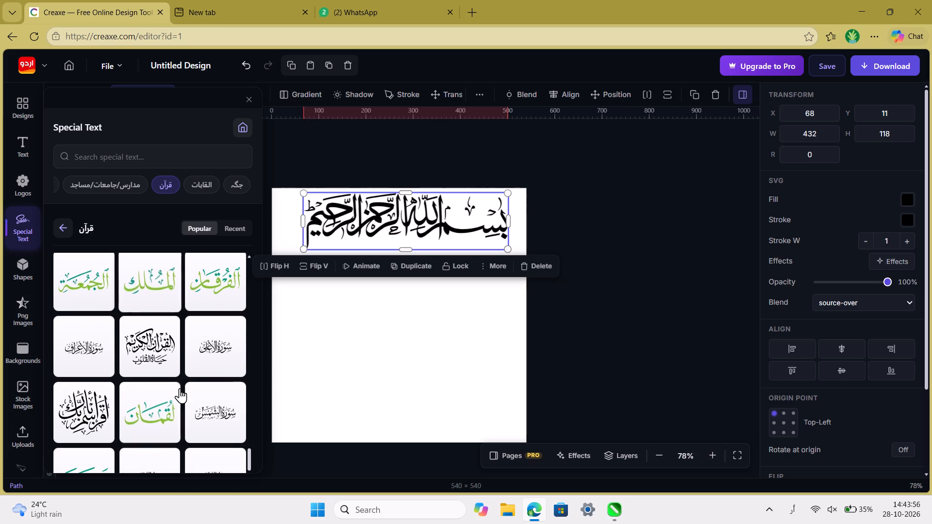
scroll(180, 388, down, 4)
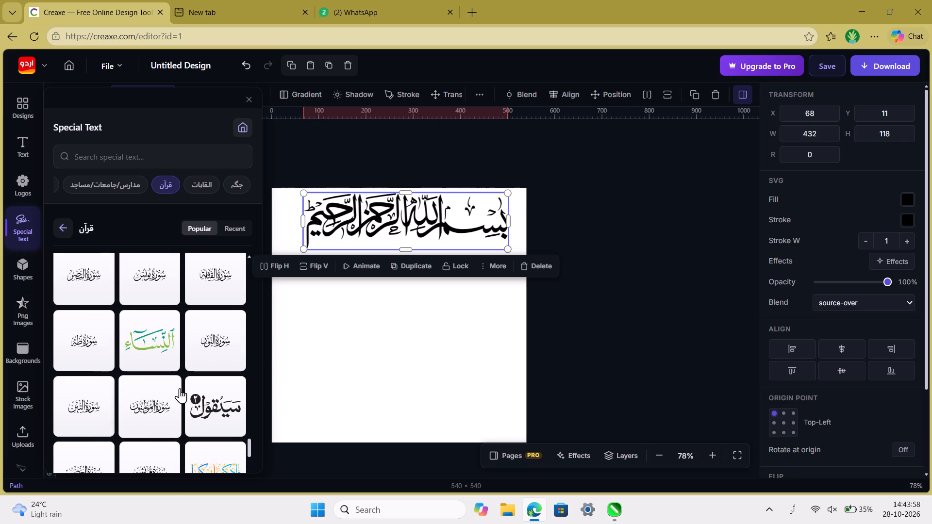
scroll(180, 388, down, 7)
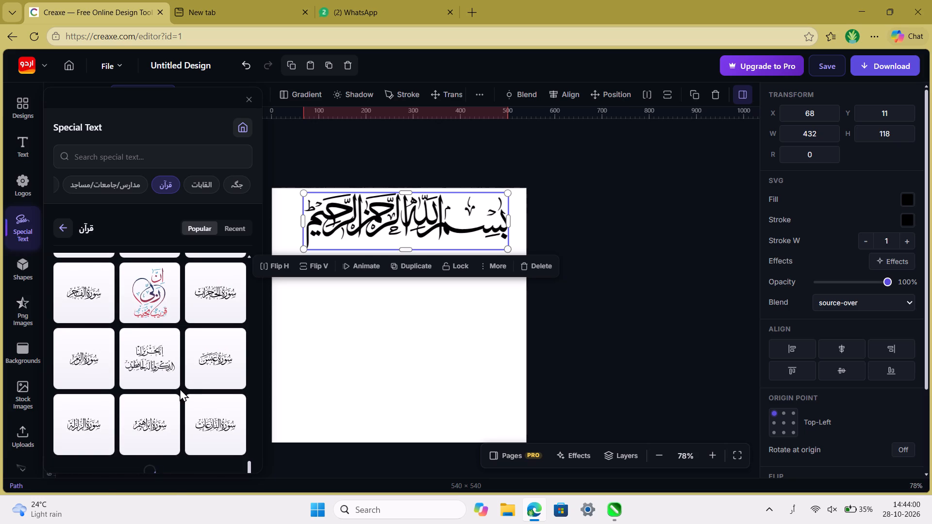
scroll(180, 388, down, 1)
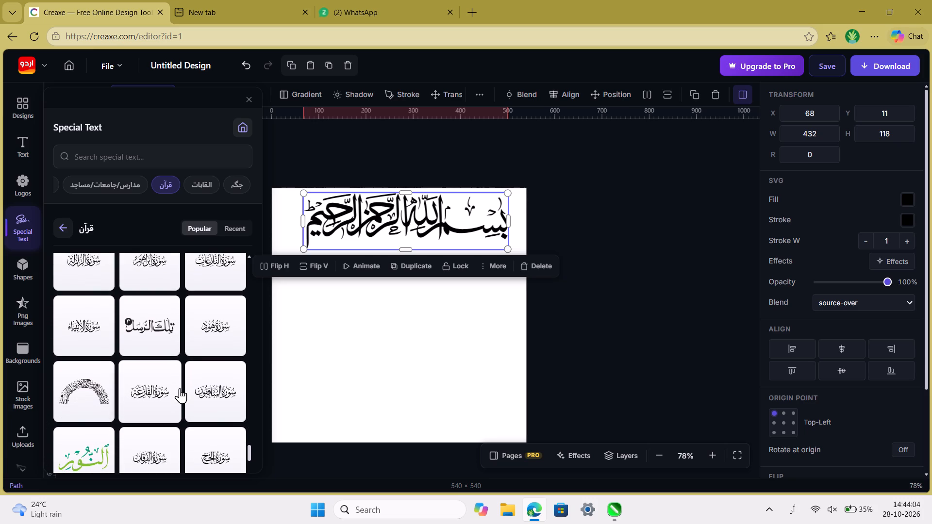
scroll(180, 388, down, 3)
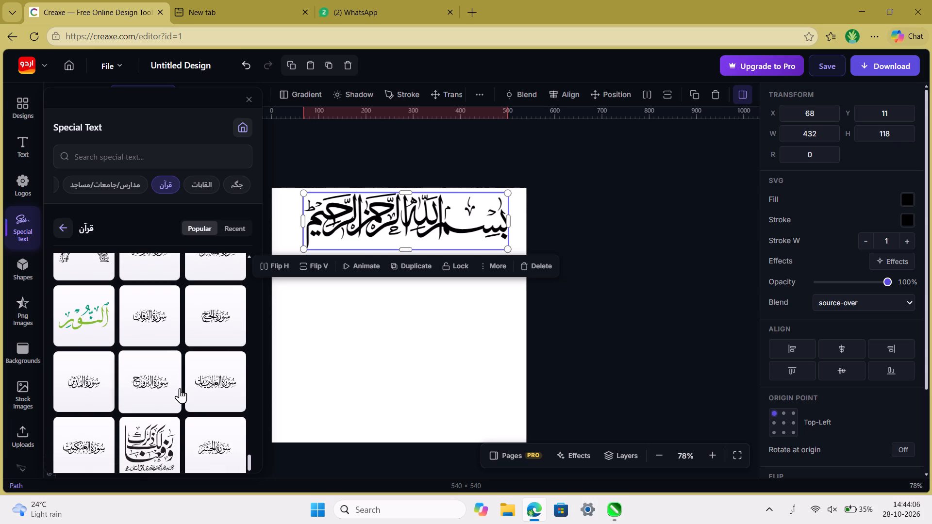
scroll(180, 388, down, 5)
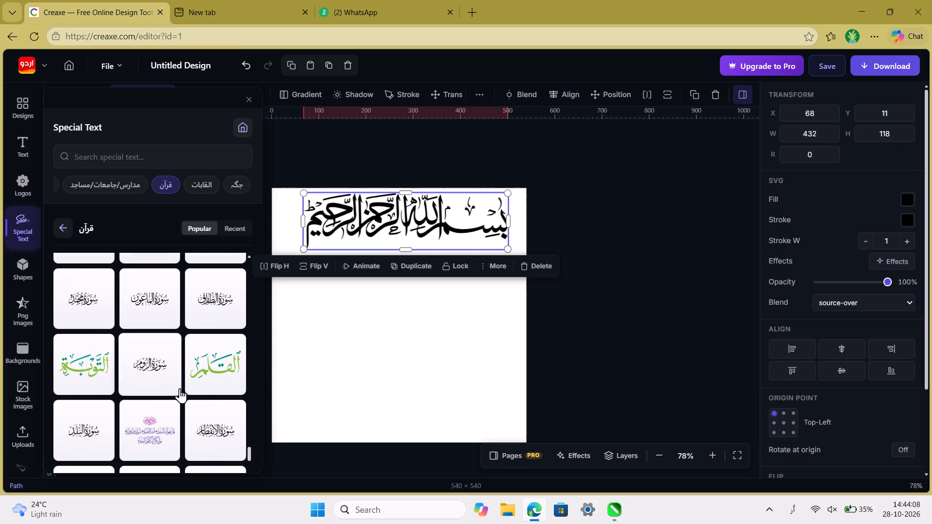
scroll(180, 388, down, 2)
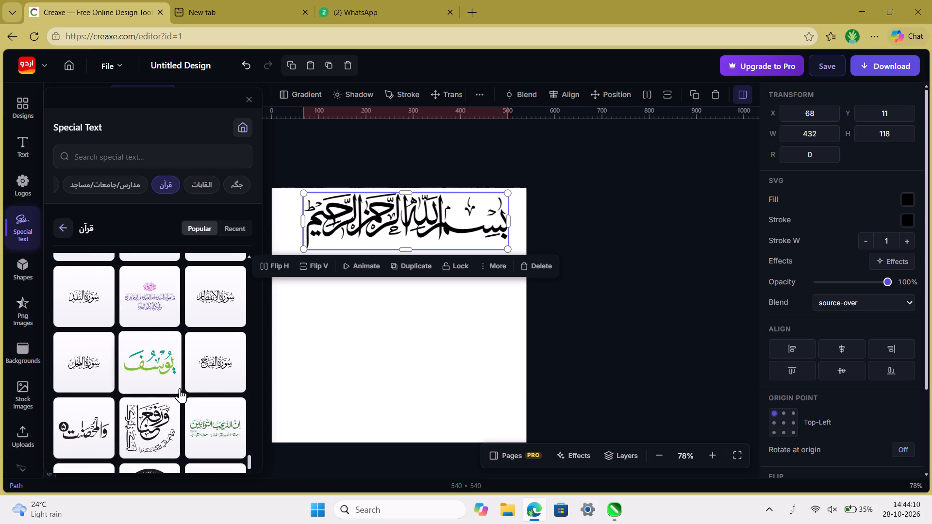
scroll(180, 388, down, 2)
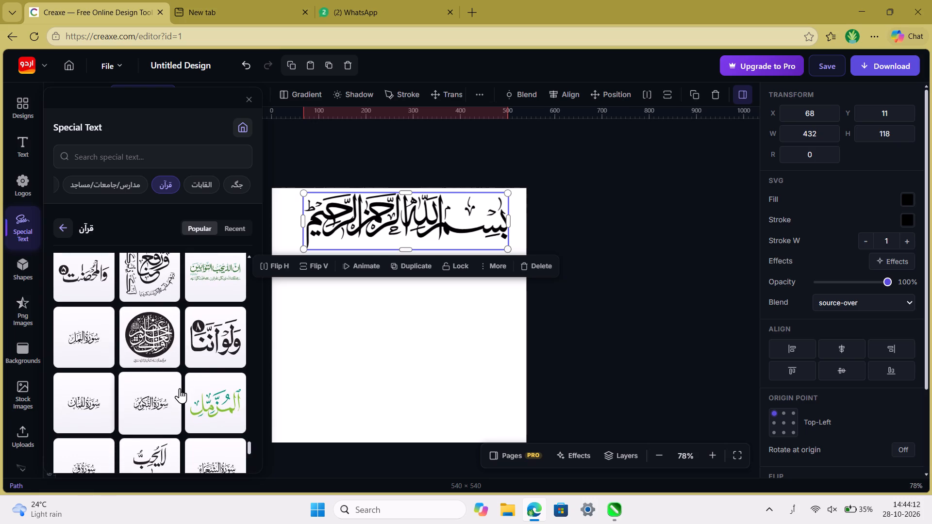
scroll(180, 388, down, 5)
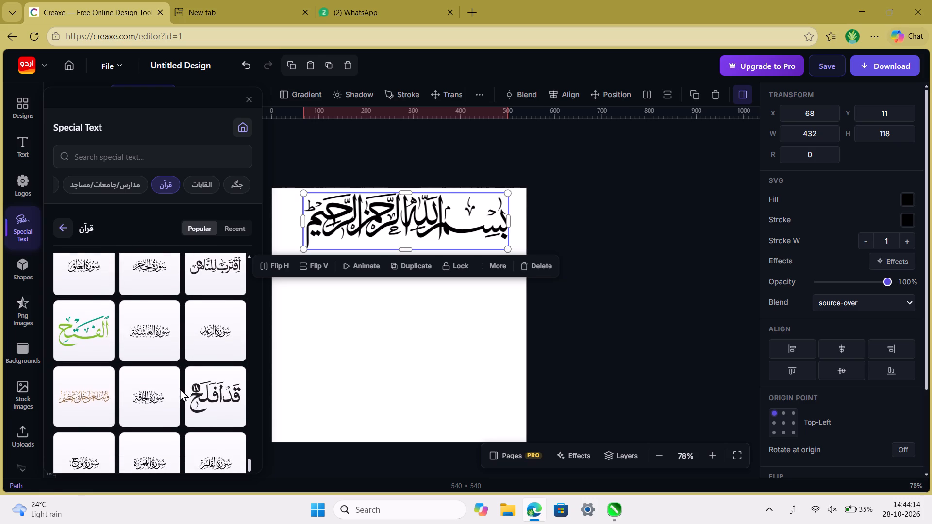
scroll(180, 388, down, 5)
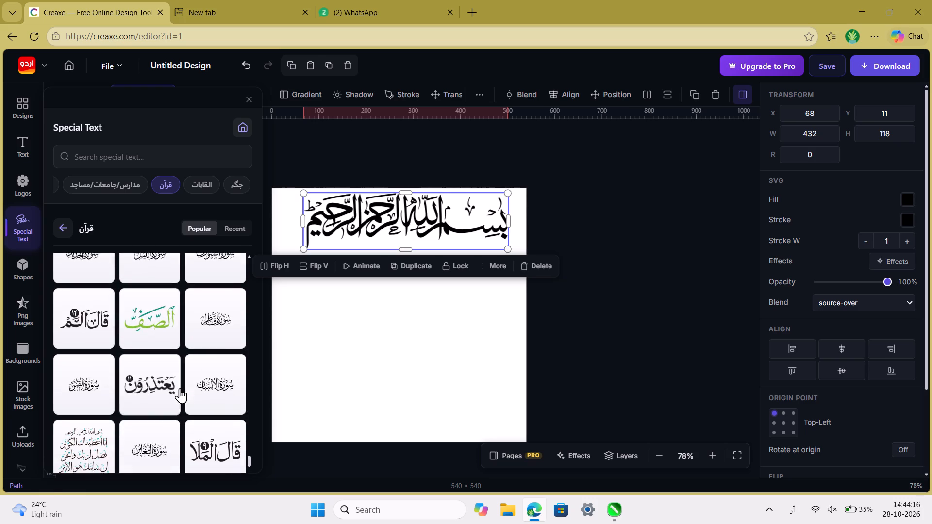
scroll(180, 388, down, 3)
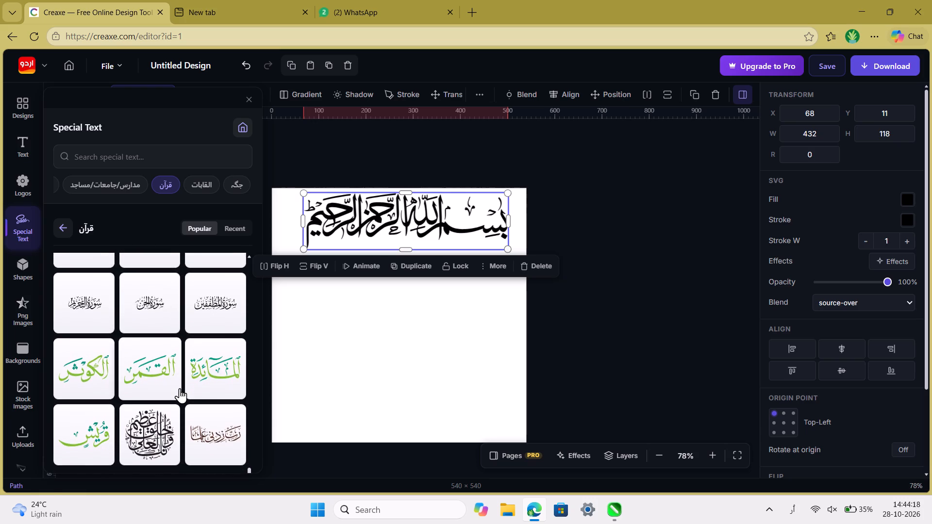
scroll(180, 388, down, 4)
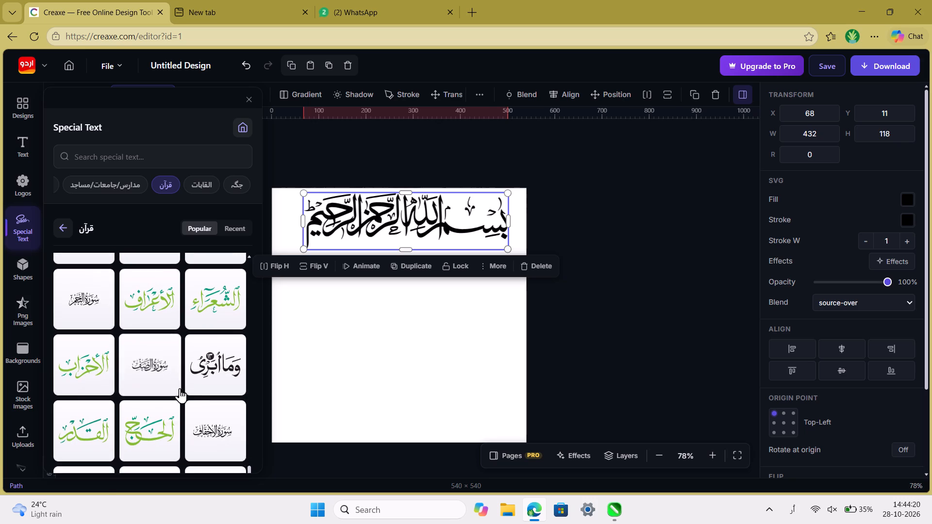
scroll(180, 388, down, 5)
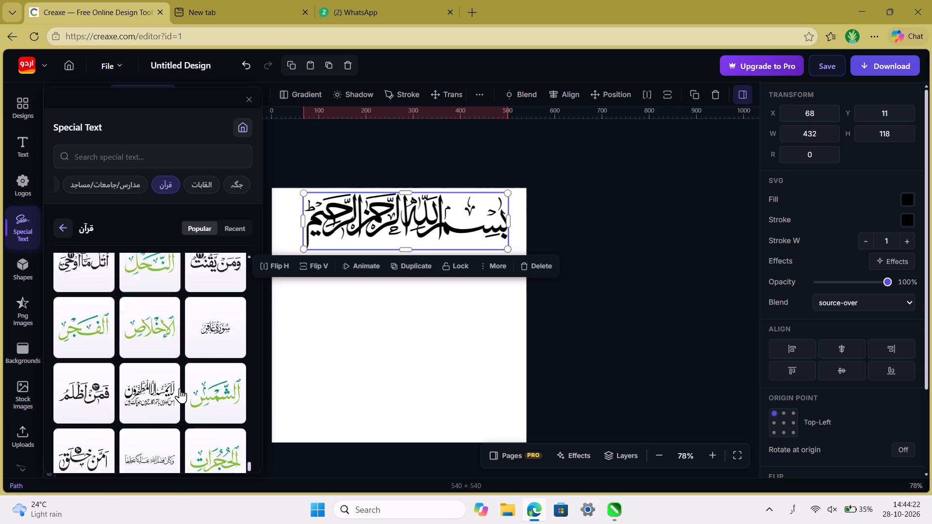
scroll(180, 388, down, 2)
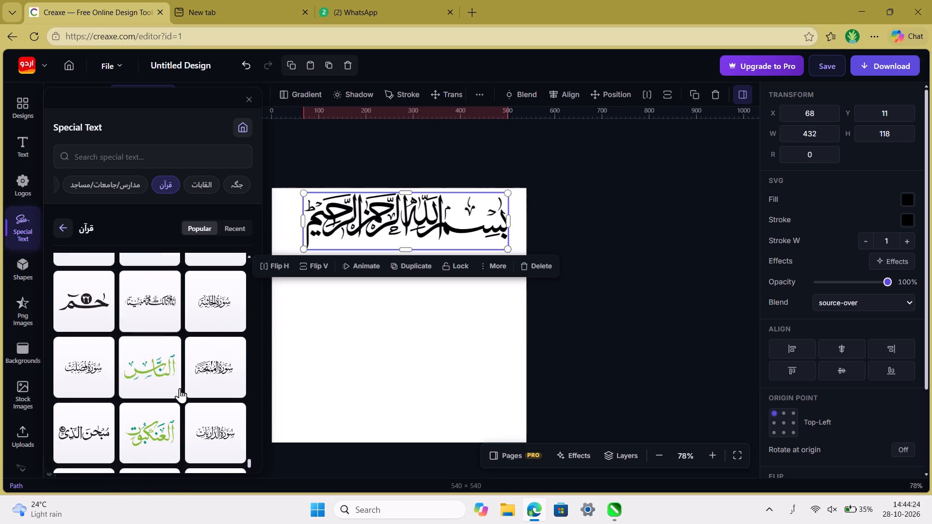
Look through the remaining entries of the قرآن special text category for calligraphy that suits the memorisation certificate.
scroll(180, 388, down, 6)
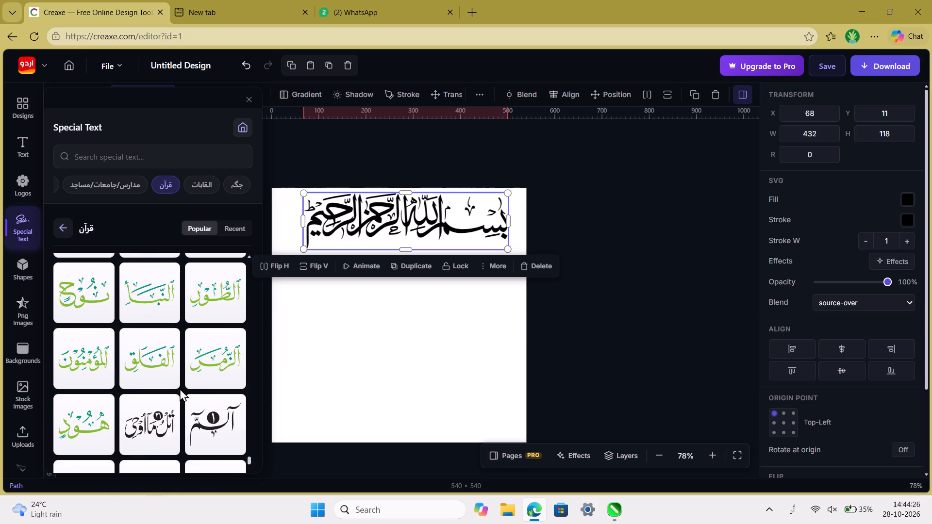
scroll(180, 388, up, 1)
scroll(180, 388, down, 2)
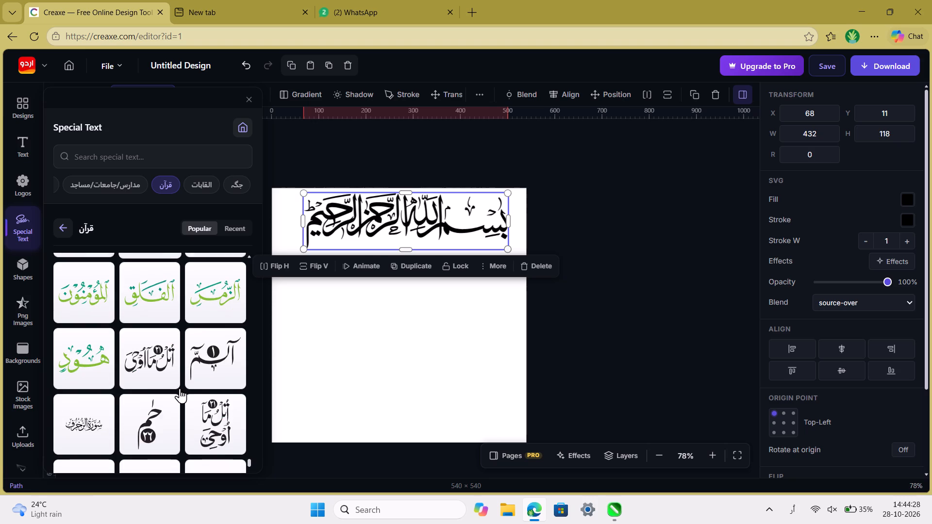
scroll(180, 388, down, 5)
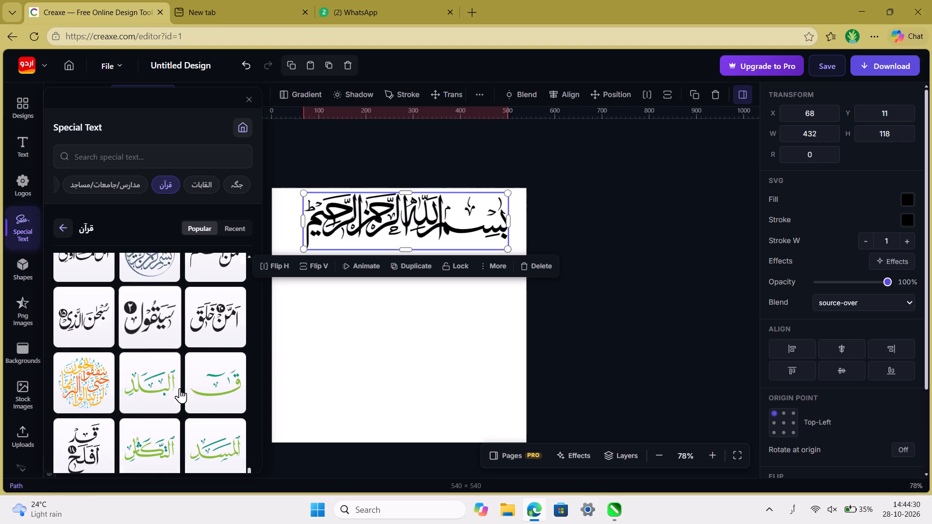
scroll(180, 388, down, 4)
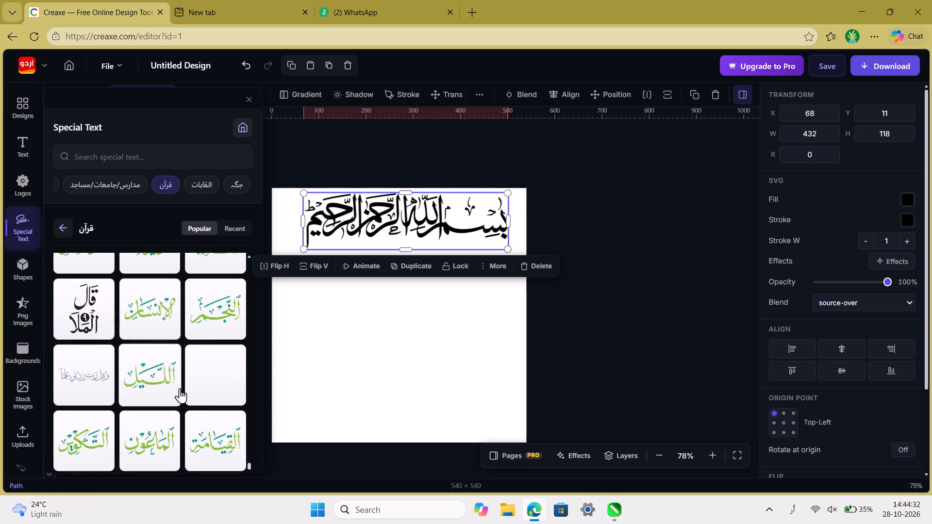
scroll(180, 388, down, 5)
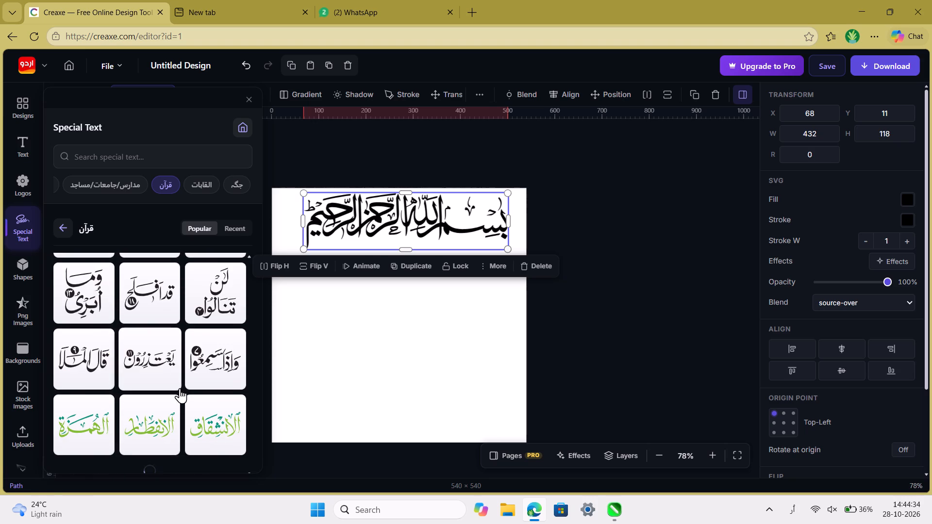
scroll(180, 388, down, 12)
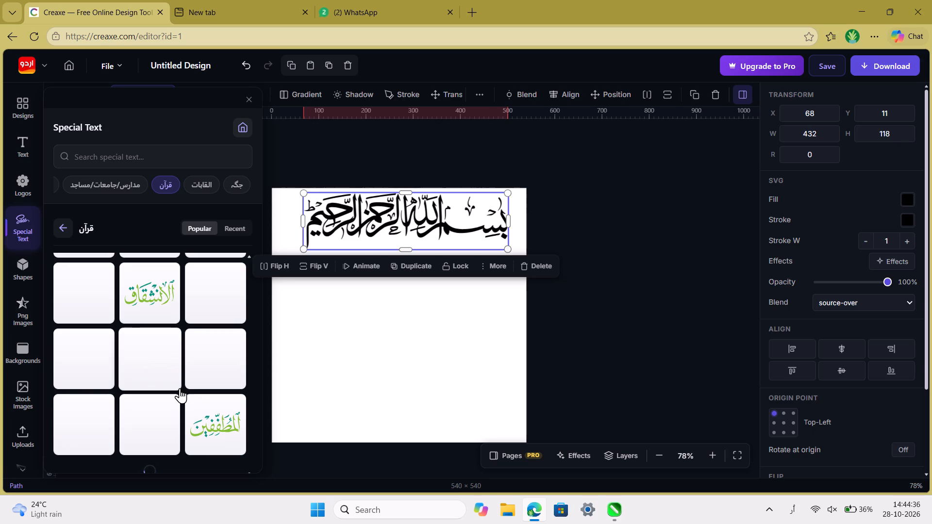
scroll(180, 388, down, 4)
Add the black ورتل القرآن ترتيلا verse calligraphy from the قرآن special text category to the canvas.
scroll(180, 388, up, 10)
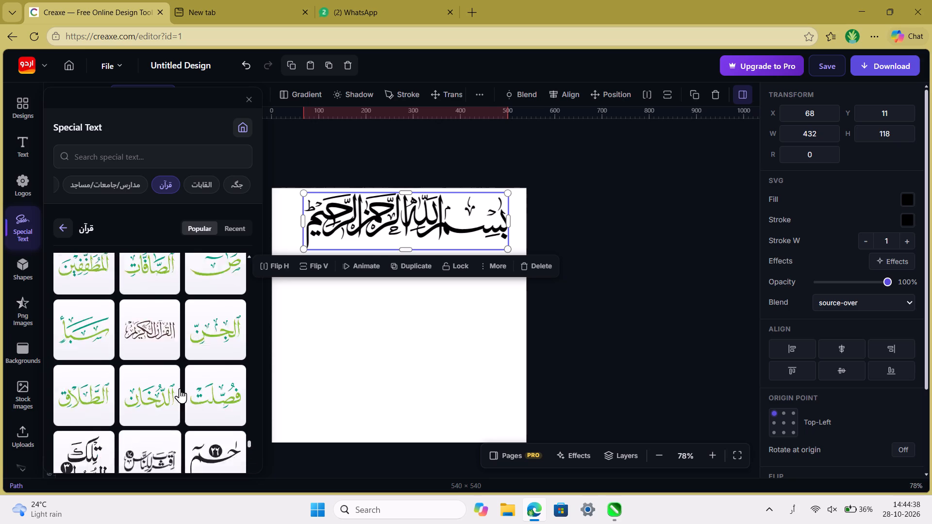
scroll(180, 388, up, 20)
scroll(180, 388, up, 20)
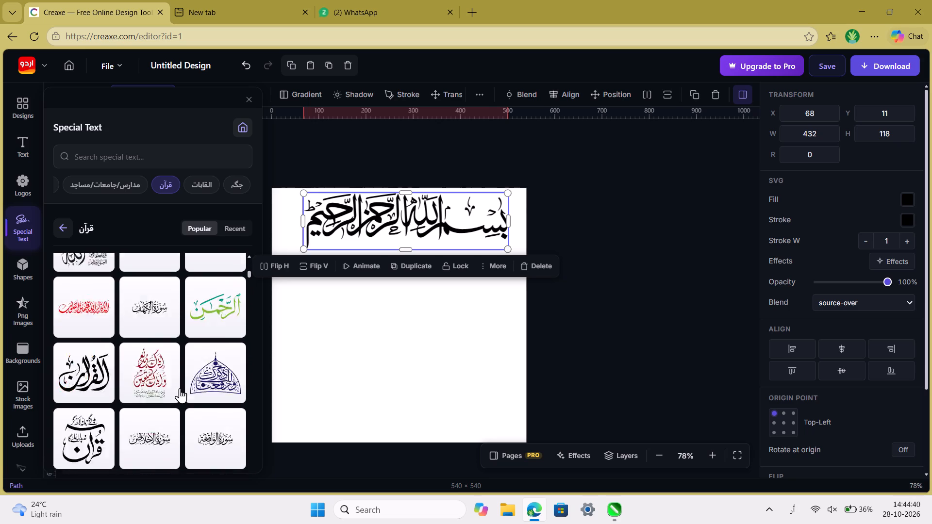
scroll(180, 388, up, 1)
scroll(180, 388, down, 4)
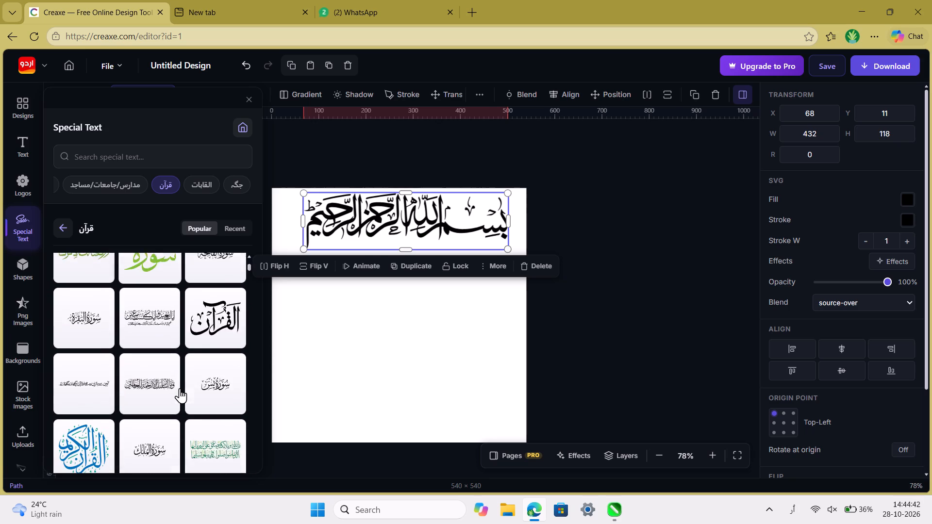
scroll(180, 388, down, 2)
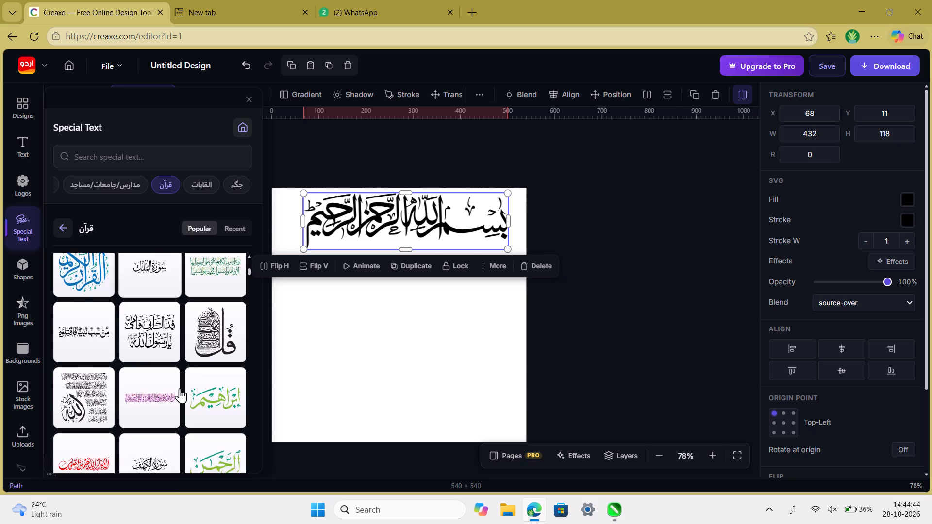
scroll(180, 388, down, 1)
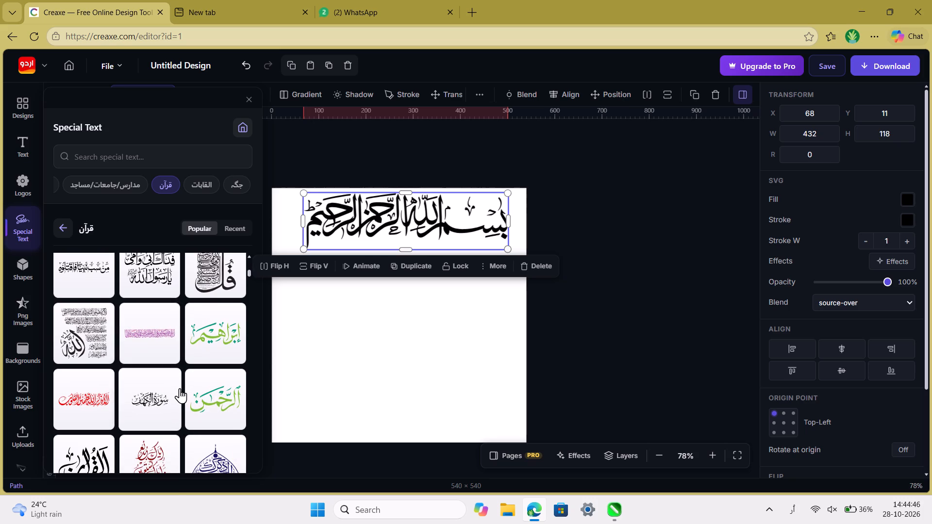
scroll(180, 388, down, 5)
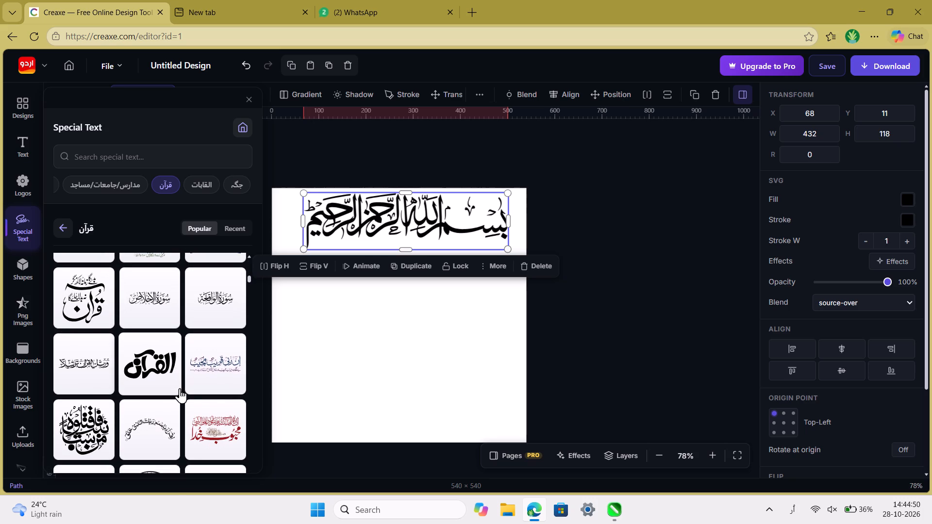
click(86, 356)
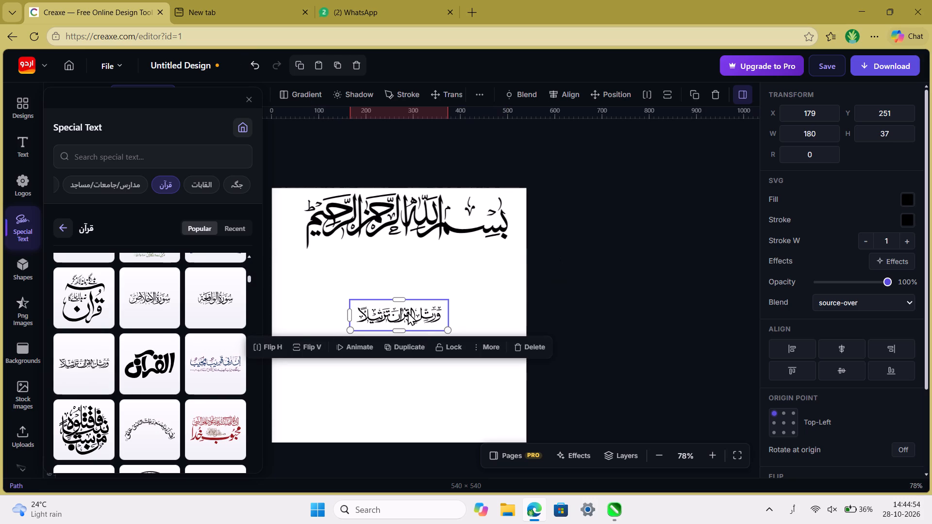
Place the ورتل القرآن ترتيلا verse just below the Bismillah at about X 48, Y 138 and enlarge it to about 444 × 91.
drag(398, 313, 450, 282)
drag(450, 282, 452, 280)
drag(410, 316, 473, 257)
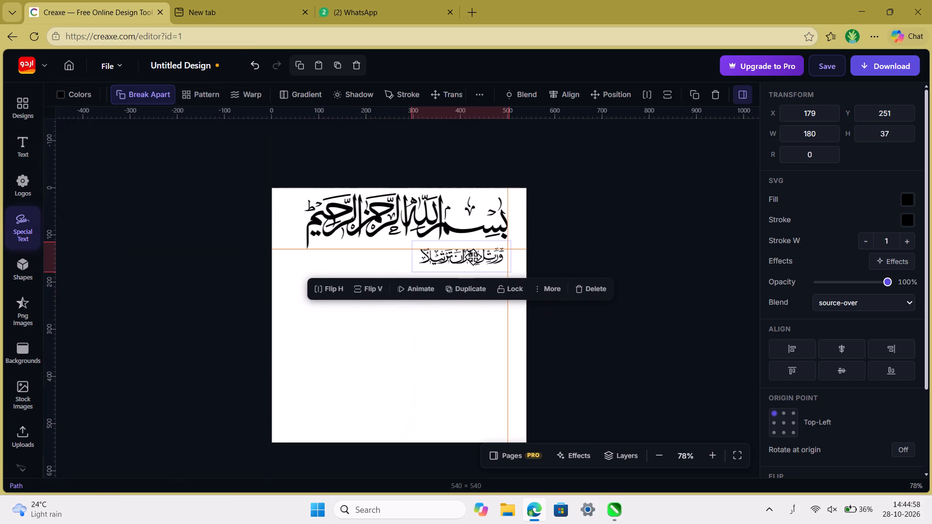
drag(473, 257, 474, 262)
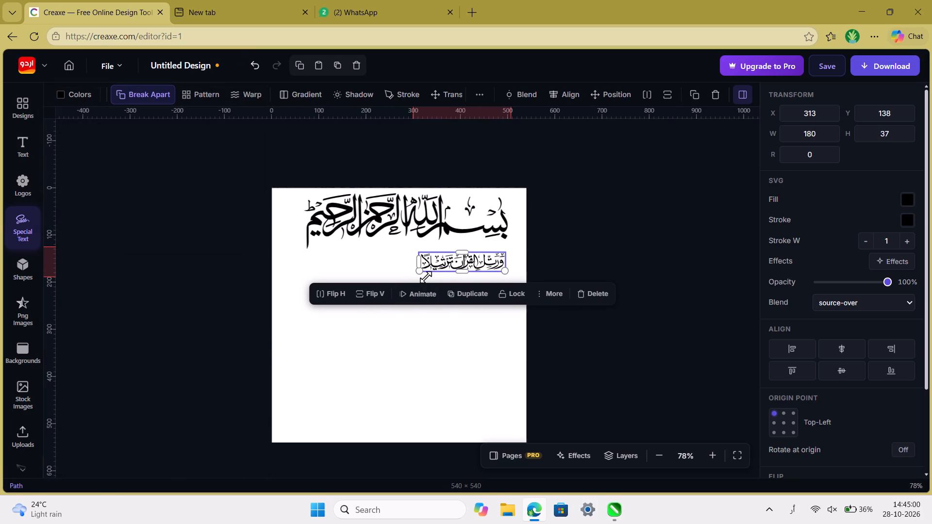
drag(421, 275, 311, 314)
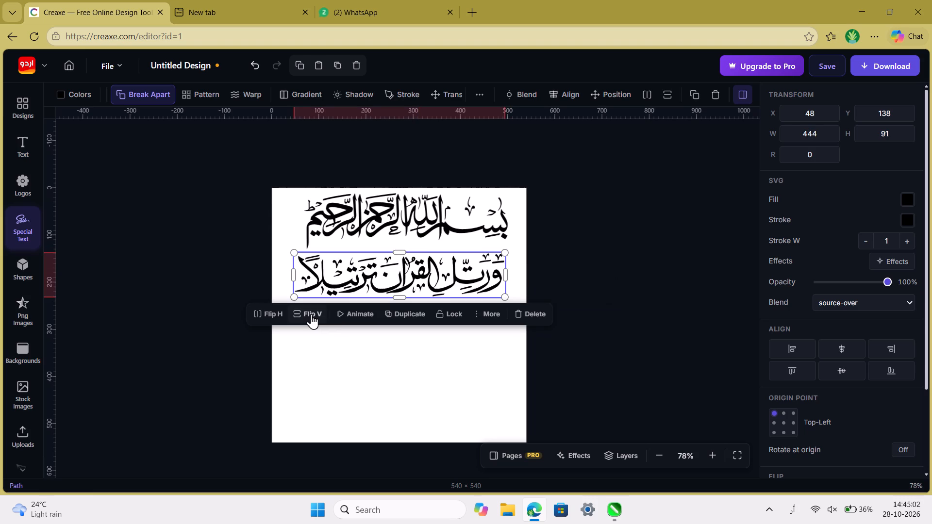
click(396, 358)
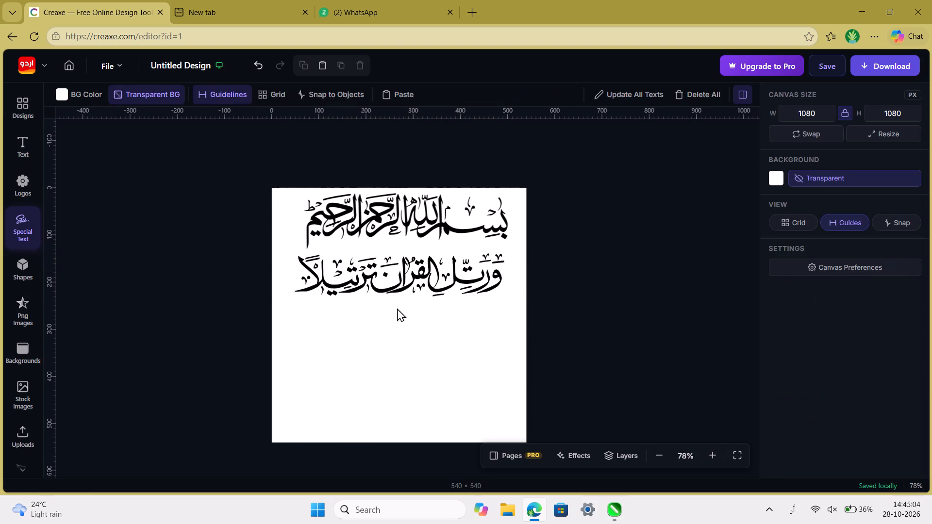
click(356, 276)
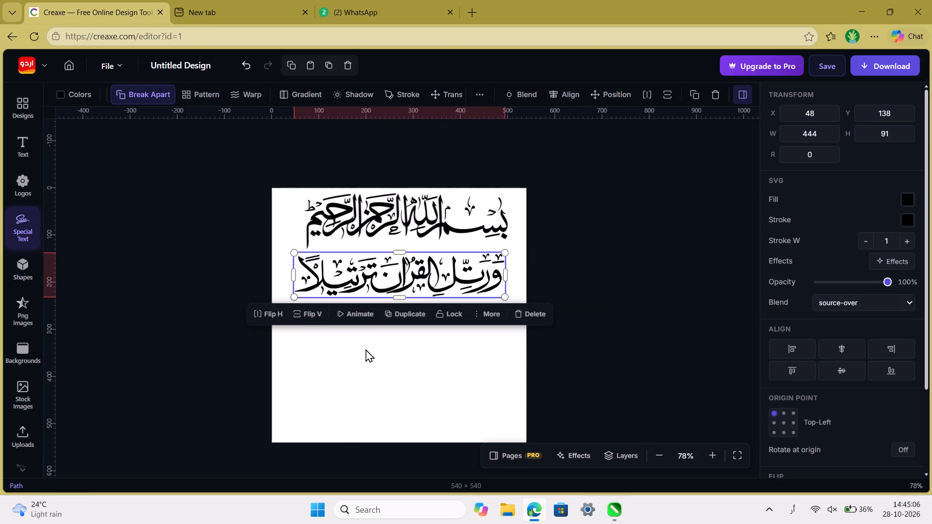
click(366, 349)
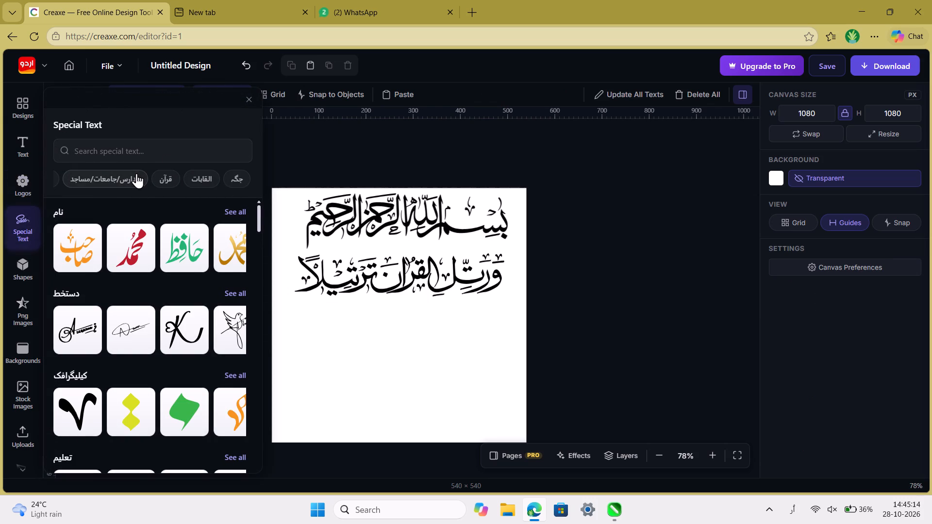
Check the مدارس/جامعات/مساجد, کیلیگرافک and دستخط categories of special text for suitable certificate calligraphy.
click(125, 182)
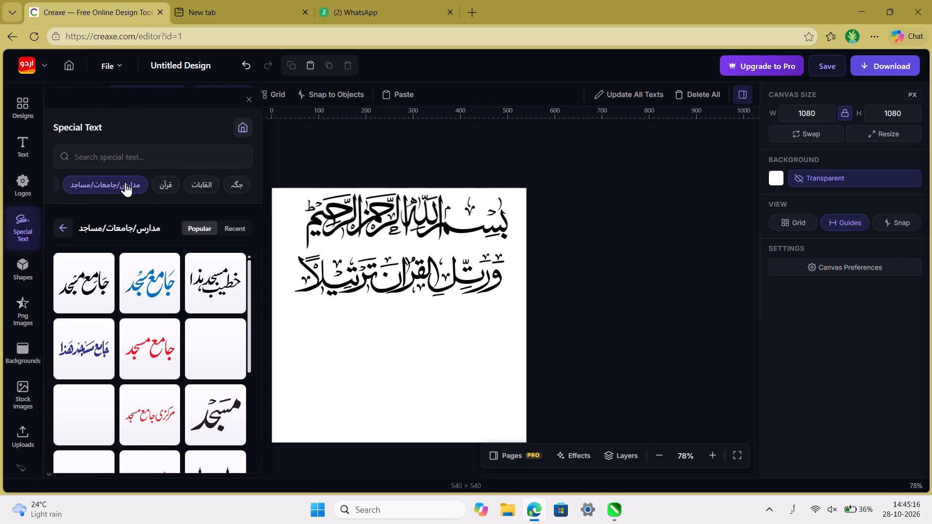
scroll(125, 182, right, 5)
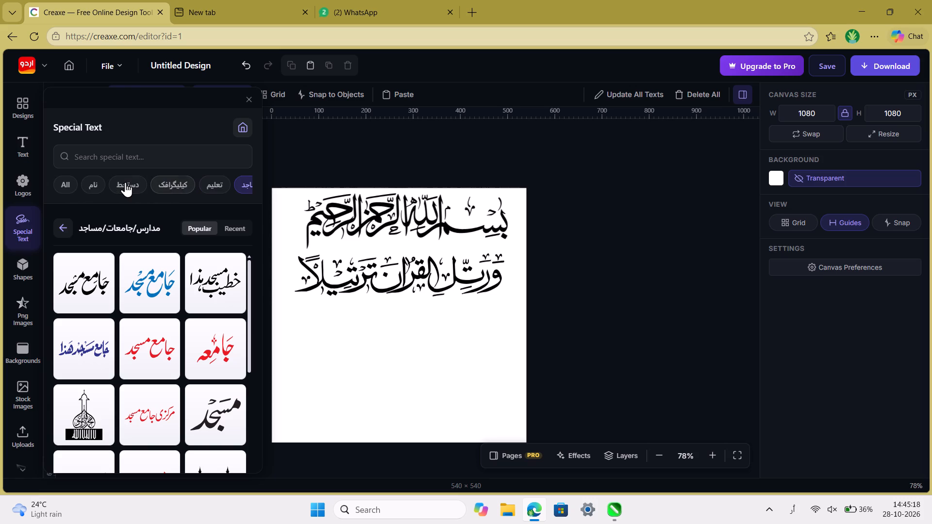
scroll(125, 182, right, 1)
click(170, 184)
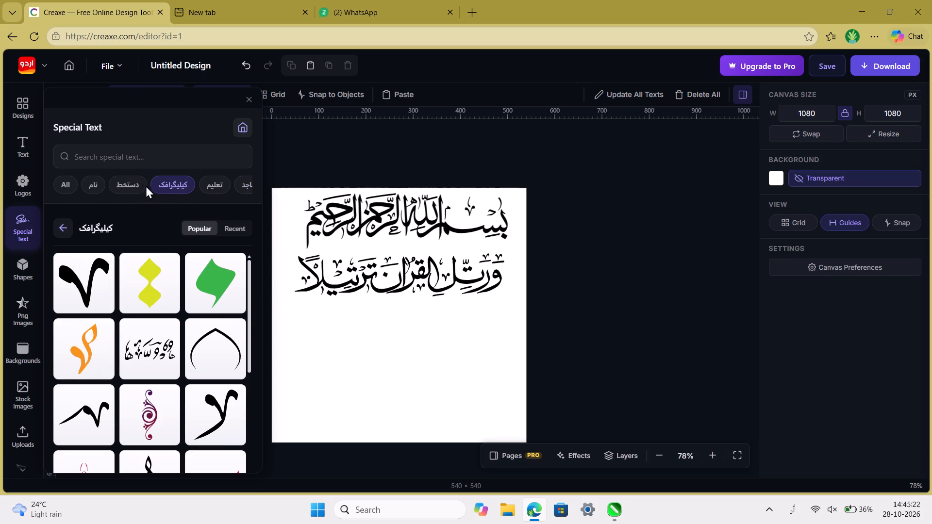
click(124, 185)
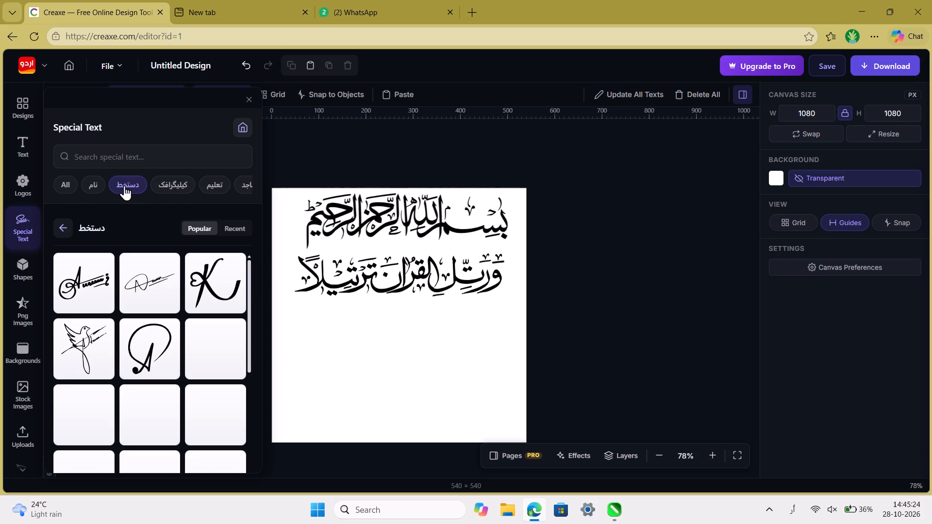
Look through the تعلیم category of special text for title calligraphy that suits the Quran memorisation certificate.
click(207, 182)
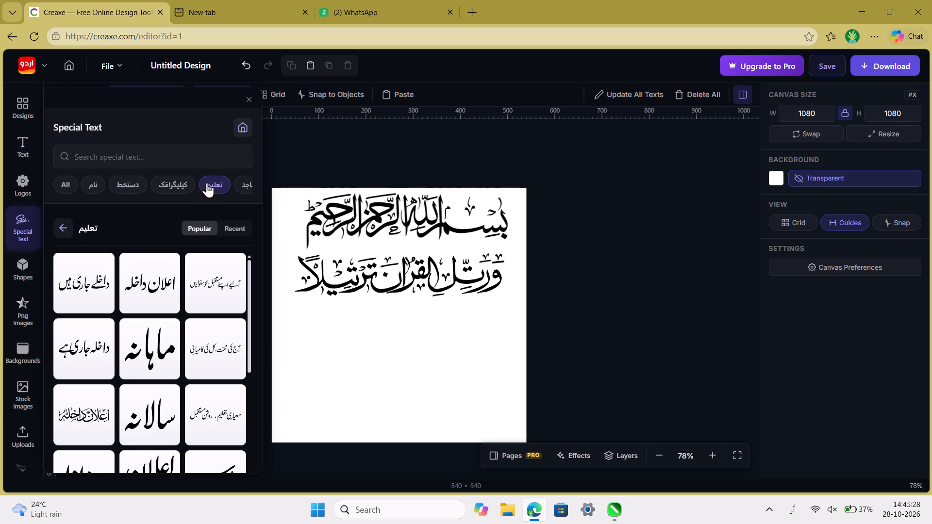
scroll(213, 386, down, 3)
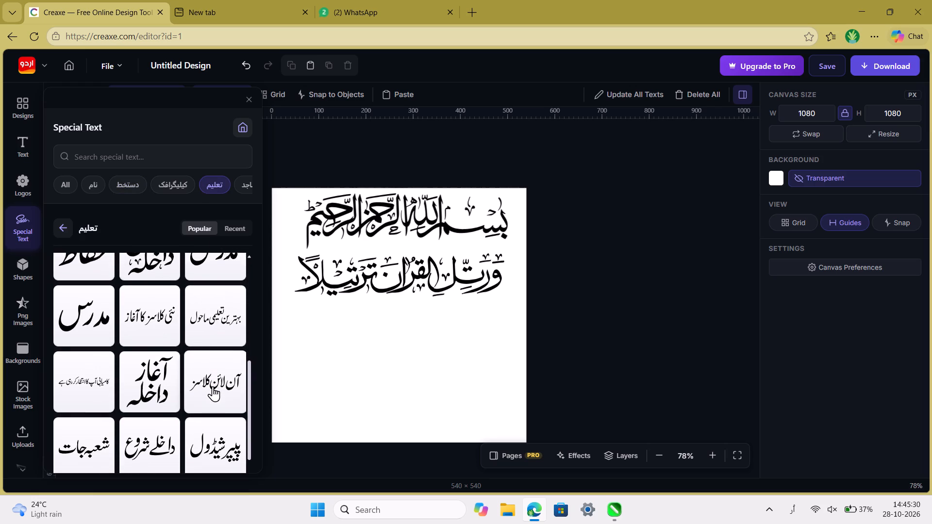
scroll(213, 386, down, 3)
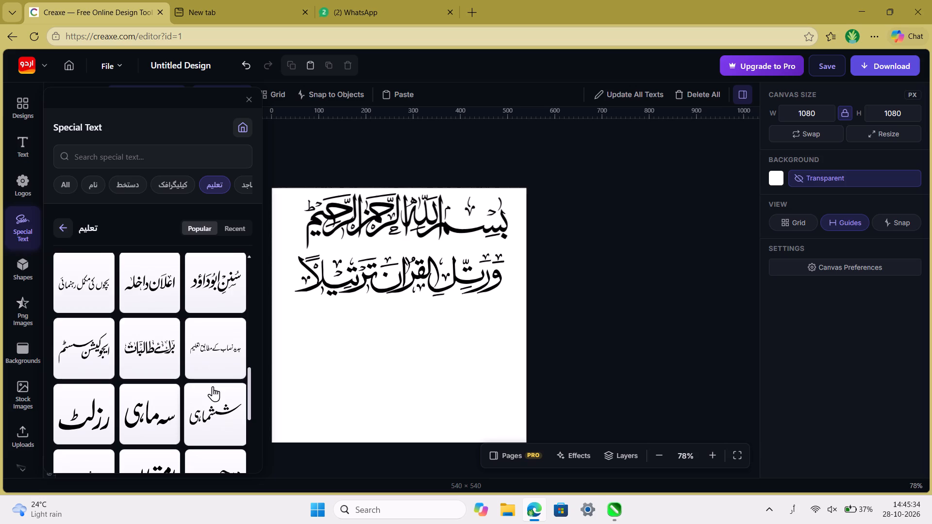
scroll(213, 386, down, 3)
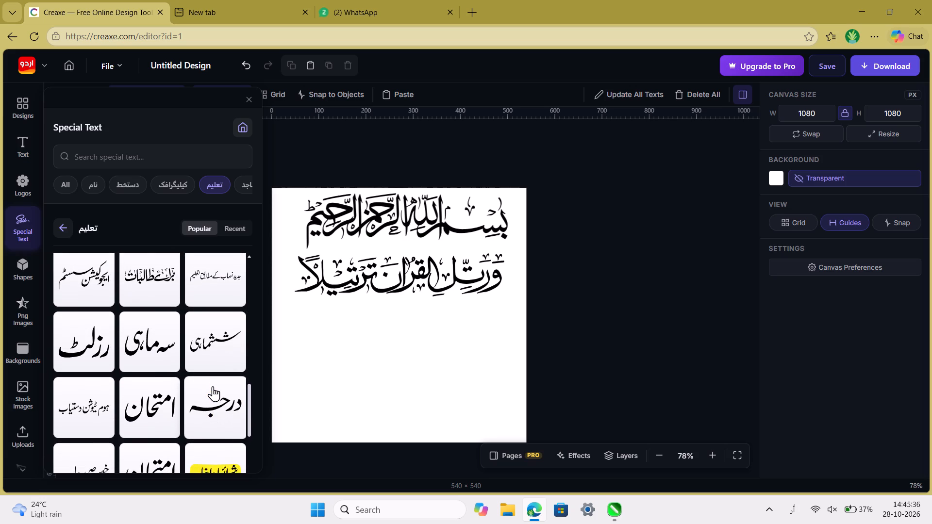
scroll(213, 386, down, 2)
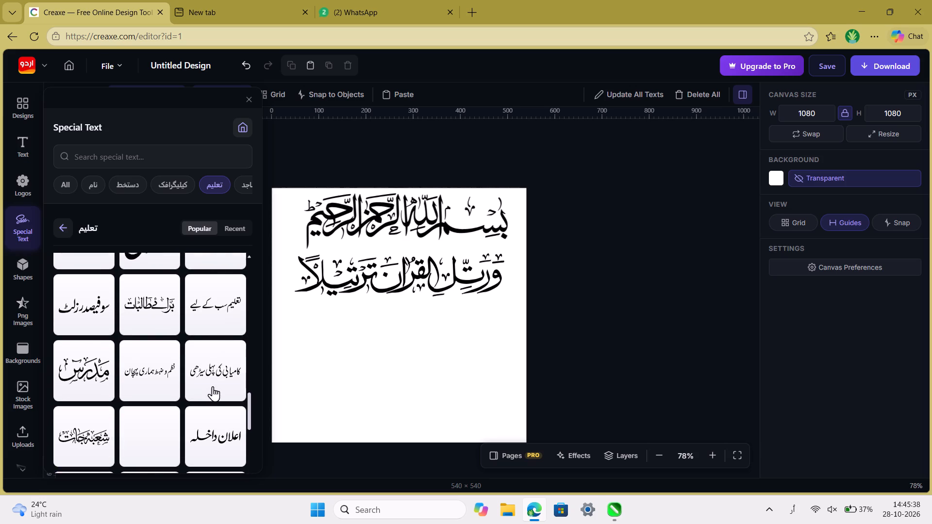
scroll(213, 386, down, 2)
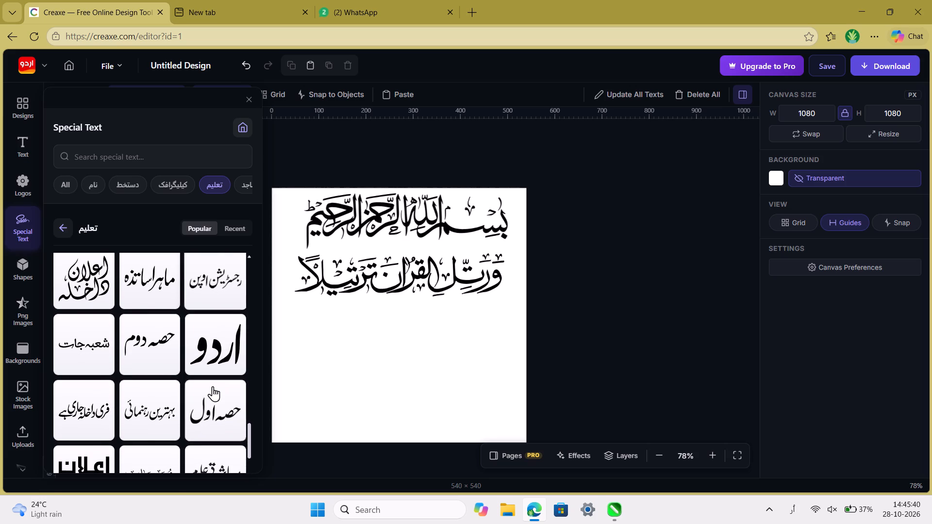
scroll(213, 386, down, 2)
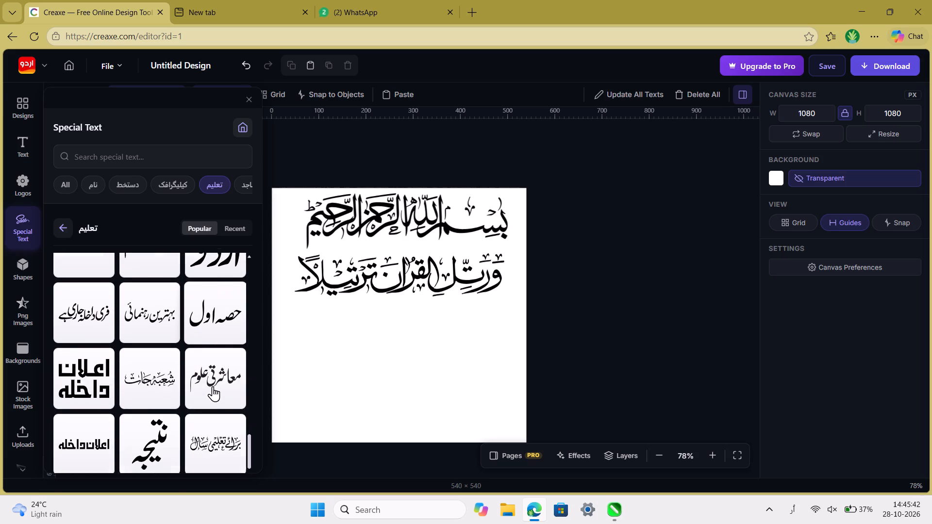
scroll(213, 386, down, 3)
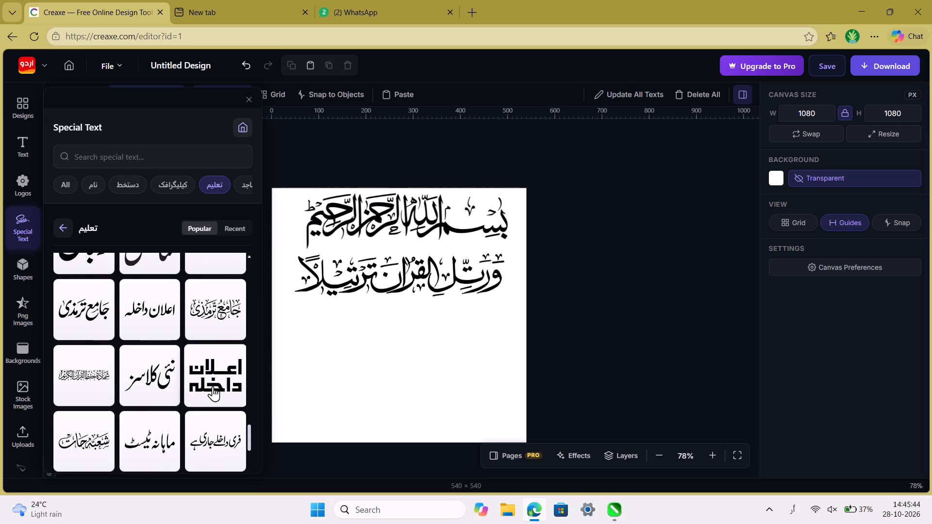
scroll(213, 386, down, 1)
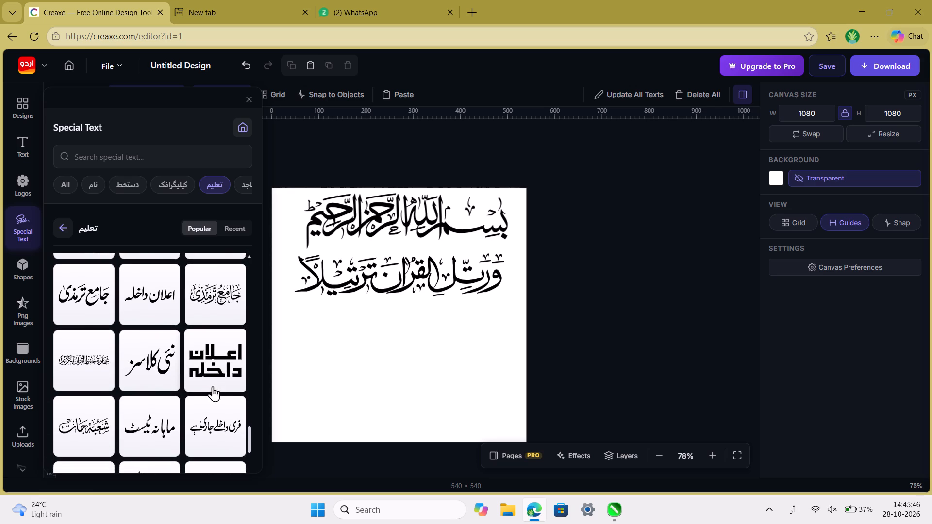
scroll(213, 386, down, 1)
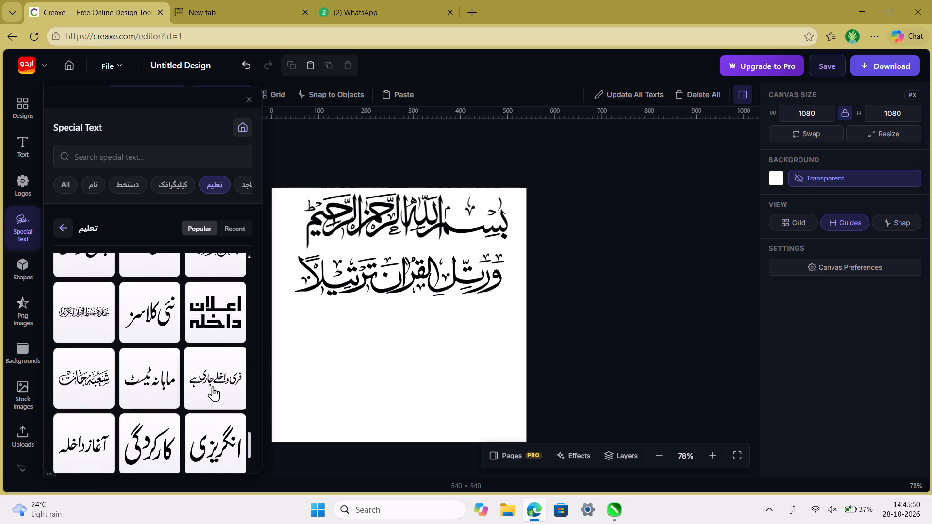
scroll(213, 386, down, 3)
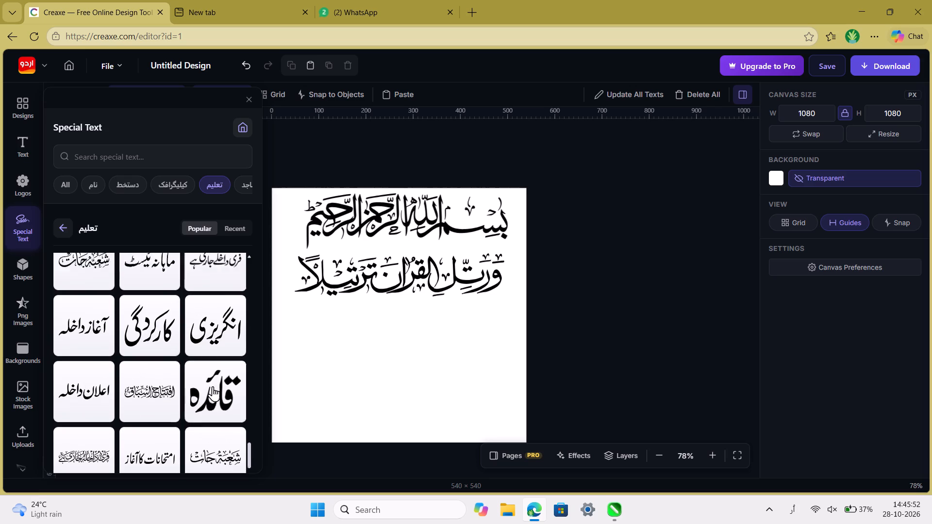
scroll(213, 386, down, 1)
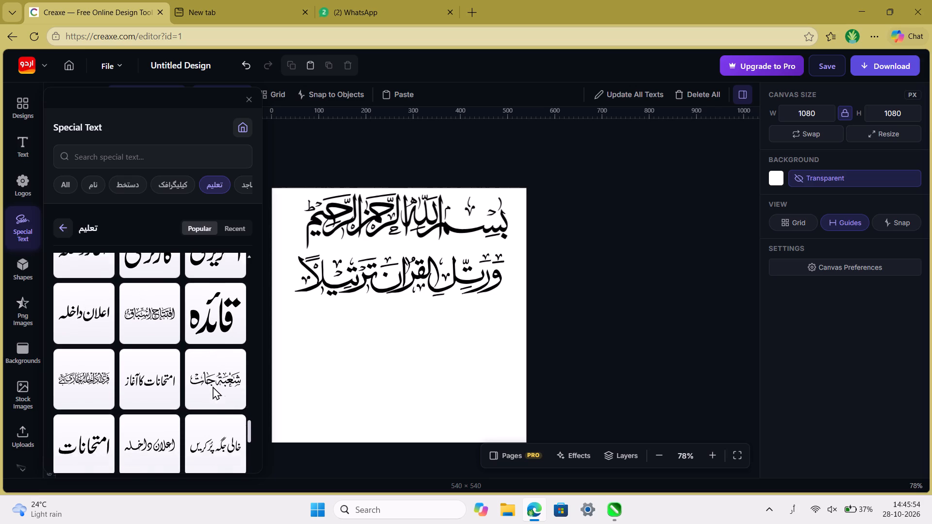
scroll(213, 386, down, 2)
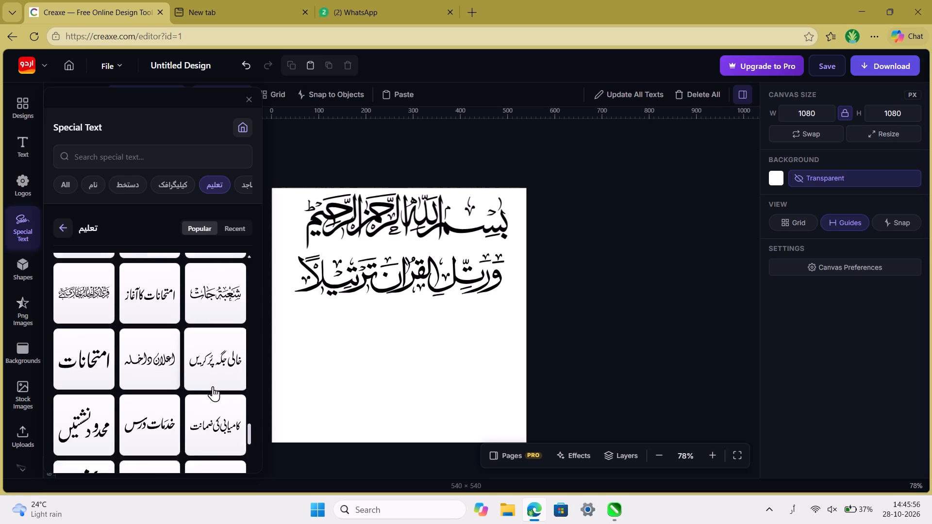
scroll(213, 386, down, 3)
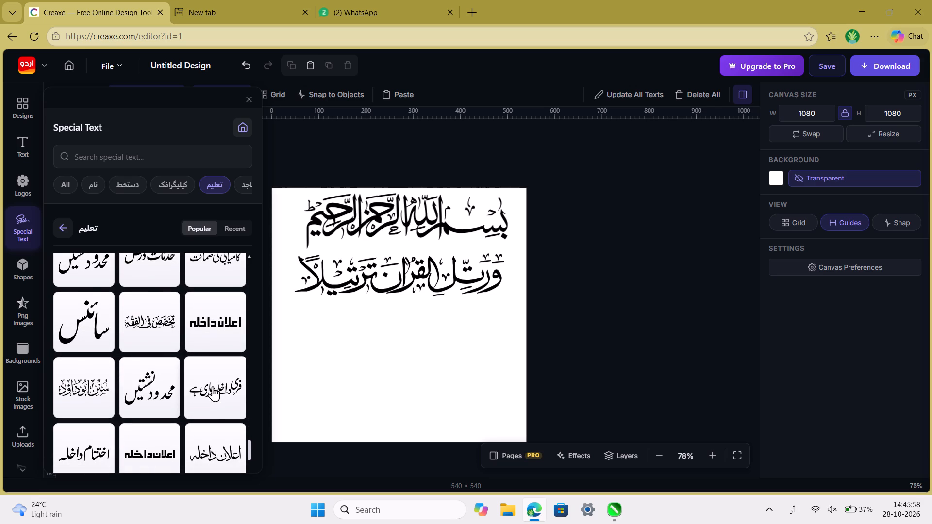
scroll(213, 386, down, 4)
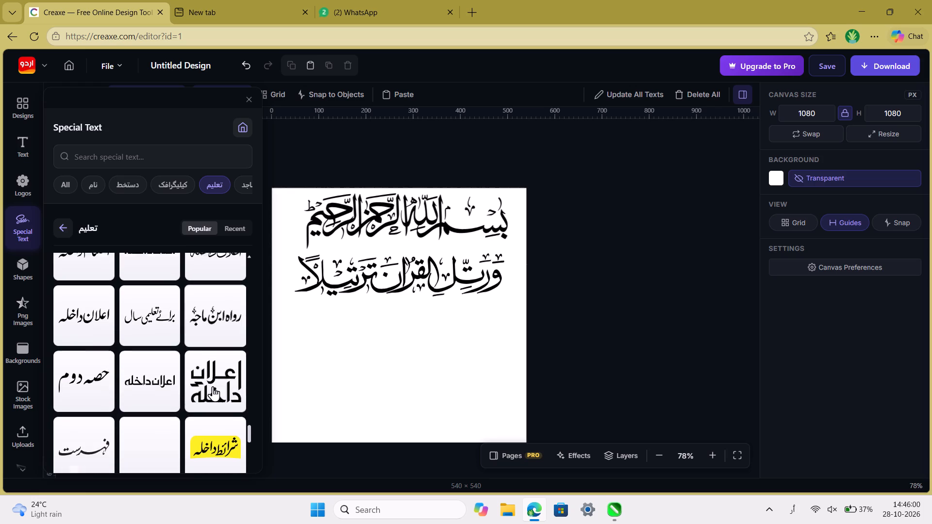
scroll(213, 386, down, 3)
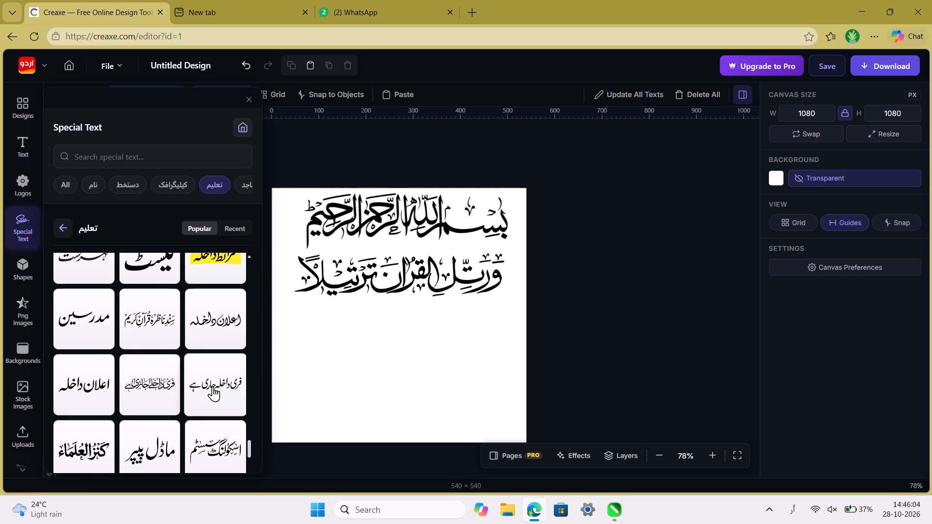
scroll(213, 386, down, 1)
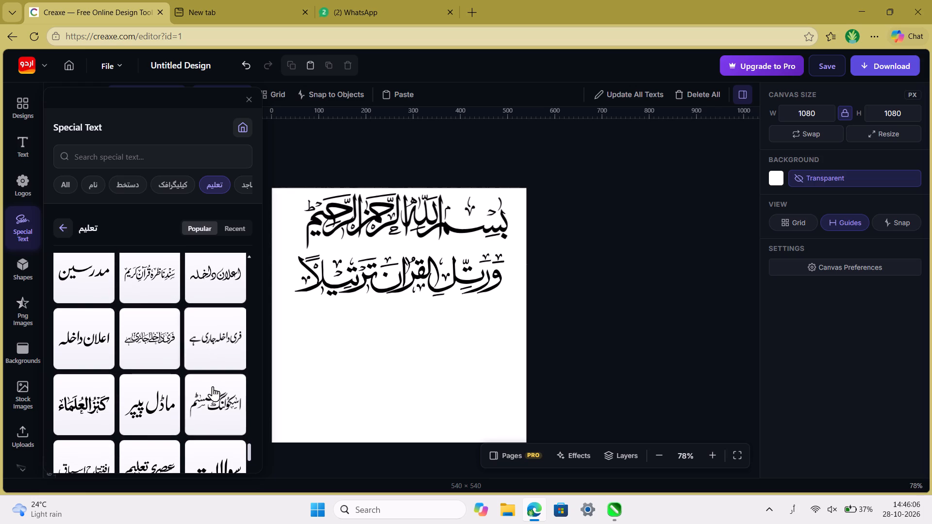
scroll(213, 386, down, 4)
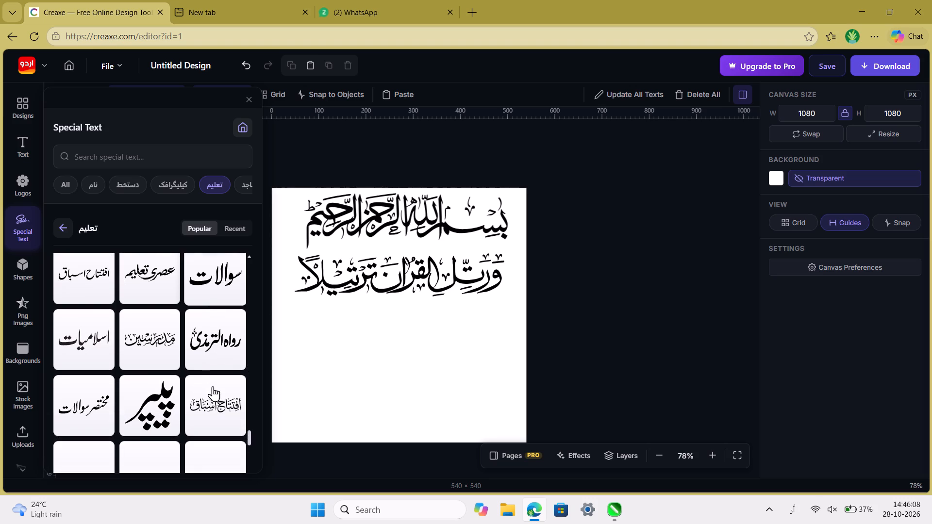
scroll(213, 386, down, 2)
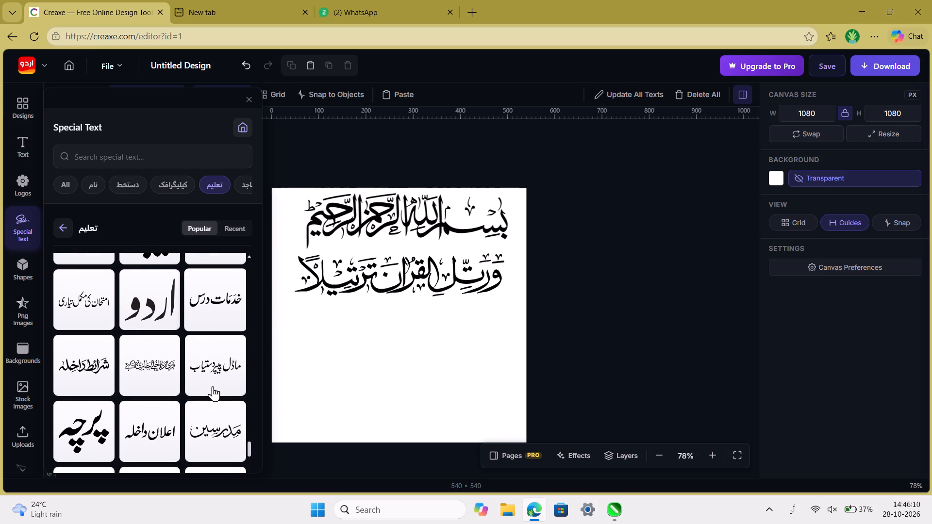
scroll(213, 386, down, 2)
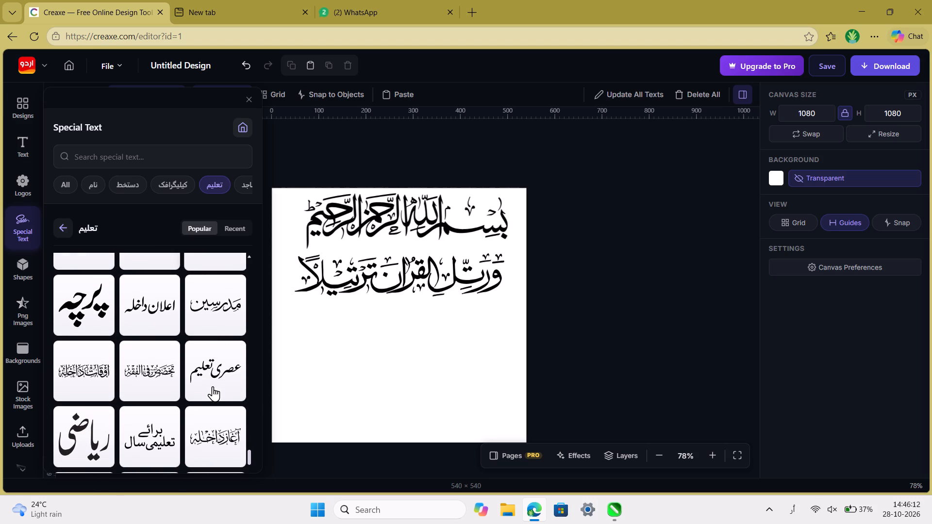
scroll(213, 386, down, 4)
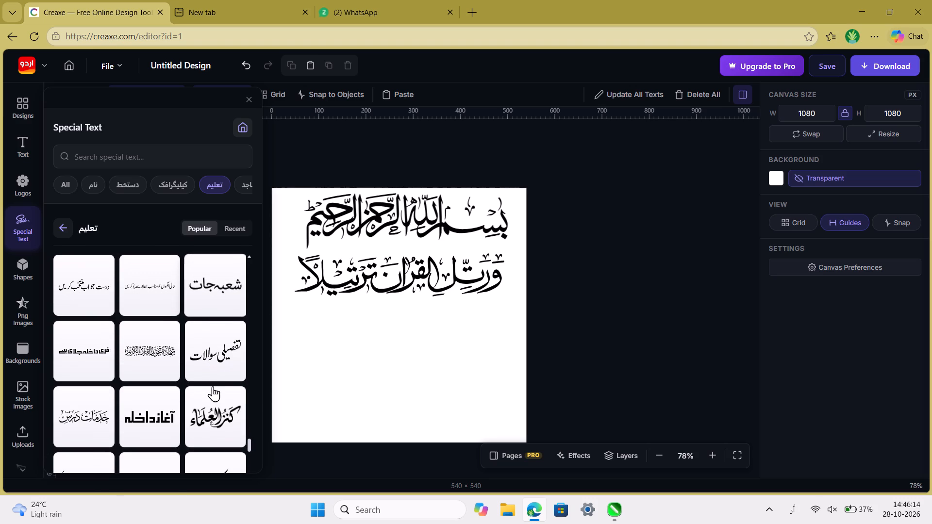
scroll(213, 386, down, 1)
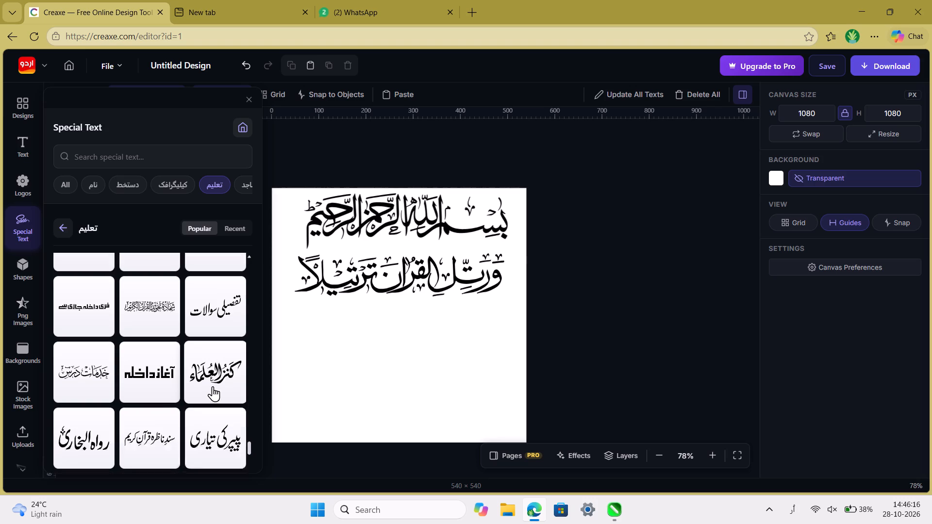
scroll(213, 386, down, 5)
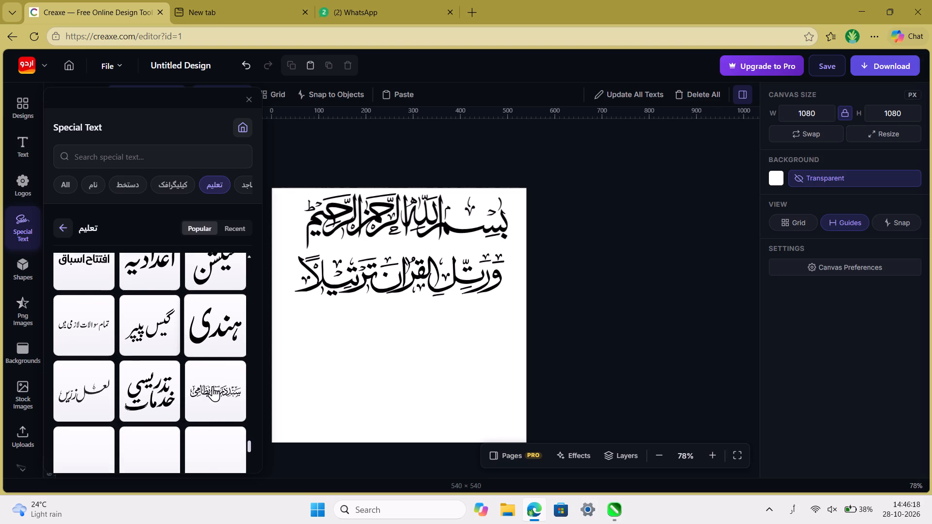
scroll(213, 386, down, 3)
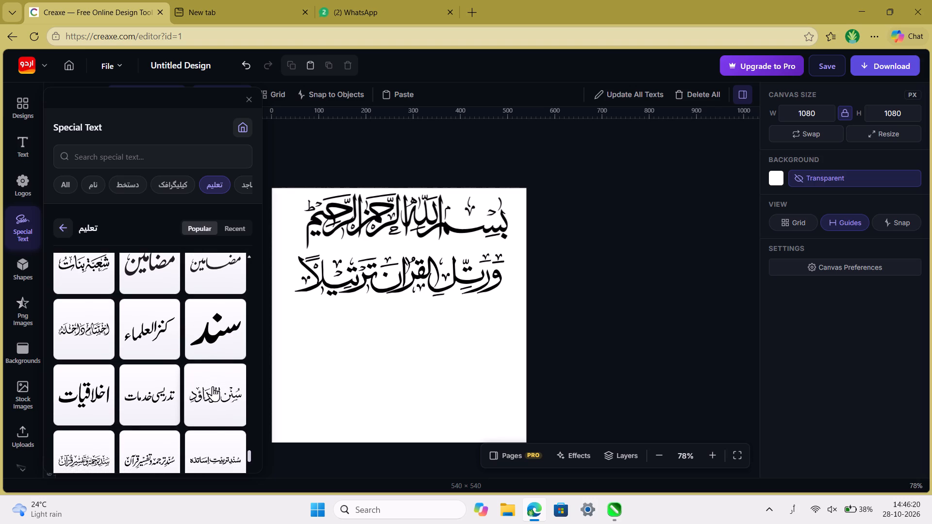
scroll(213, 386, down, 4)
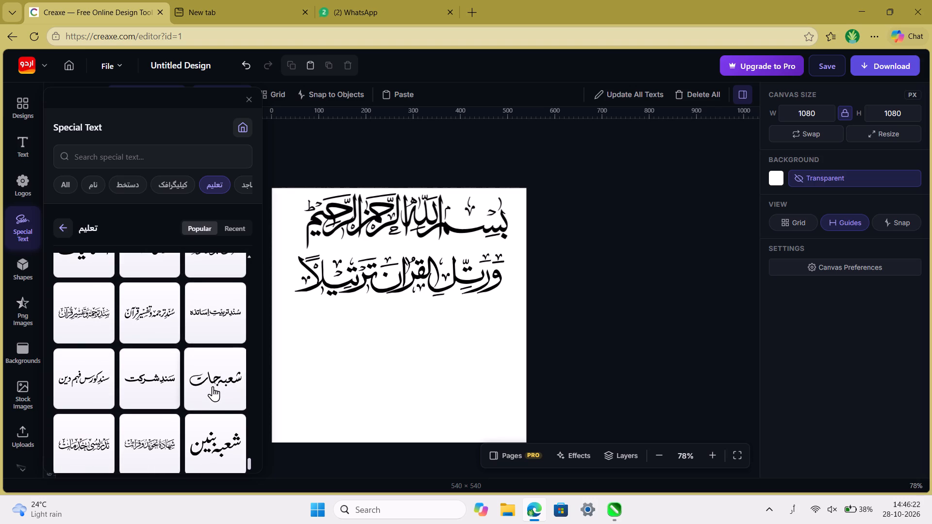
scroll(213, 386, down, 3)
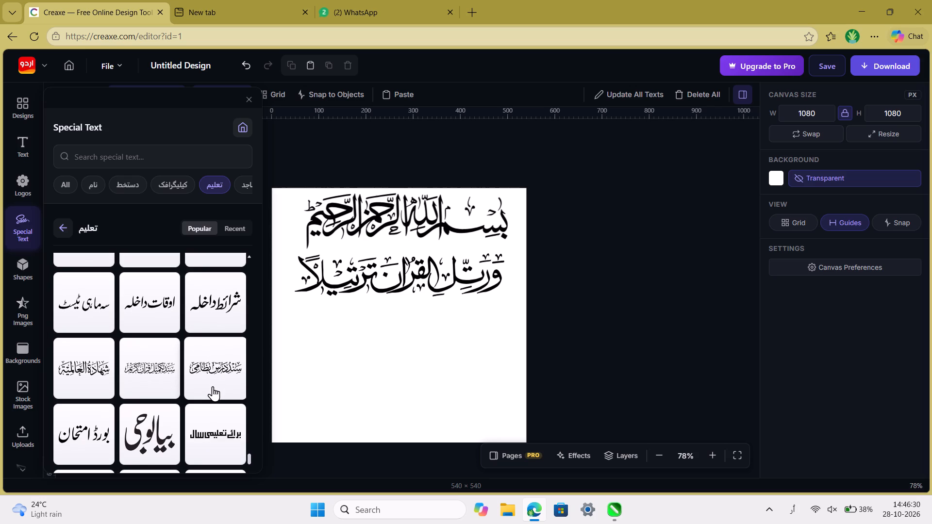
scroll(213, 386, down, 2)
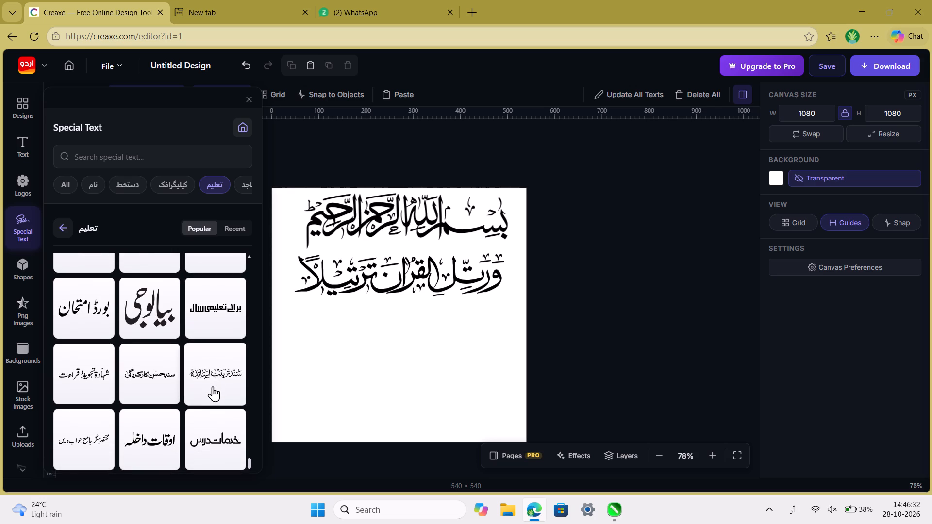
scroll(213, 386, down, 4)
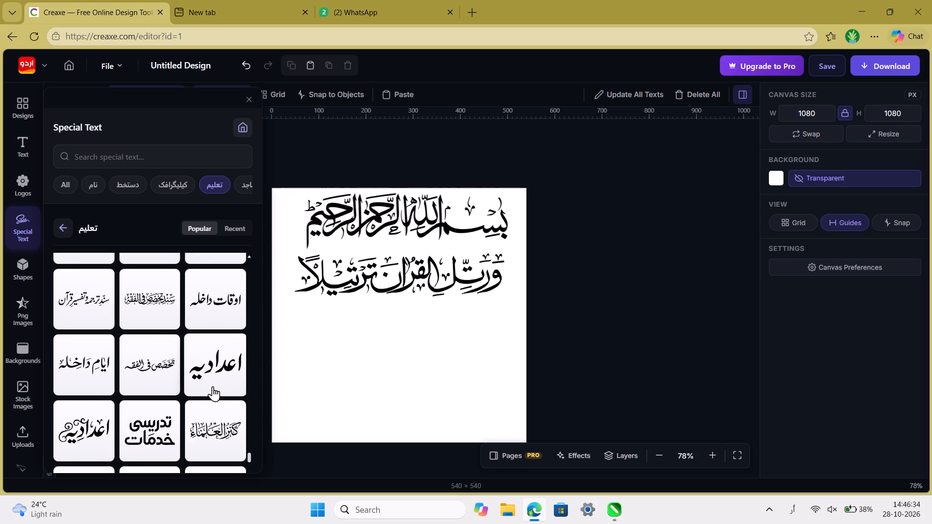
scroll(213, 386, down, 4)
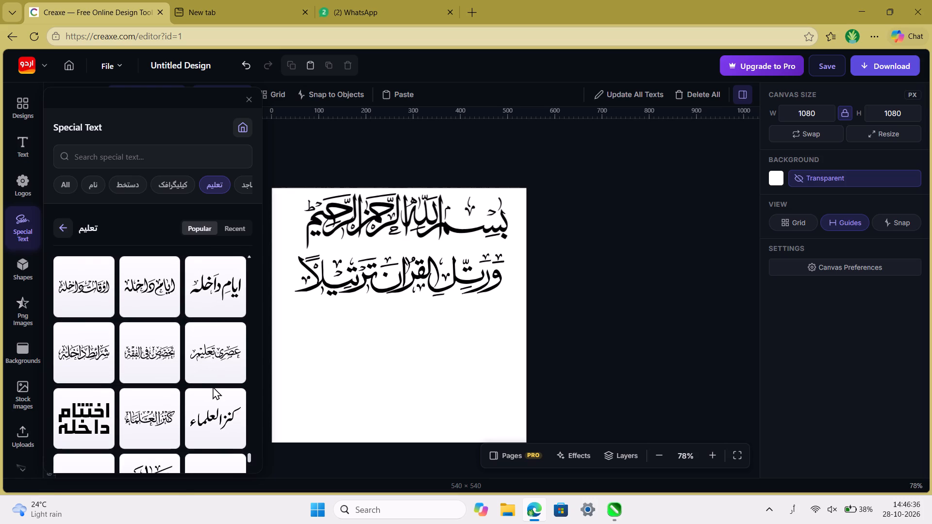
scroll(213, 386, down, 4)
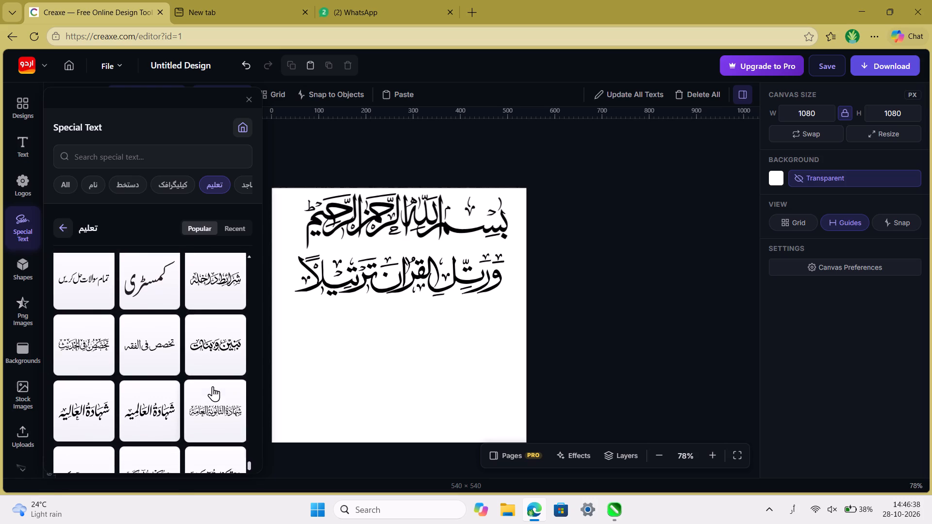
scroll(213, 386, down, 3)
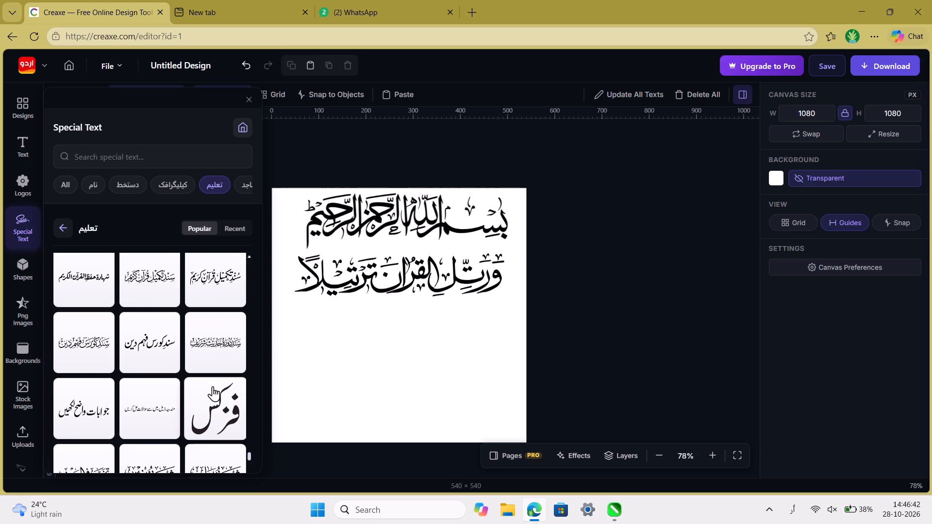
scroll(213, 386, down, 1)
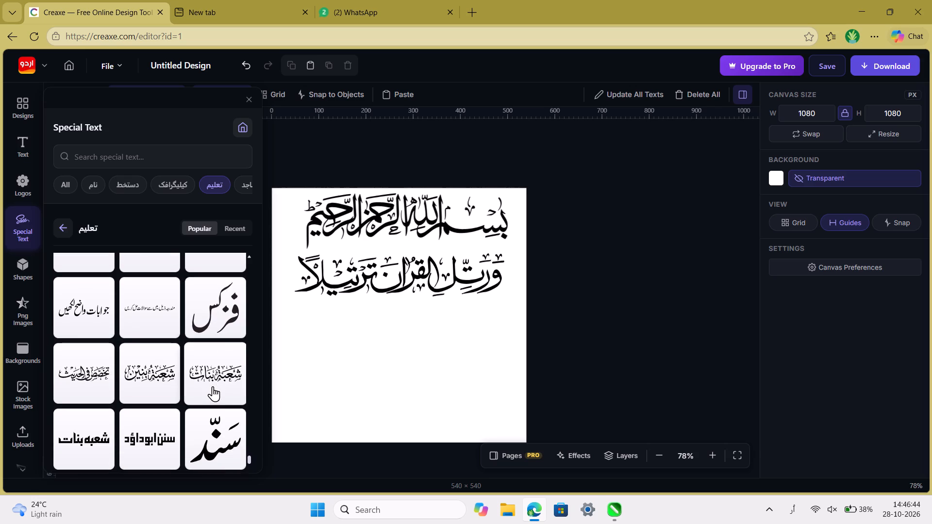
scroll(213, 386, down, 2)
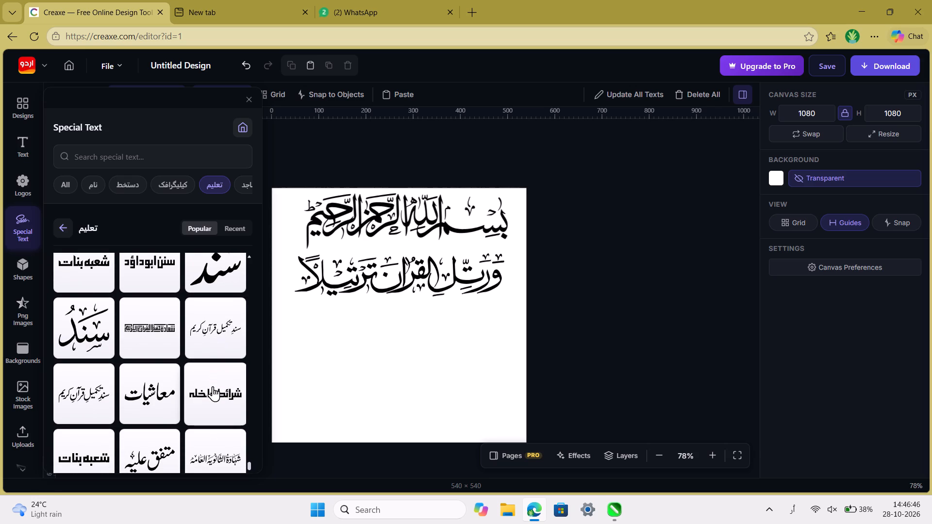
scroll(213, 386, down, 2)
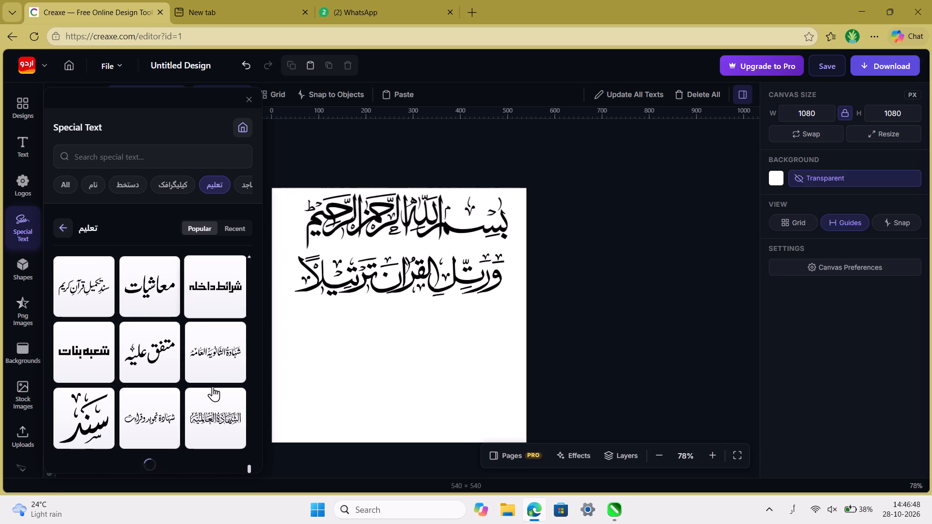
scroll(213, 386, down, 2)
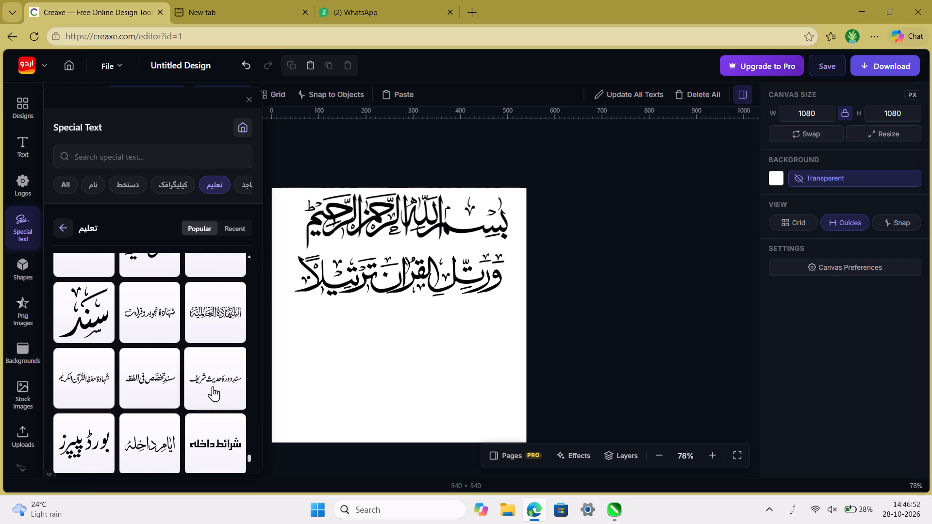
Look through the rest of the تعلیم category of special text for Quran memorisation certificate title calligraphy.
scroll(213, 386, down, 2)
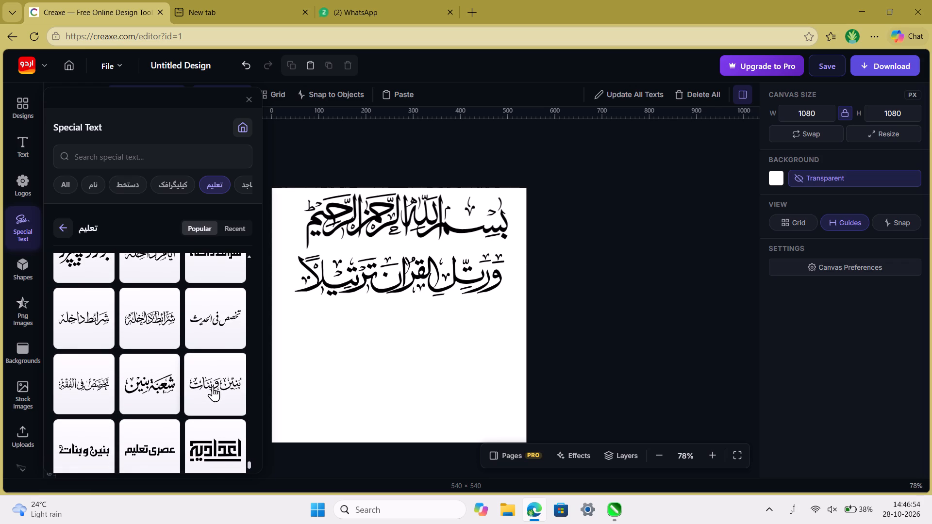
scroll(213, 386, down, 2)
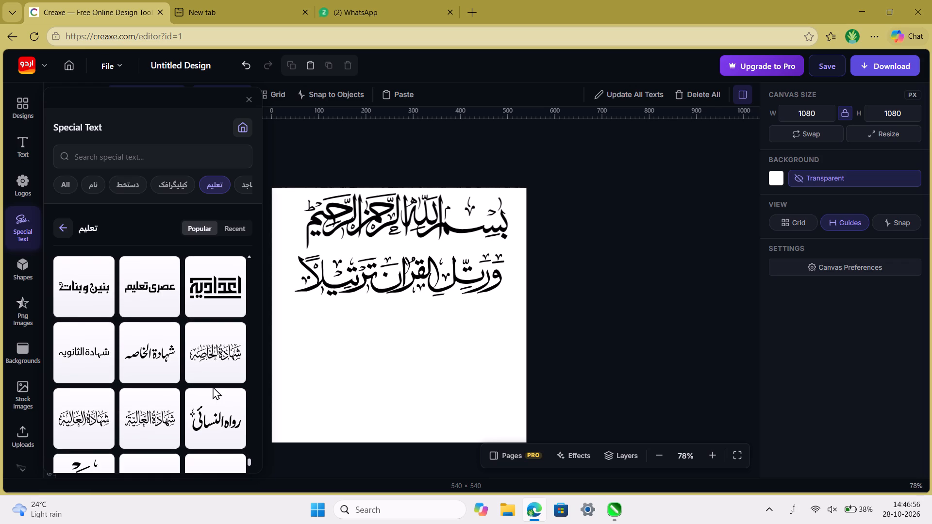
scroll(213, 386, down, 2)
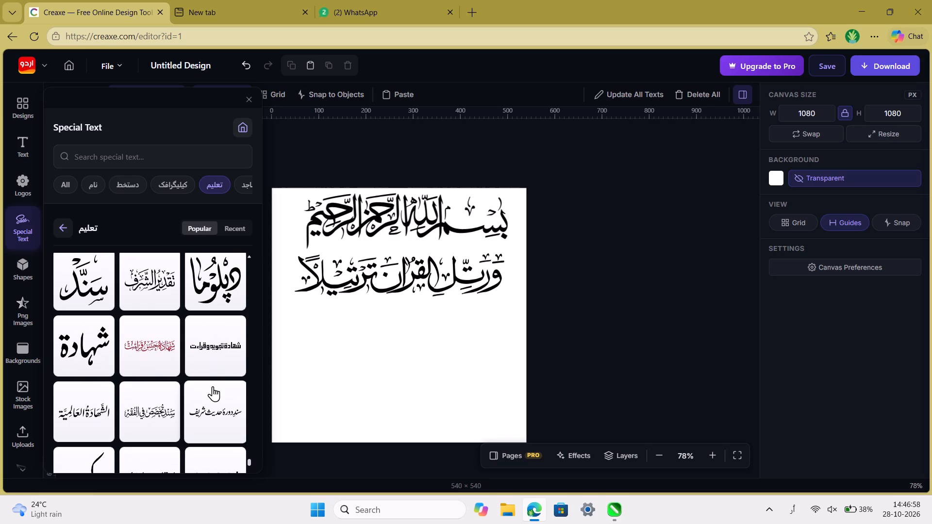
scroll(213, 386, down, 2)
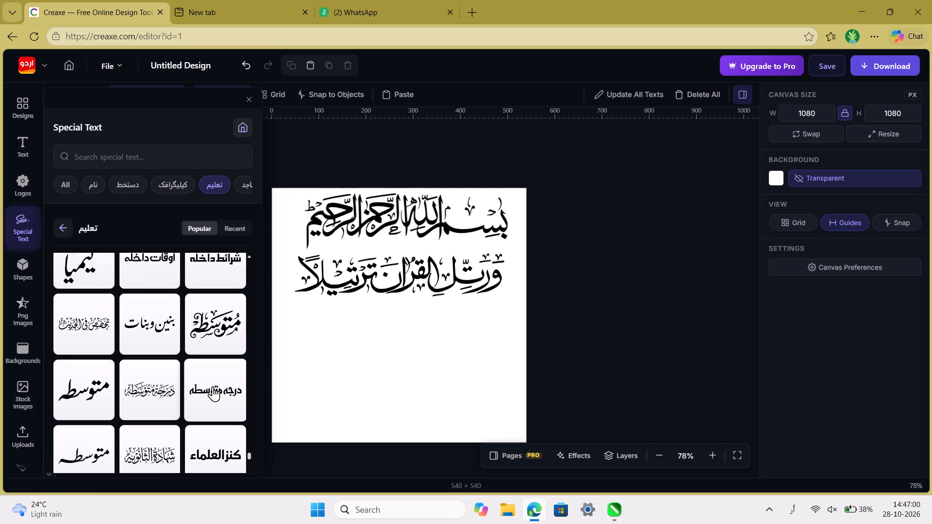
scroll(213, 386, down, 6)
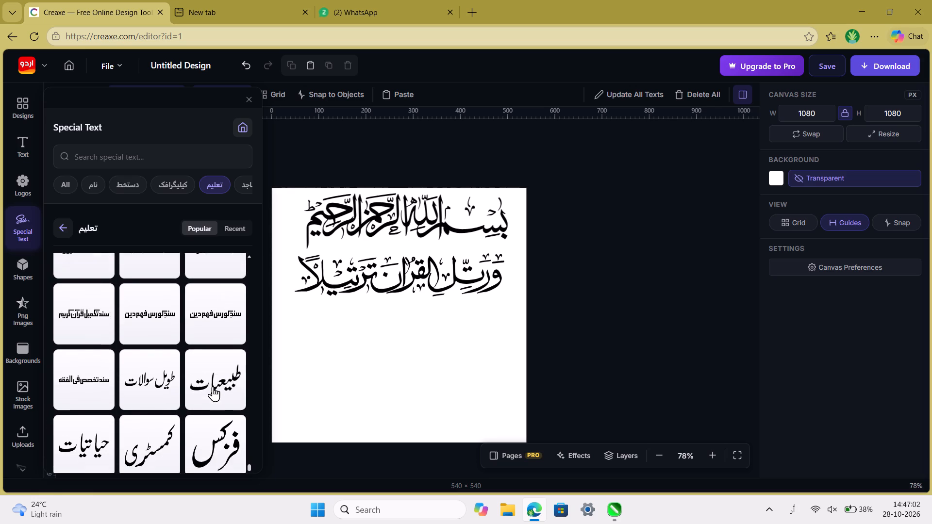
scroll(213, 386, down, 8)
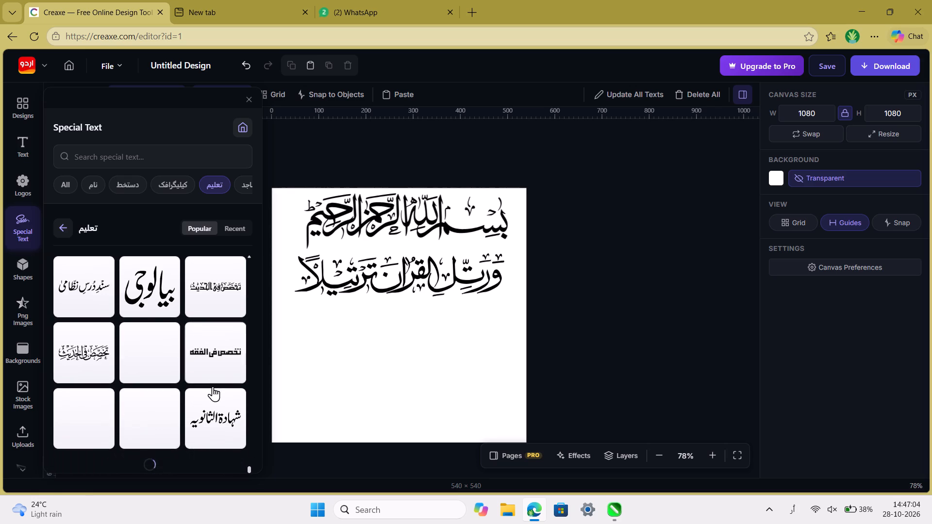
scroll(213, 386, down, 7)
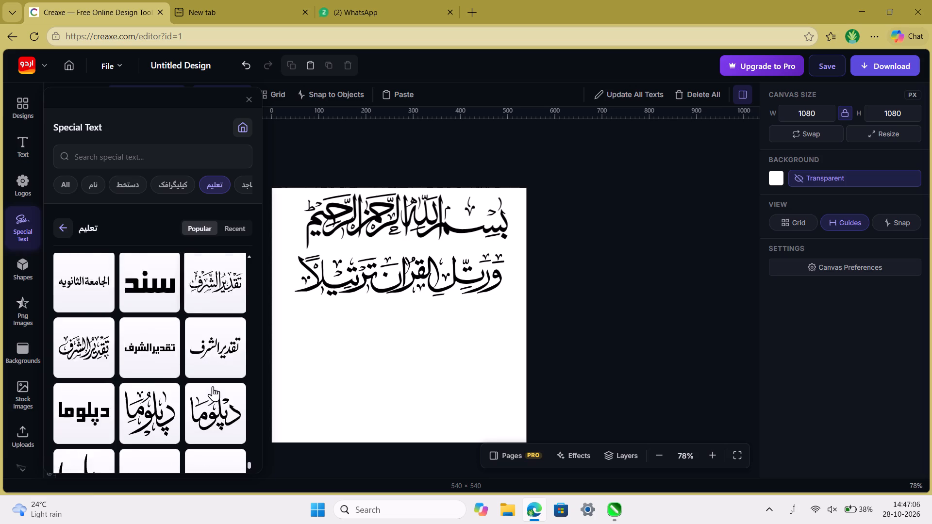
scroll(213, 386, down, 6)
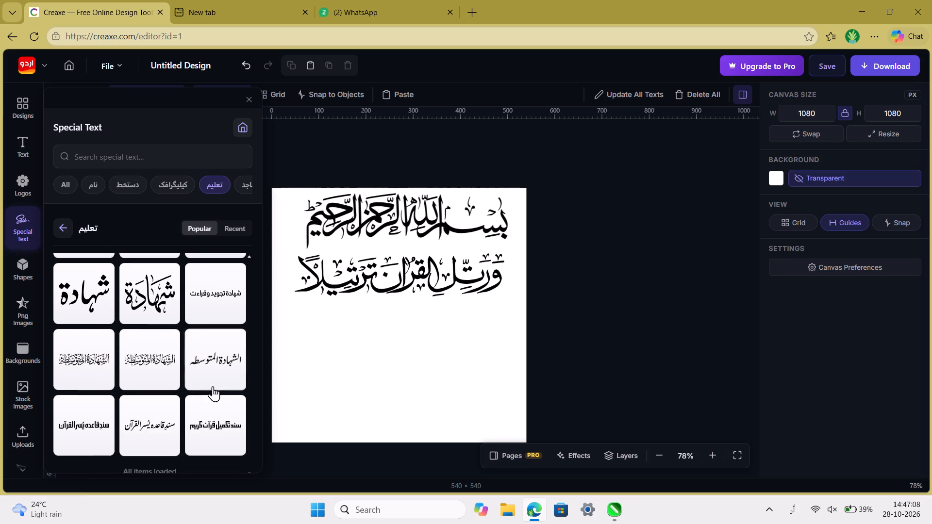
scroll(213, 386, down, 1)
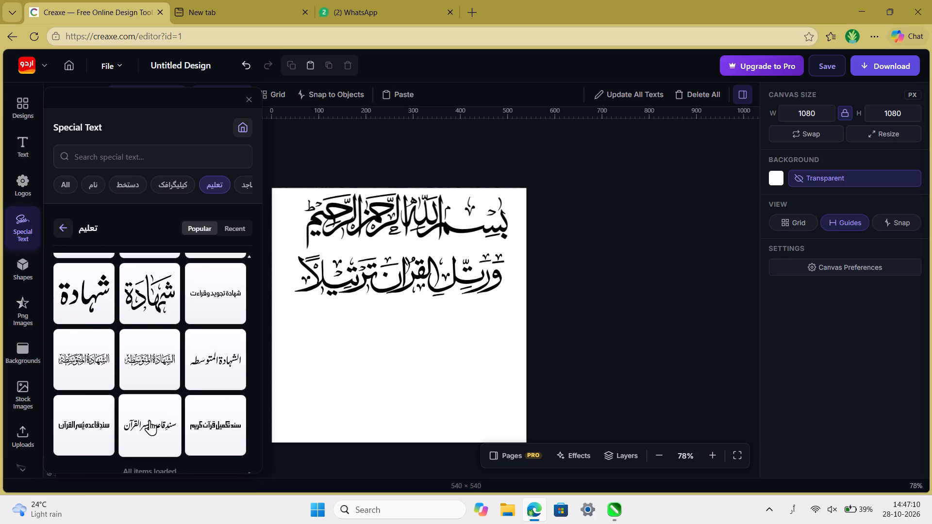
scroll(150, 420, down, 8)
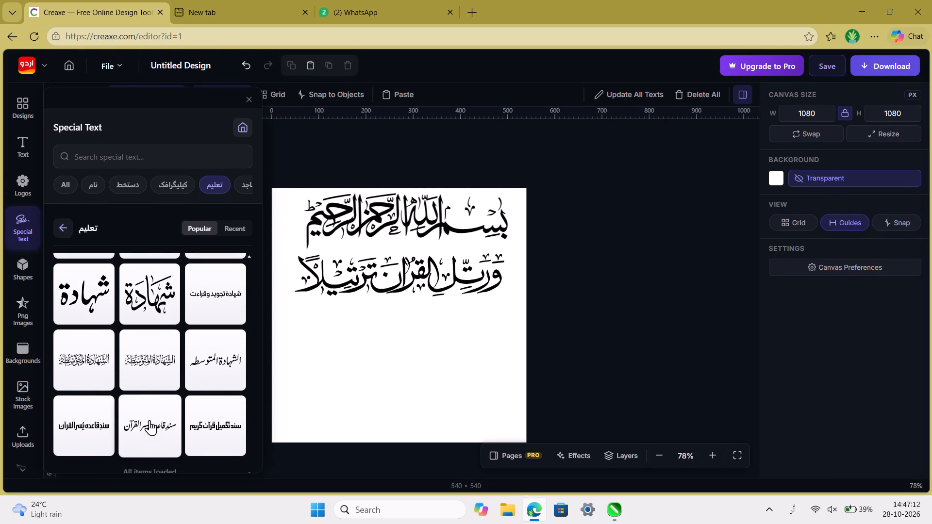
scroll(150, 420, up, 20)
scroll(150, 420, up, 11)
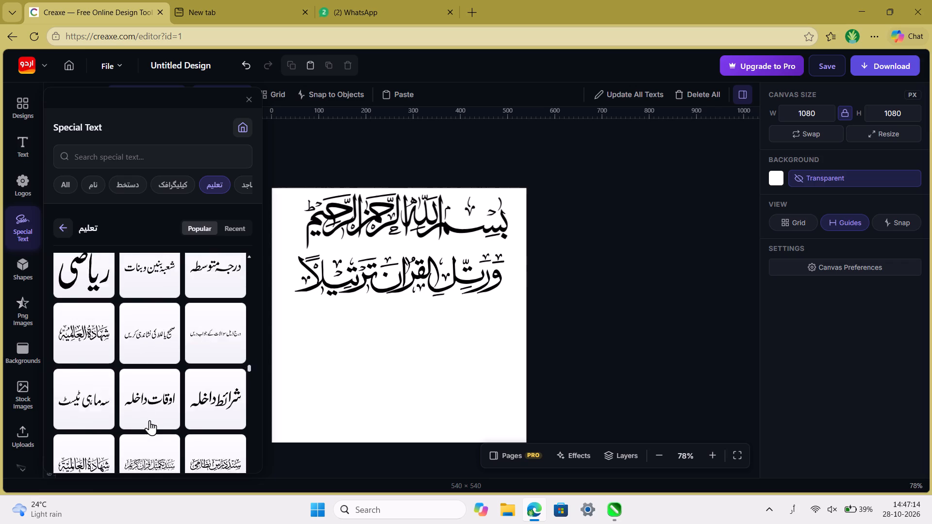
scroll(150, 420, up, 20)
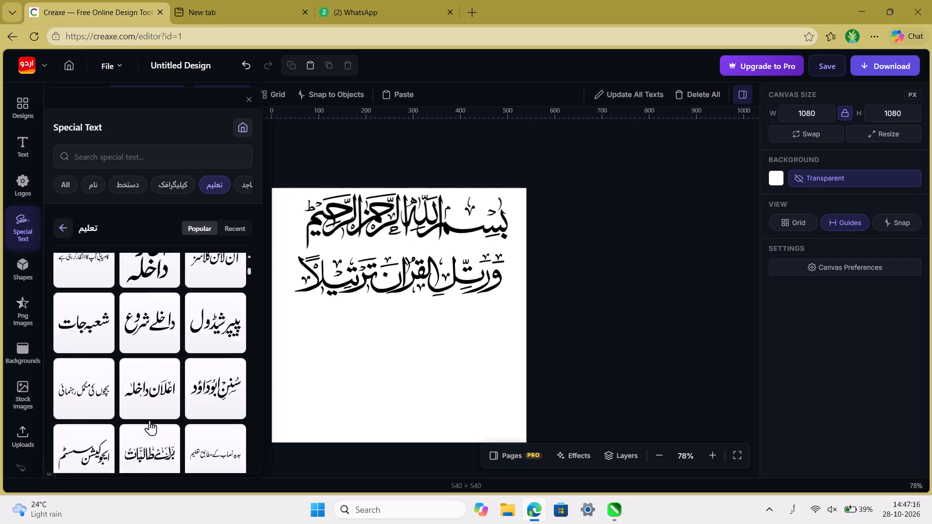
scroll(150, 420, up, 10)
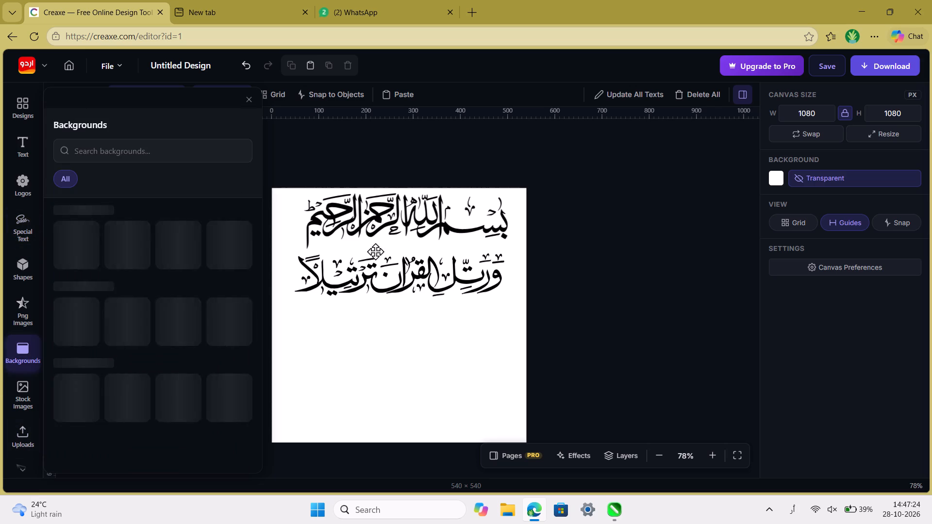
Move the ورتل القرآن ترتيلا verse straight down to X 48, Y 234, leaving a clear gap below the Bismillah.
click(376, 296)
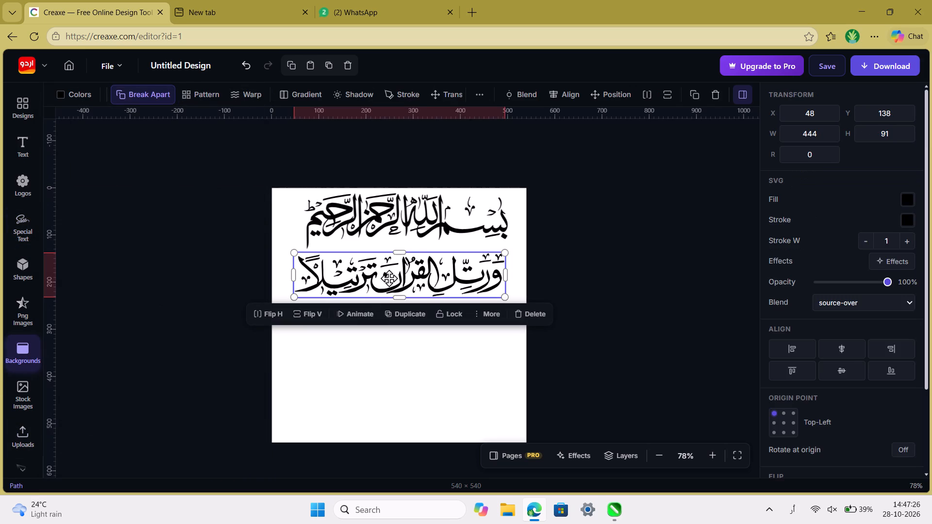
drag(403, 269, 403, 314)
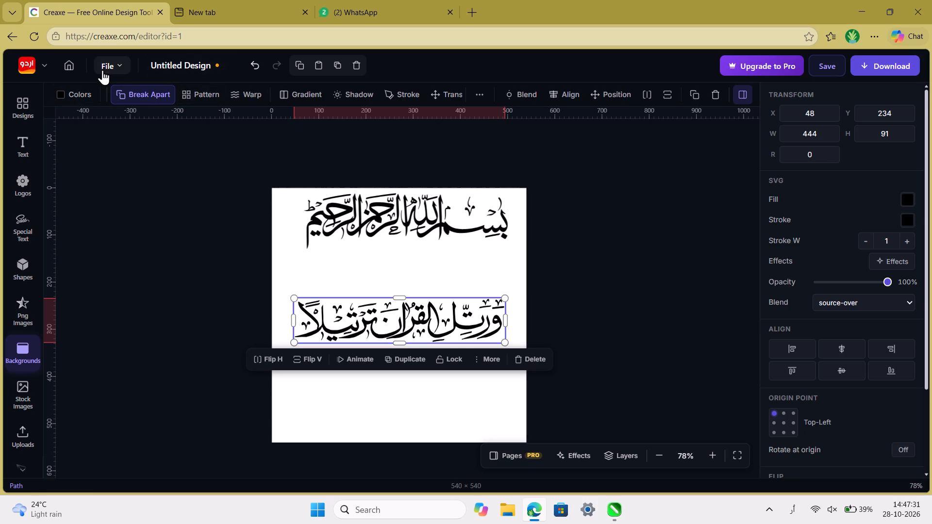
click(379, 257)
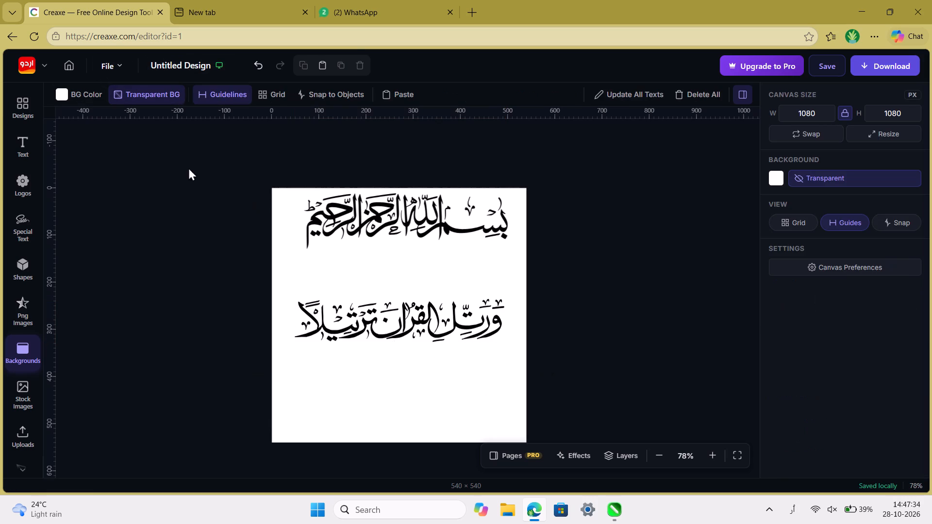
Make the canvas background transparent and download the design as a 1,080 × 1,080 px PNG.
click(152, 98)
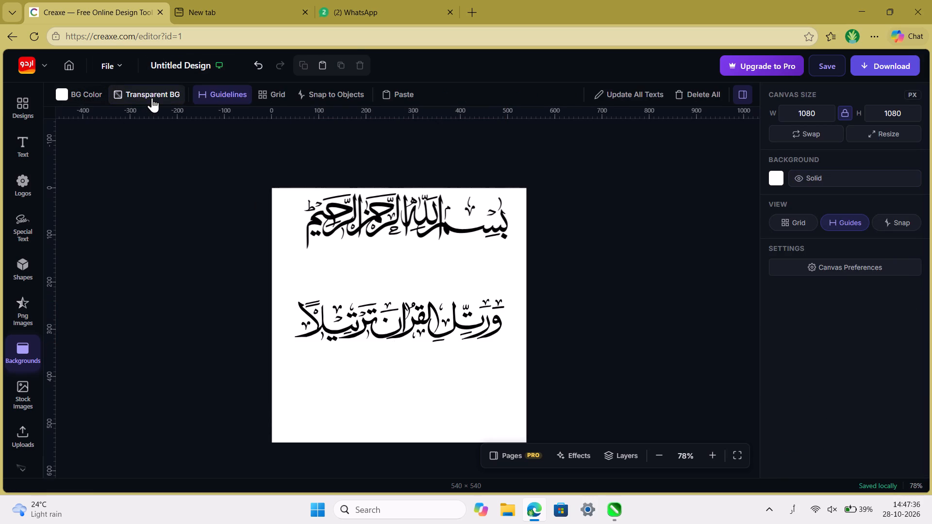
click(137, 93)
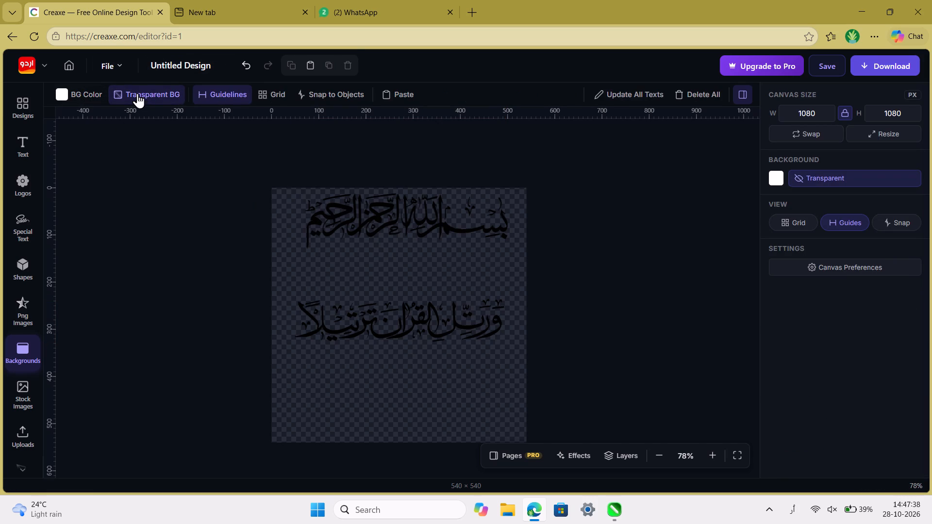
click(893, 65)
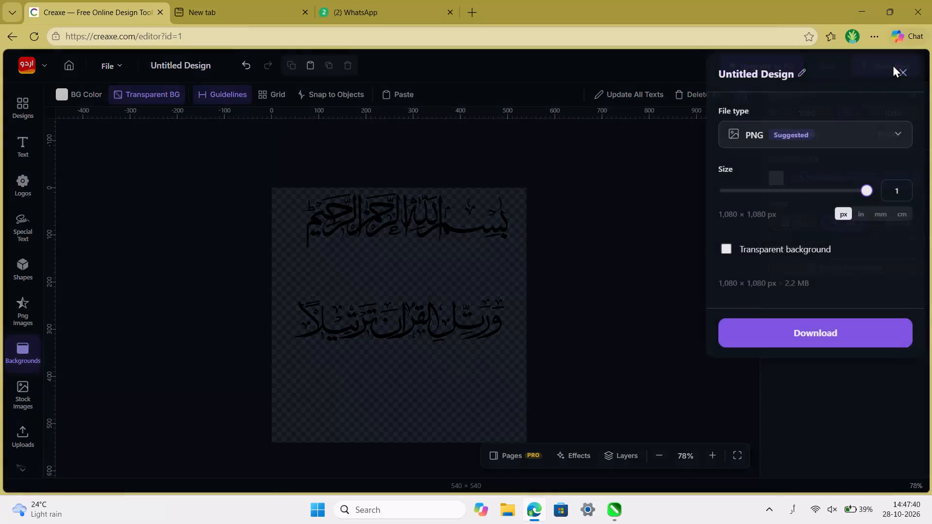
click(774, 337)
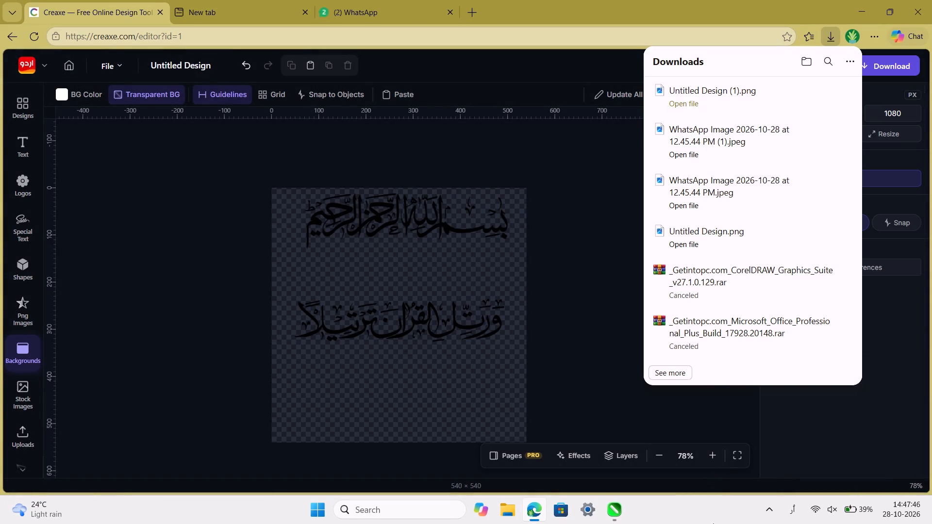
In CorelDRAW's Names Kitabat.cdr, import Untitled Design (1).png at about 6.7 × 6.7 in into the empty space below عليه الرحمة والرضوان.
click(615, 519)
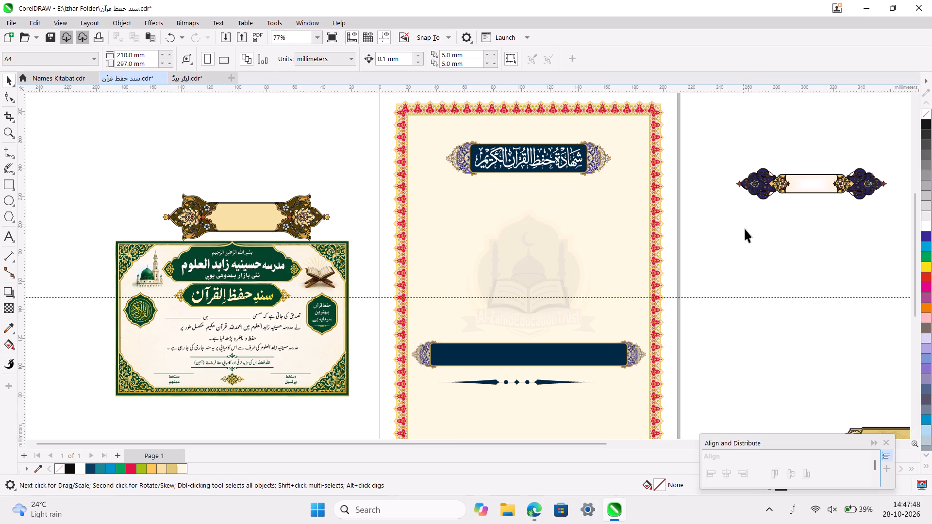
click(745, 229)
click(69, 82)
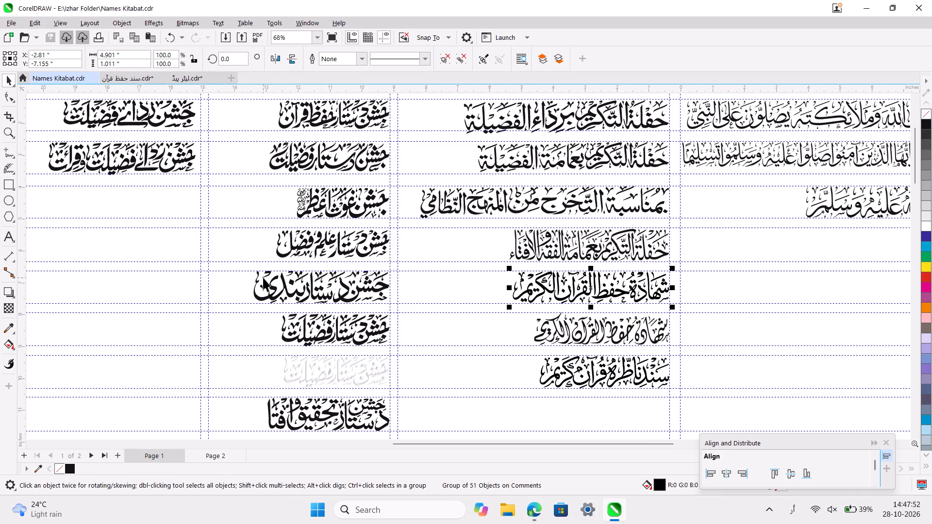
key(ctrl+i)
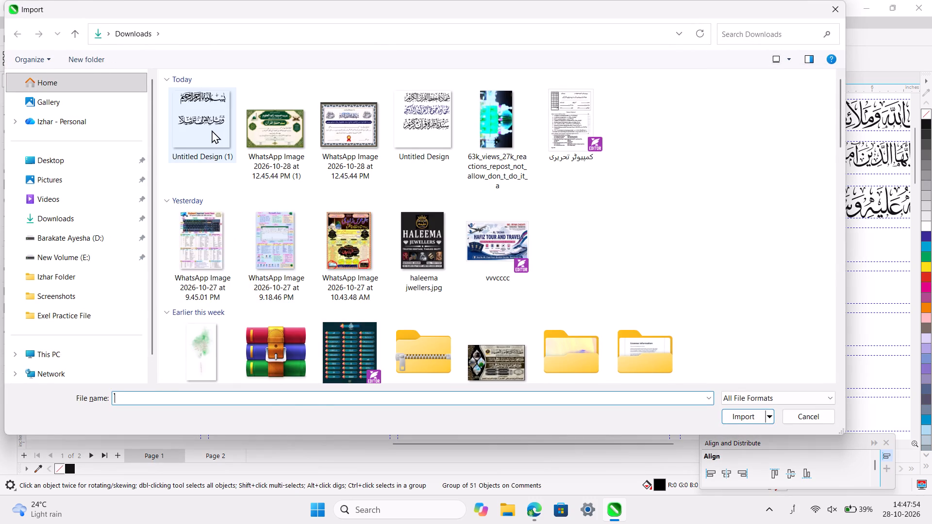
double_click(212, 130)
scroll(499, 312, left, 2)
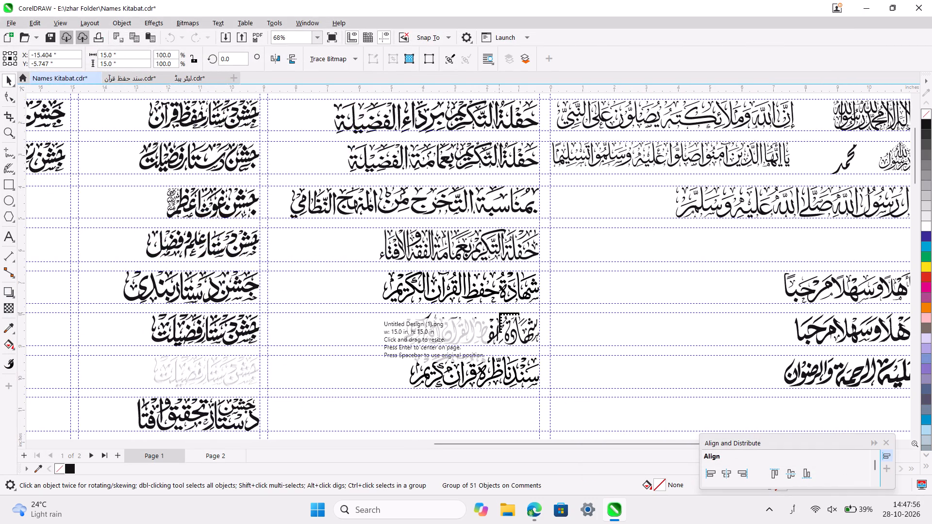
ctrl+scroll(499, 312, down, 4)
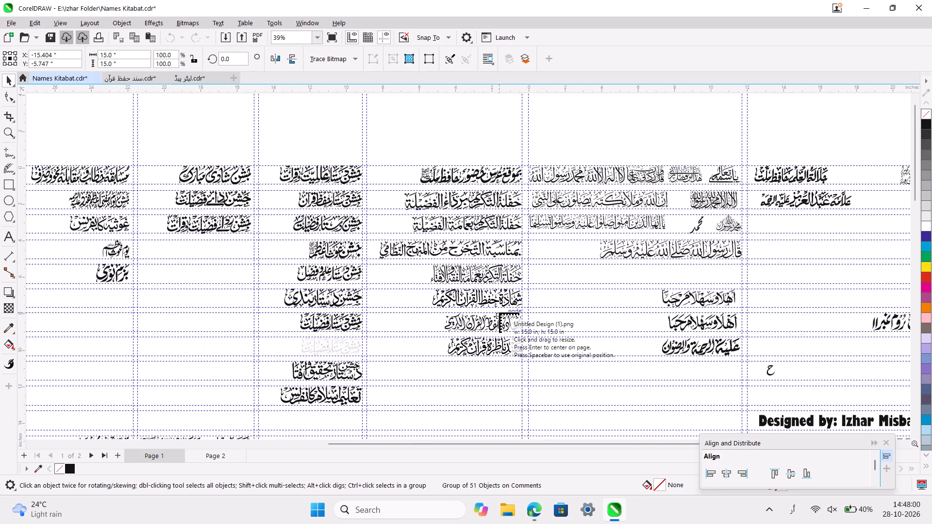
scroll(499, 312, down, 1)
scroll(609, 322, down, 1)
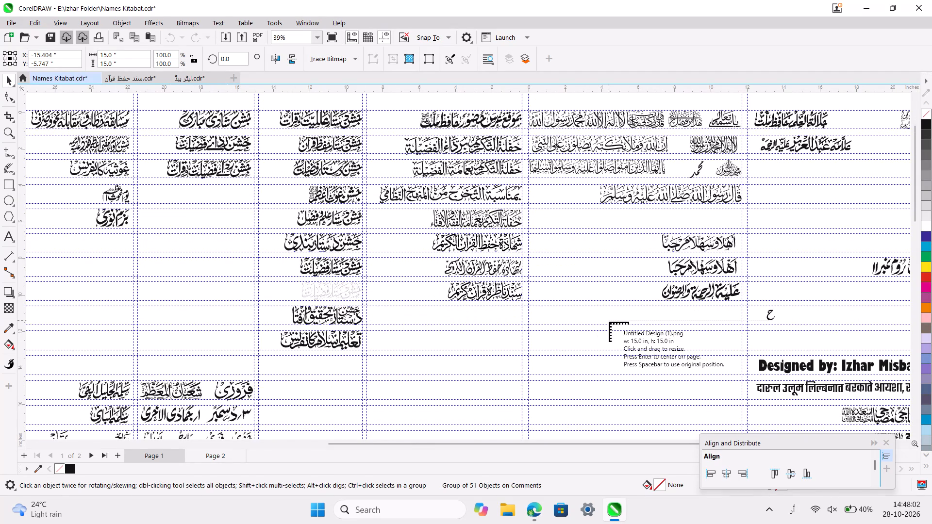
scroll(609, 322, down, 1)
drag(565, 265, 737, 389)
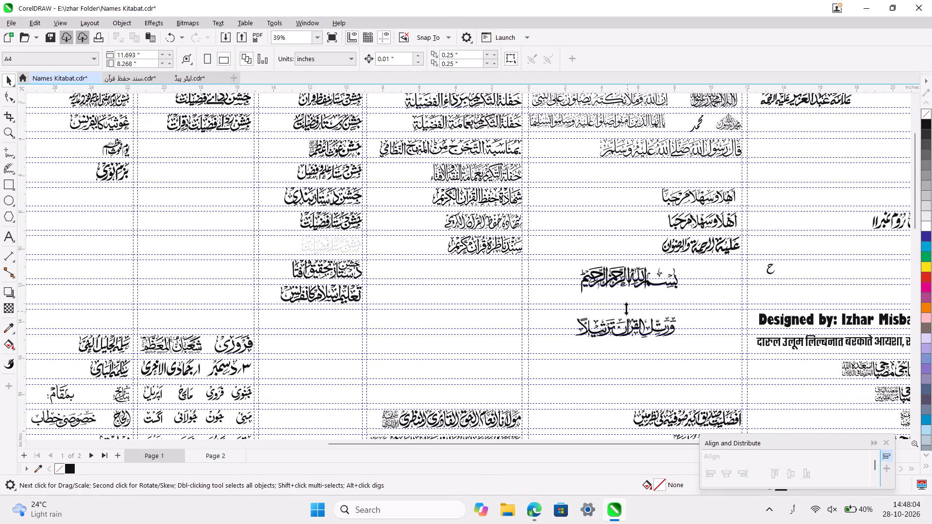
Outline-trace the imported calligraphy bitmap as a High quality image, with the background colour removed automatically.
click(638, 329)
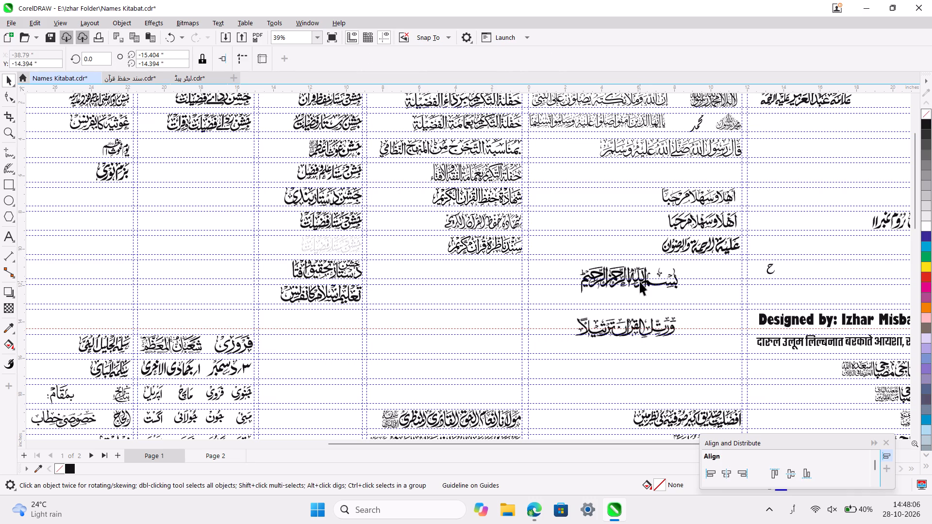
click(640, 281)
click(349, 55)
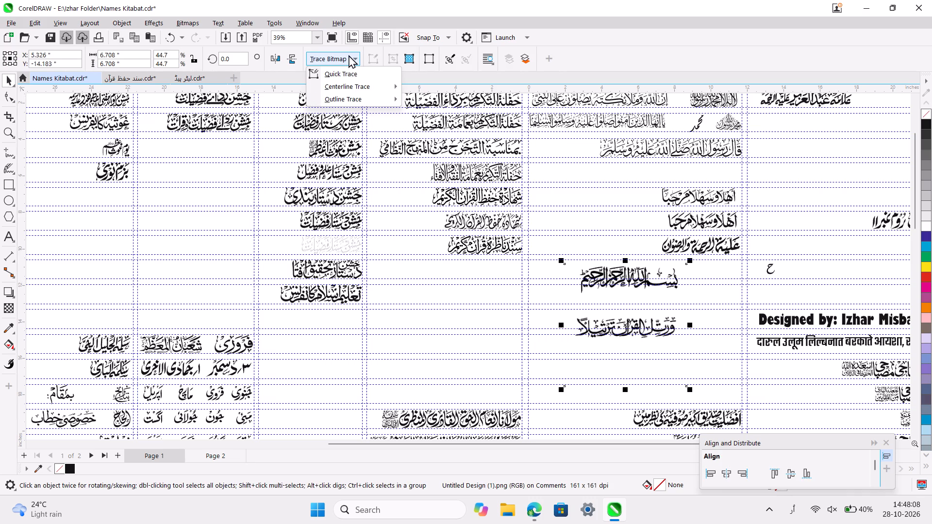
click(475, 162)
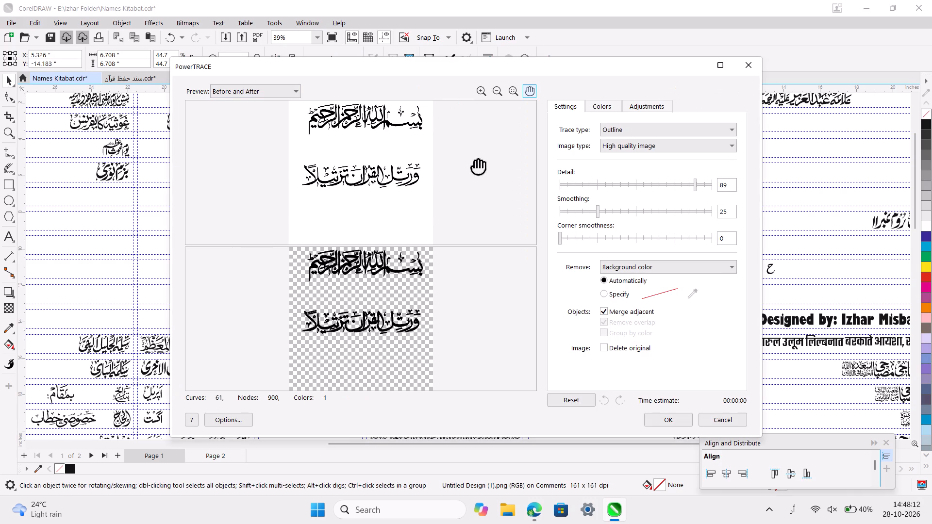
click(666, 414)
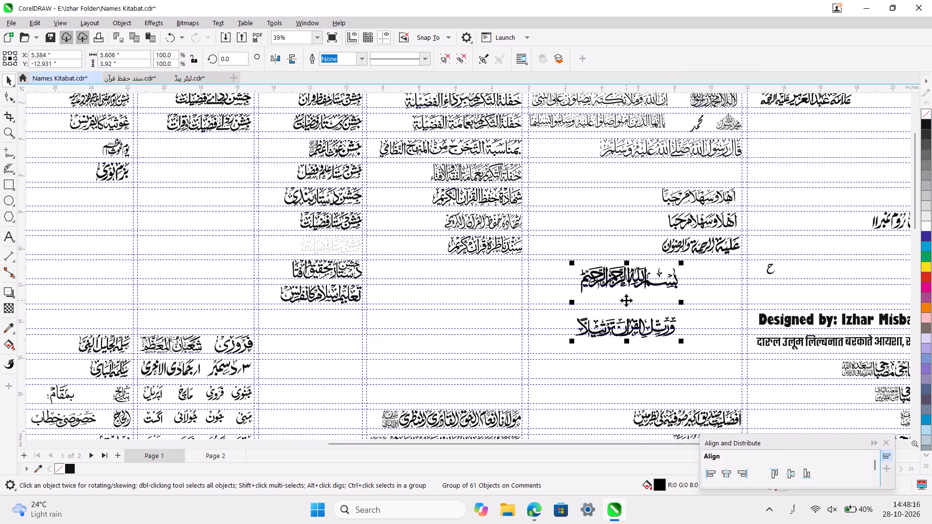
Move the traced calligraphy off the bitmap to about X 3.78, Y -15.82 in and delete the original bitmap.
drag(626, 300, 594, 355)
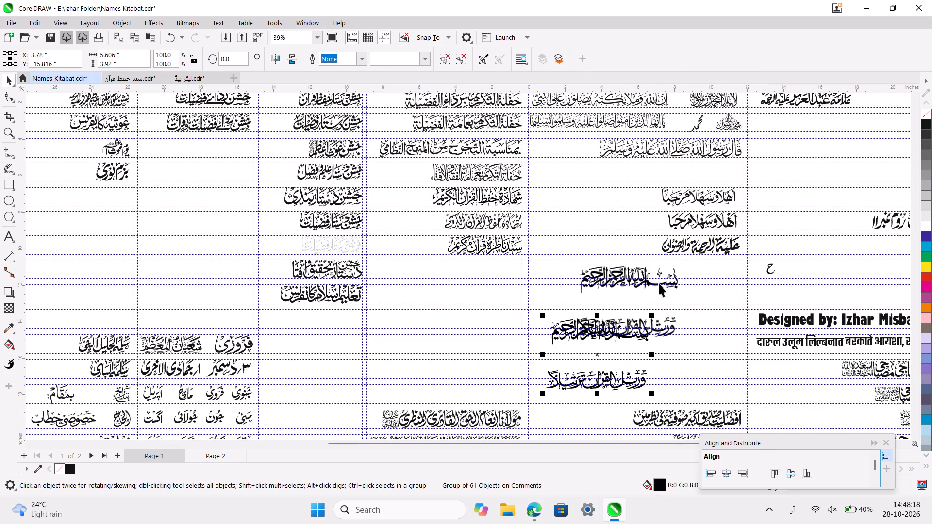
click(659, 283)
key(Delete)
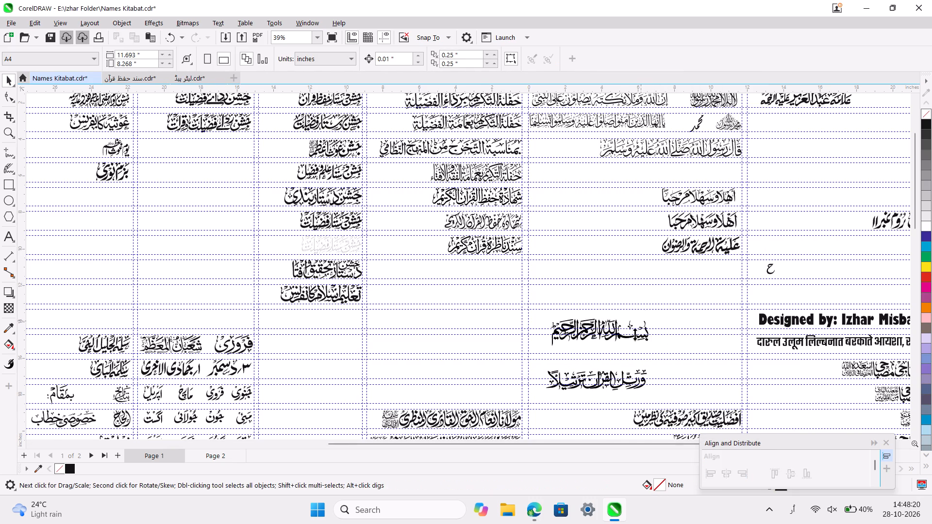
Move the traced calligraphy group down beside the yellow rectangle, to about X -10.26, Y -29.00 in.
click(624, 378)
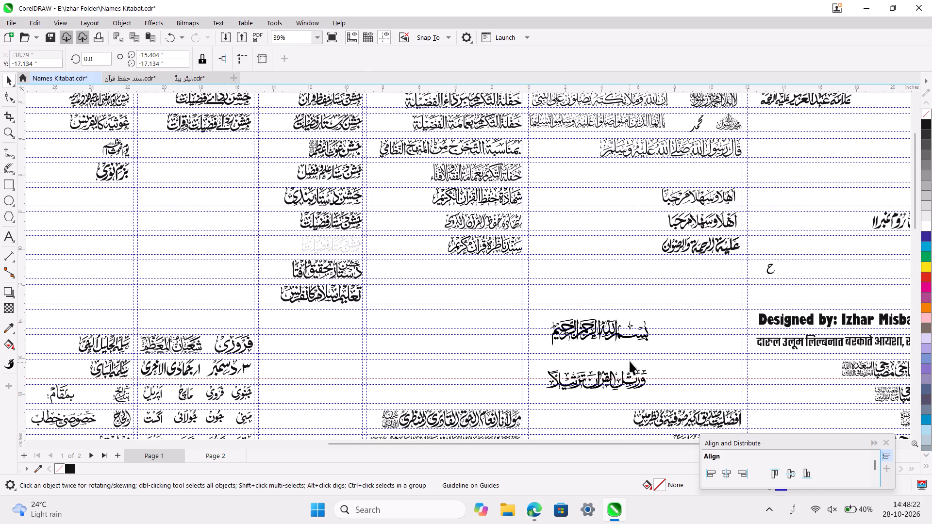
click(625, 339)
ctrl+scroll(625, 339, up, 3)
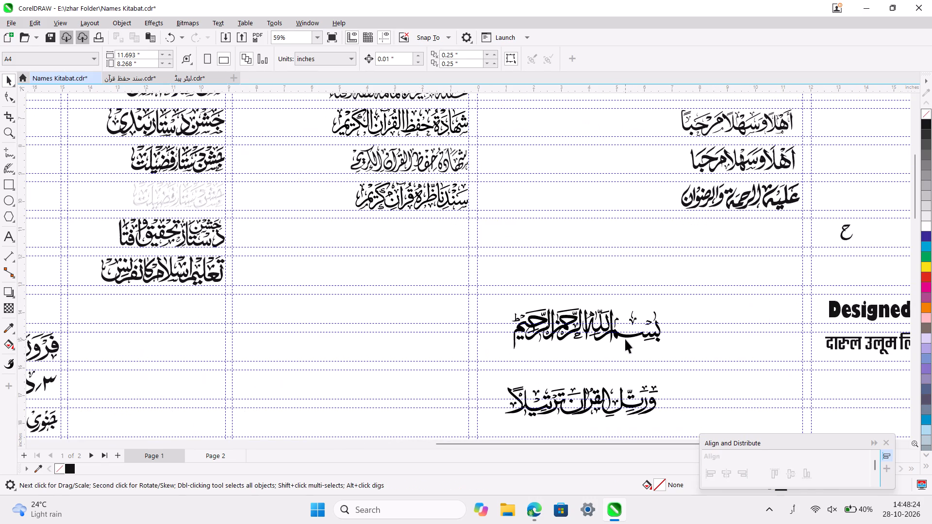
click(617, 334)
ctrl+scroll(617, 334, down, 4)
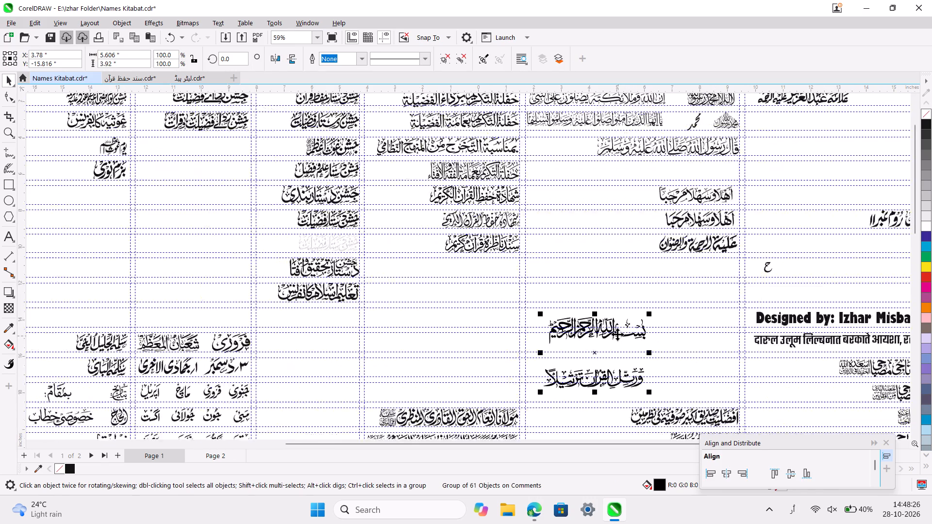
ctrl+scroll(617, 334, down, 6)
scroll(617, 334, down, 2)
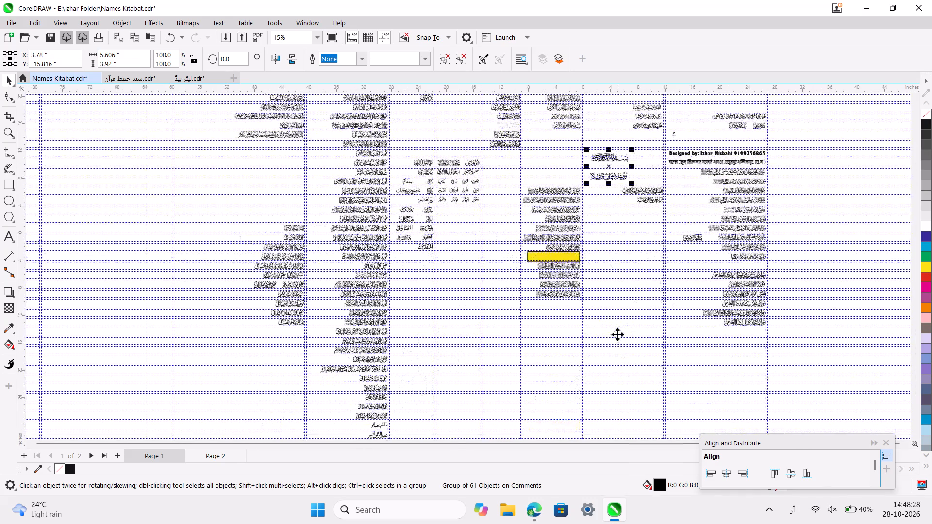
drag(585, 166, 488, 250)
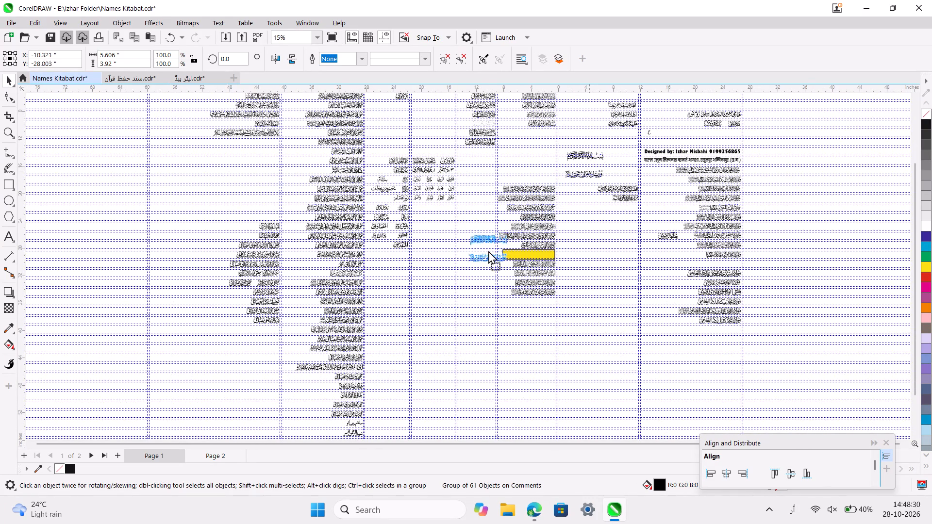
drag(488, 250, 489, 256)
ctrl+scroll(489, 256, up, 5)
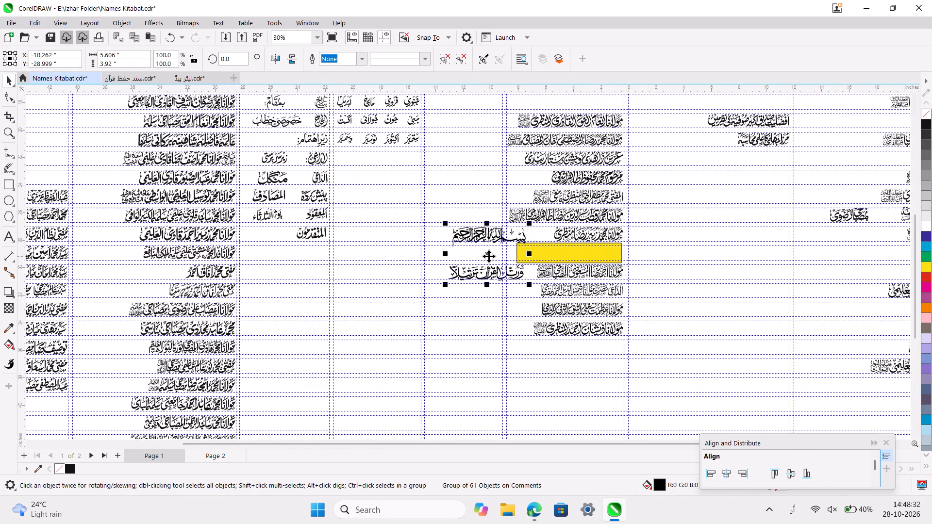
Ungroup the traced calligraphy so the Bismillah and the Quran verse can be handled separately.
ctrl+scroll(489, 256, up, 11)
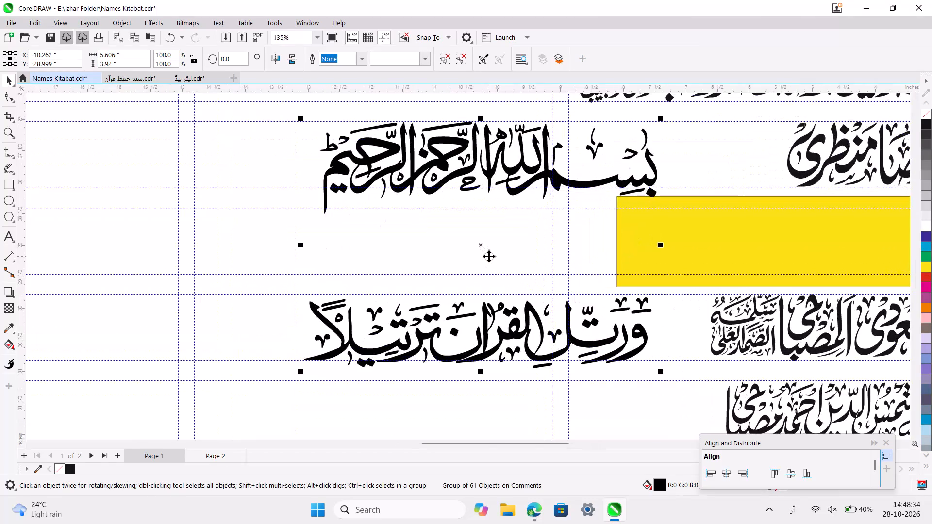
key(ctrl+u)
click(283, 207)
Select all pieces of the Bismillah line and move them onto the yellow rectangle, at about X -3.76, Y -28.99 in.
scroll(283, 207, up, 1)
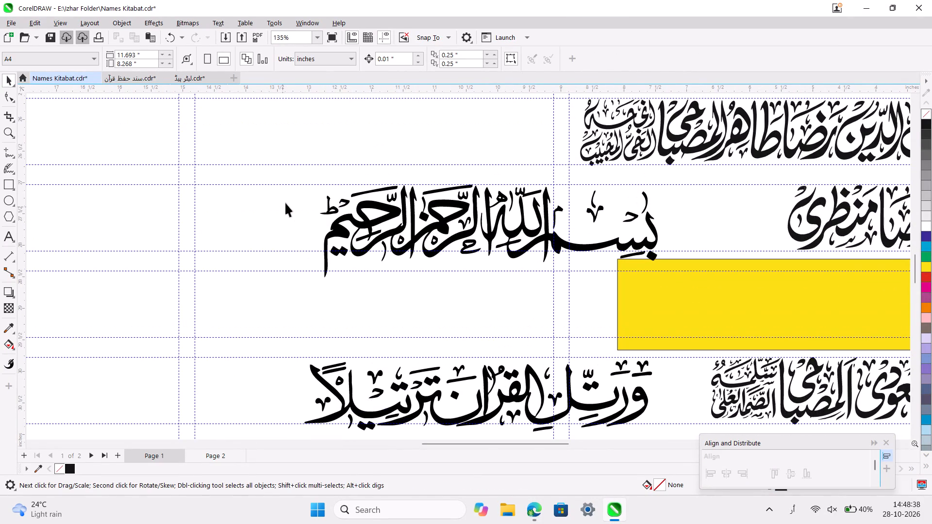
drag(305, 171, 679, 325)
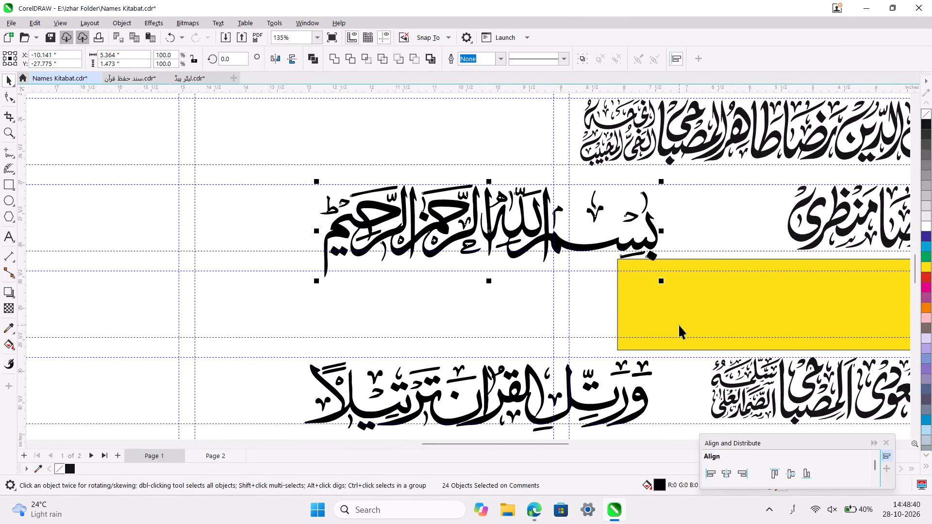
ctrl+scroll(679, 325, down, 3)
scroll(679, 325, left, 2)
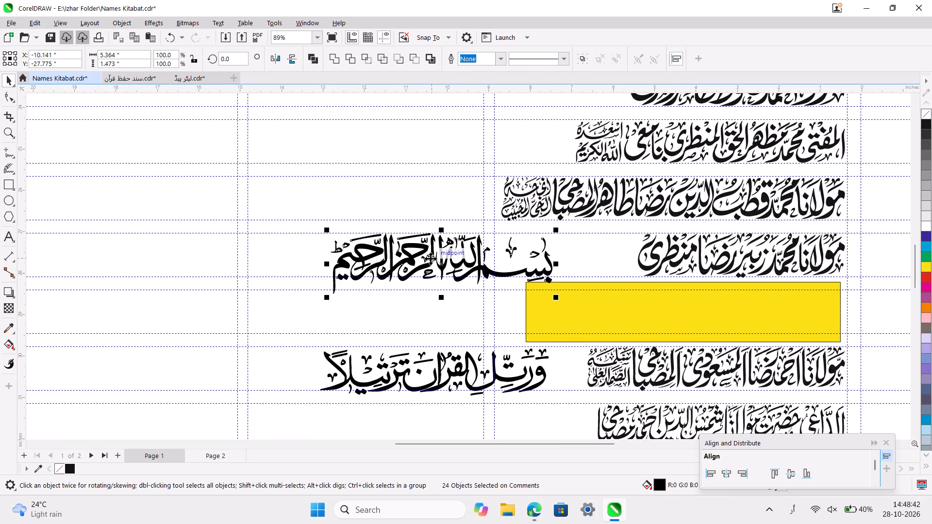
drag(431, 259, 696, 309)
ctrl+scroll(763, 309, up, 4)
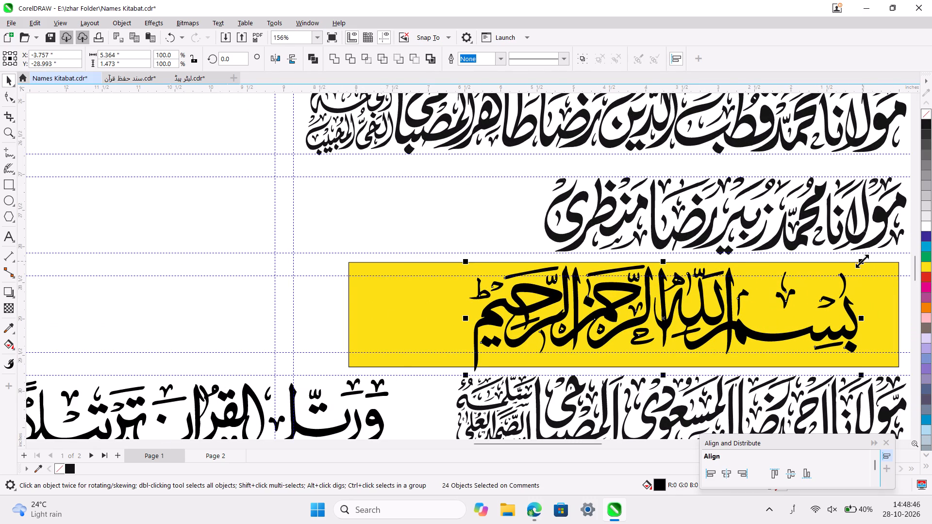
Scale the Bismillah proportionally to about 3.91 × 1.07 in within the yellow rectangle and group its pieces.
drag(862, 261, 807, 260)
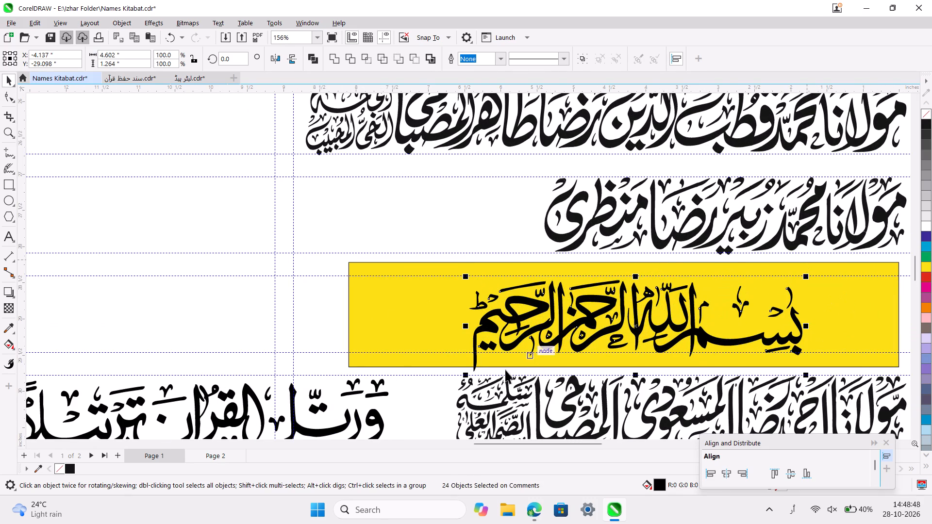
drag(465, 377, 497, 368)
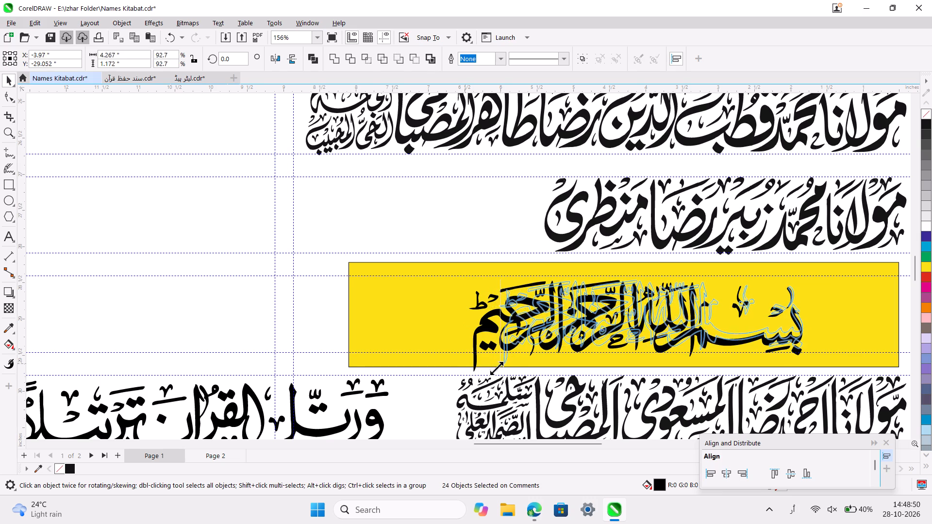
drag(497, 368, 502, 366)
ctrl+scroll(502, 366, down, 1)
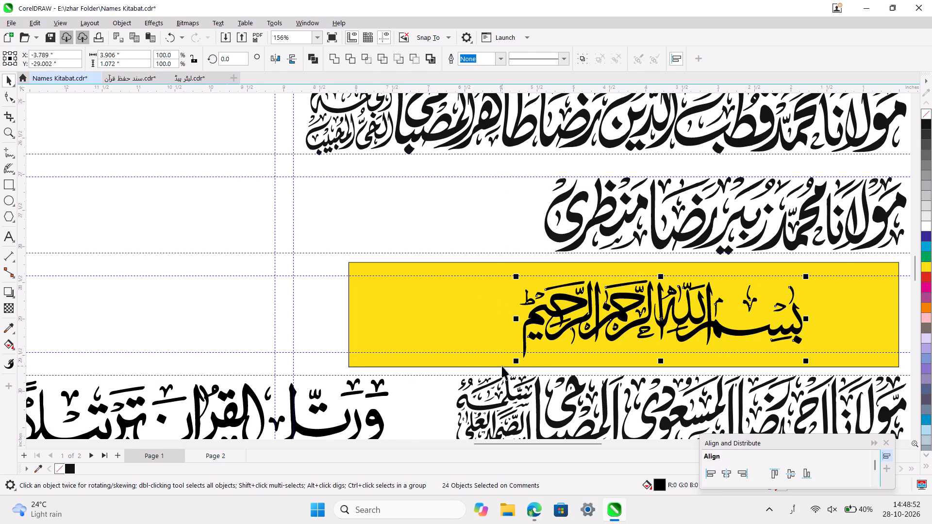
ctrl+scroll(502, 366, down, 2)
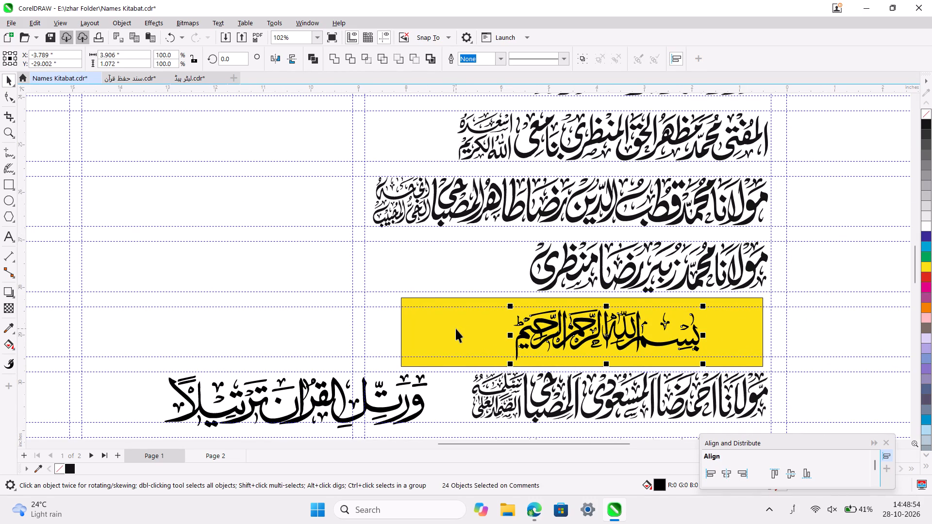
key(ctrl+g)
click(456, 328)
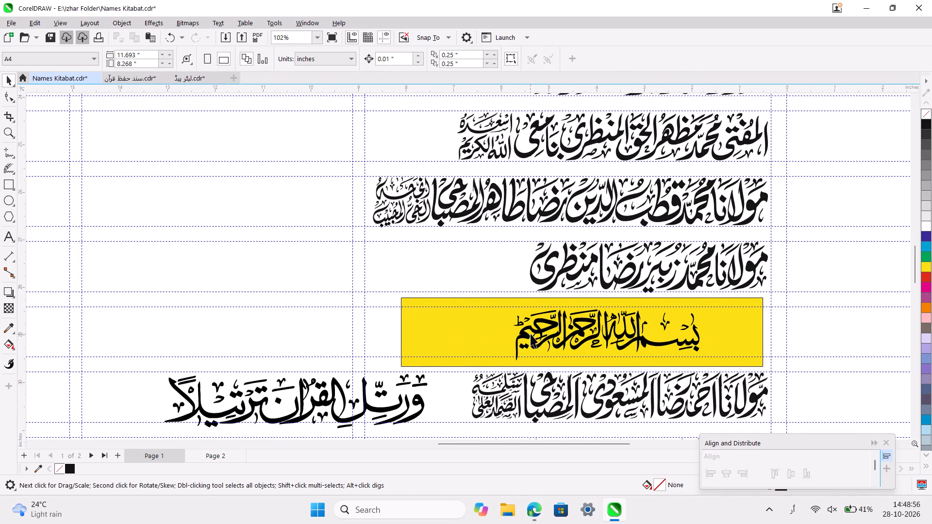
Move the grouped Bismillah off the yellow rectangle into the empty column beside it, at about X -11.18, Y -29.00 in.
click(546, 323)
drag(546, 323, 214, 324)
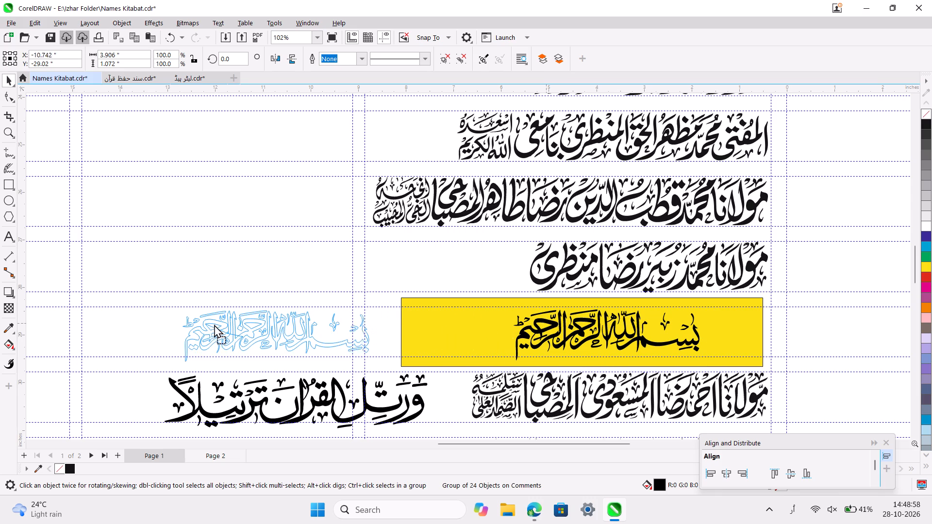
drag(214, 324, 194, 323)
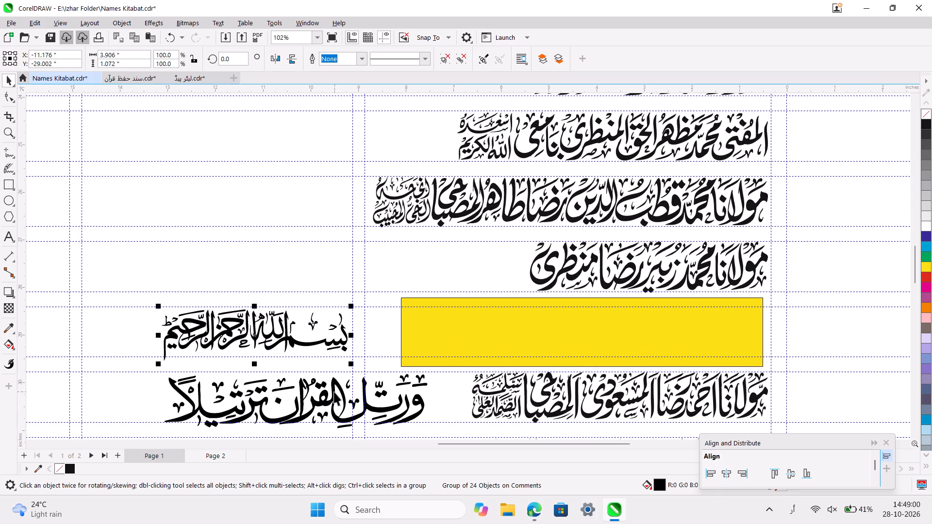
Select all pieces of the verse ورتل القرآن ترتيلا and move them onto the yellow rectangle, at about X -3.66, Y -29.00 in.
drag(444, 363, 113, 383)
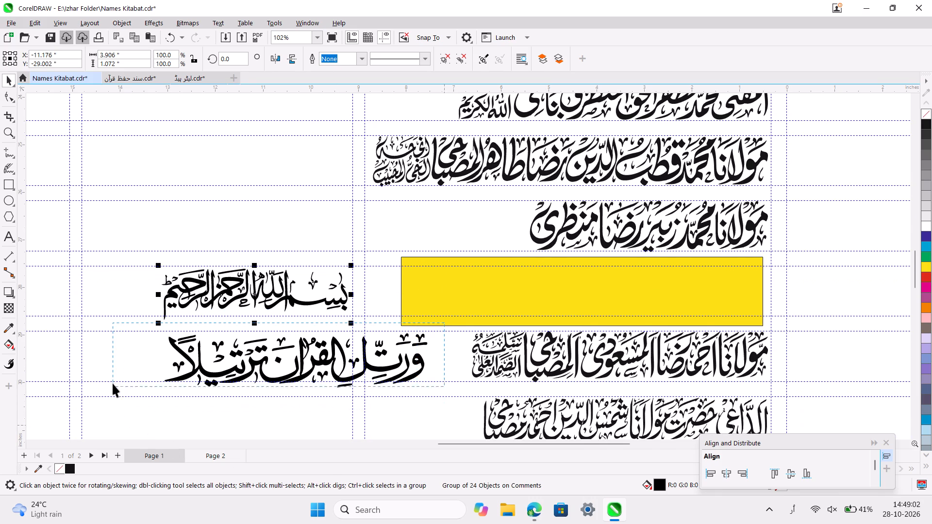
drag(113, 383, 150, 418)
drag(296, 360, 611, 293)
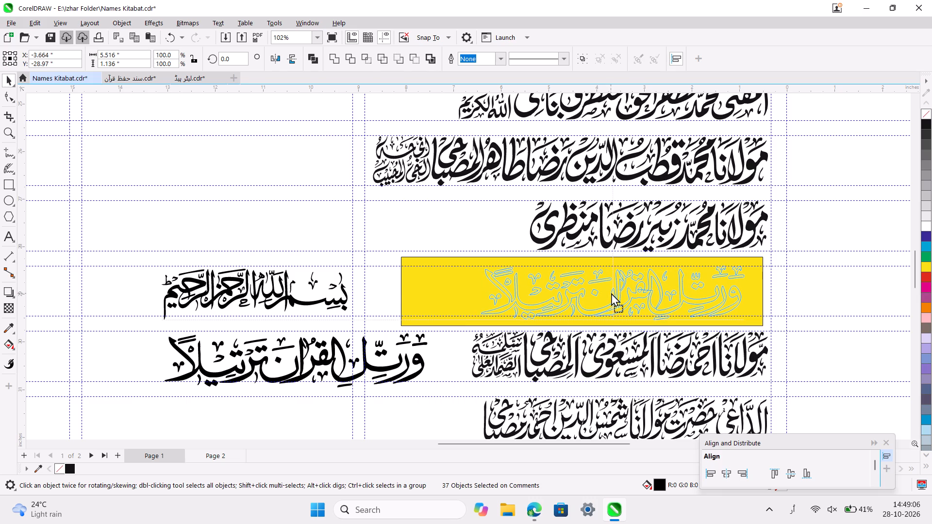
drag(611, 293, 611, 294)
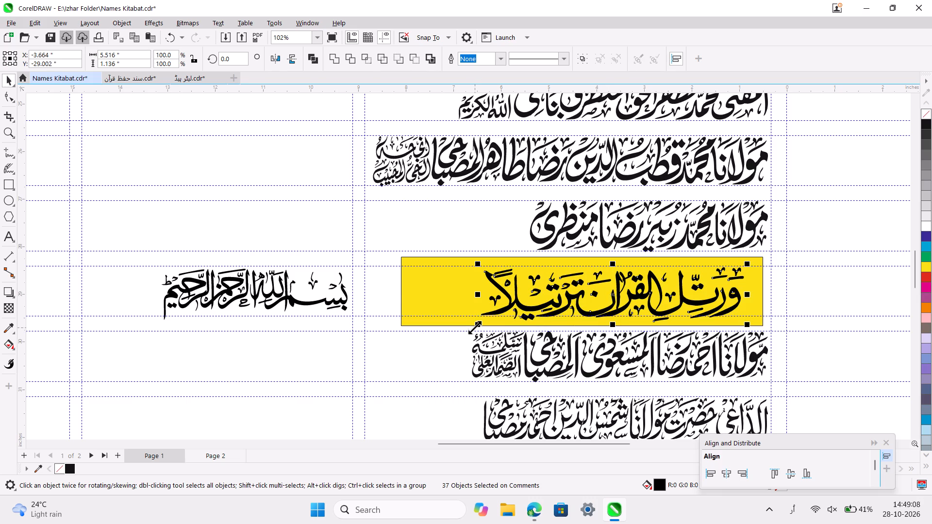
Scale the verse proportionally to about 4.83 × 1.00 in within the yellow rectangle and group its pieces.
drag(475, 327, 499, 321)
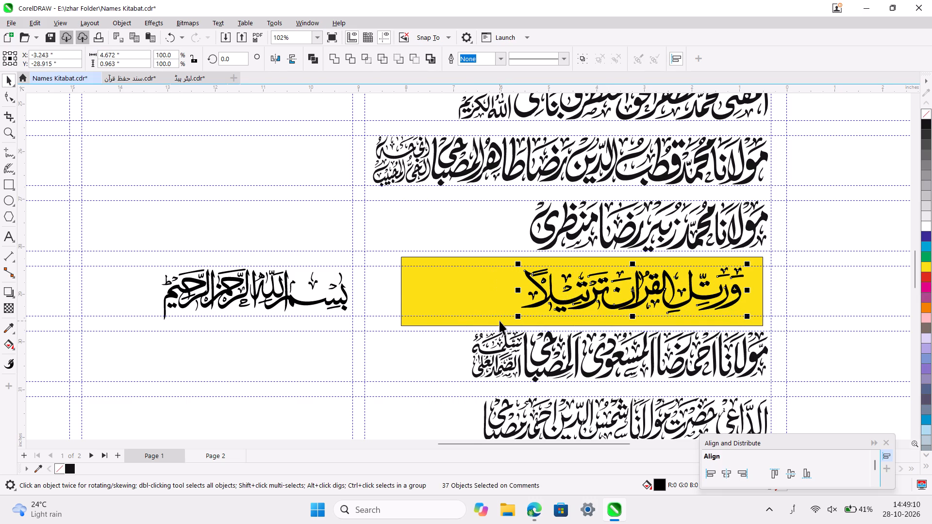
ctrl+scroll(499, 321, up, 3)
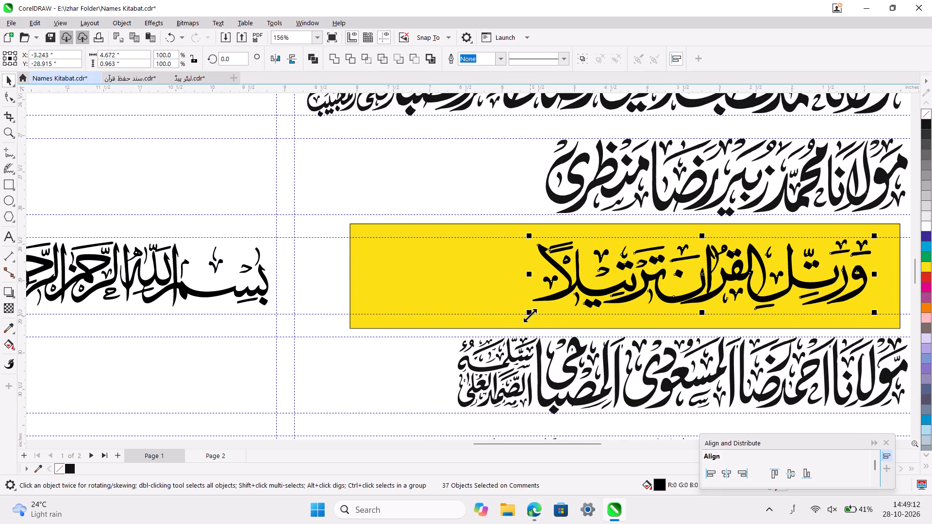
drag(530, 315, 514, 322)
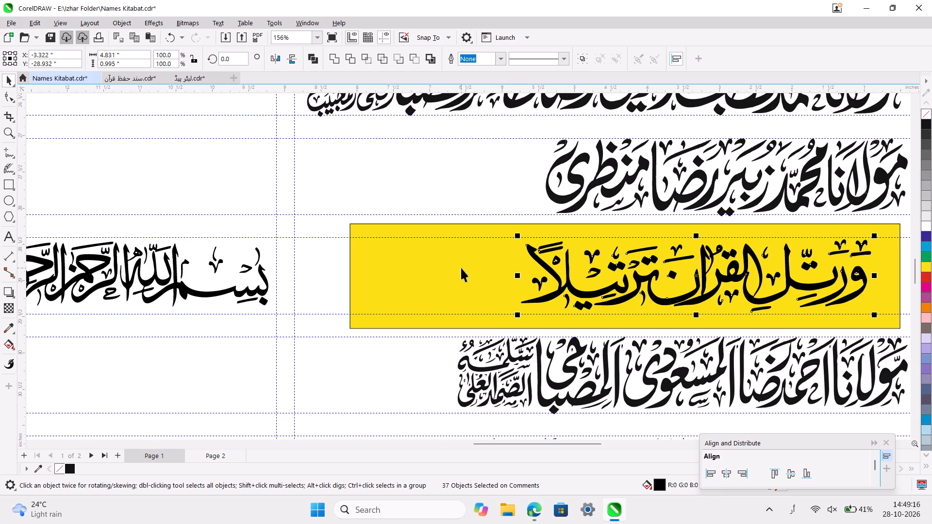
key(ctrl+g)
ctrl+scroll(461, 268, down, 1)
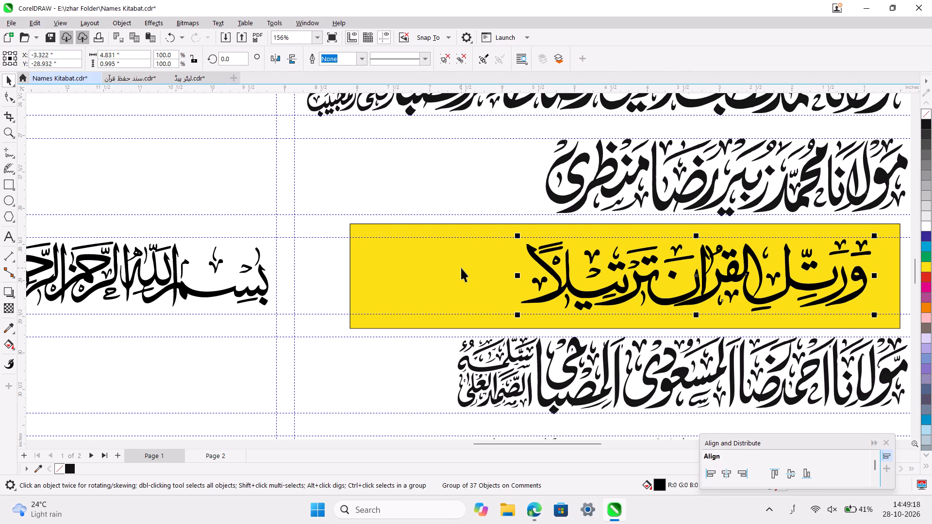
Move the verse and Bismillah groups together into the empty row below عليه الرحمة والرضوان, centred at about X 5.68, Y -12.57 in.
ctrl+scroll(461, 268, down, 11)
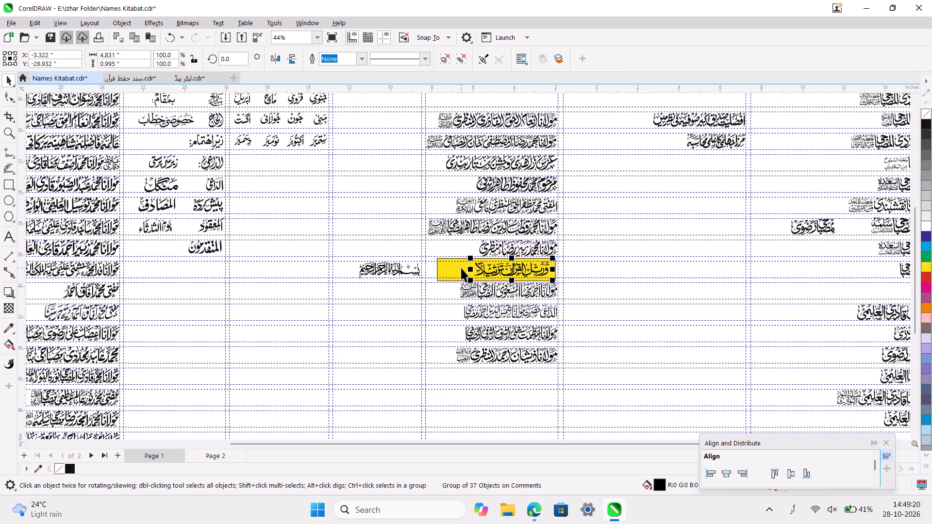
ctrl+scroll(461, 268, down, 2)
shift+click(417, 269)
ctrl+scroll(417, 269, down, 1)
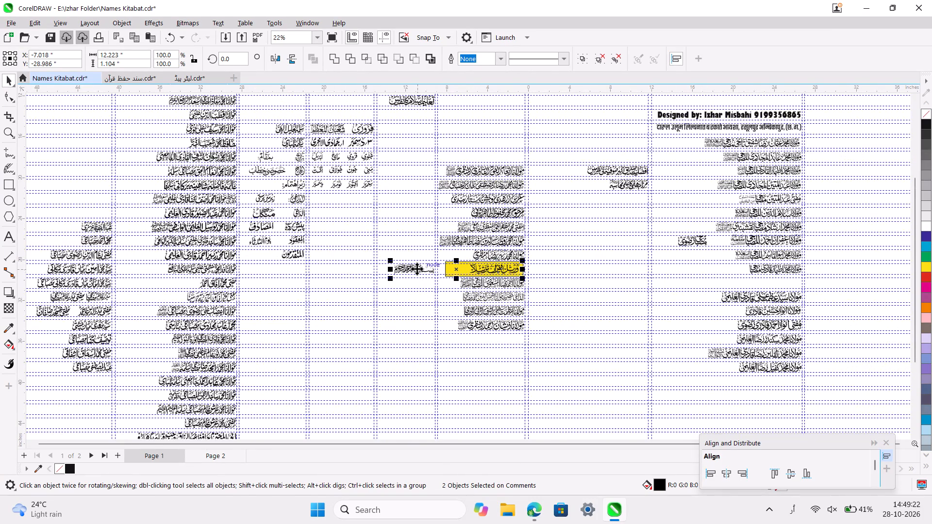
ctrl+scroll(417, 269, down, 2)
drag(435, 269, 481, 154)
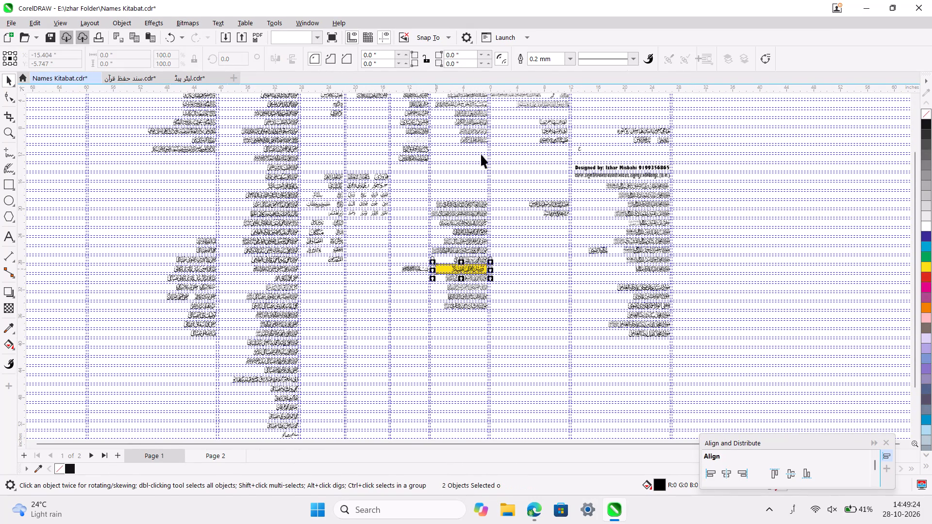
drag(481, 154, 535, 152)
click(419, 266)
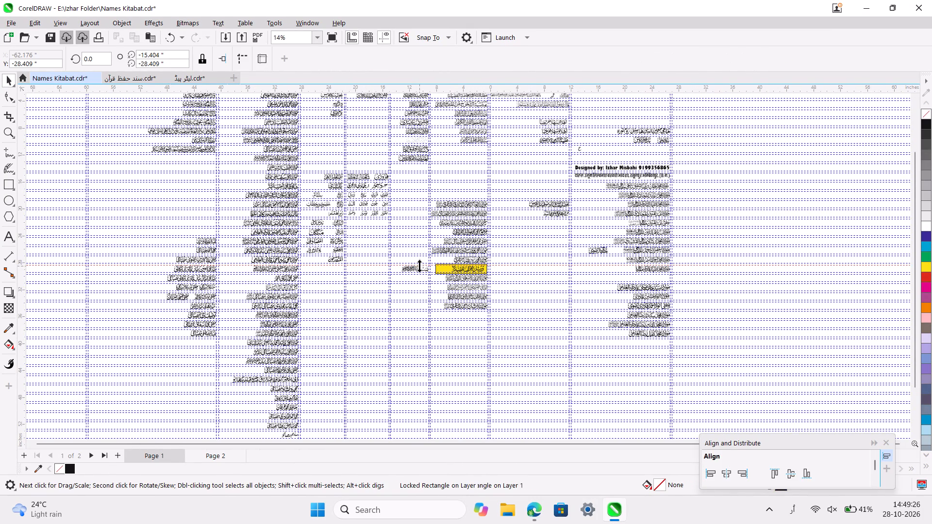
click(469, 269)
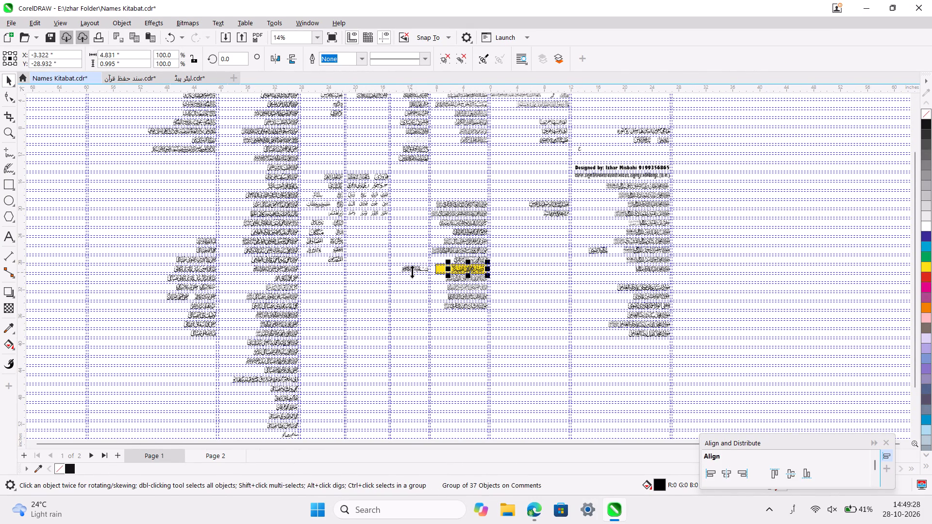
shift+click(414, 268)
drag(414, 268, 499, 159)
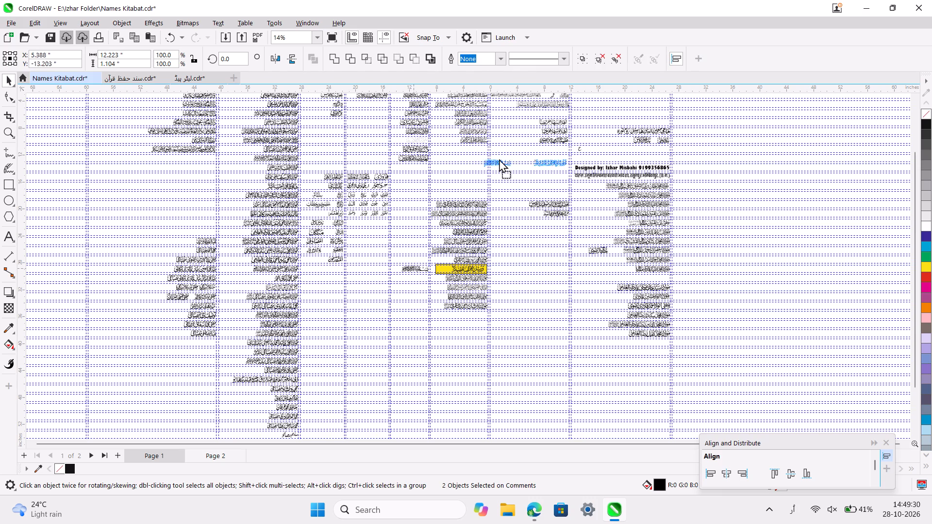
drag(499, 159, 499, 158)
ctrl+scroll(499, 158, up, 7)
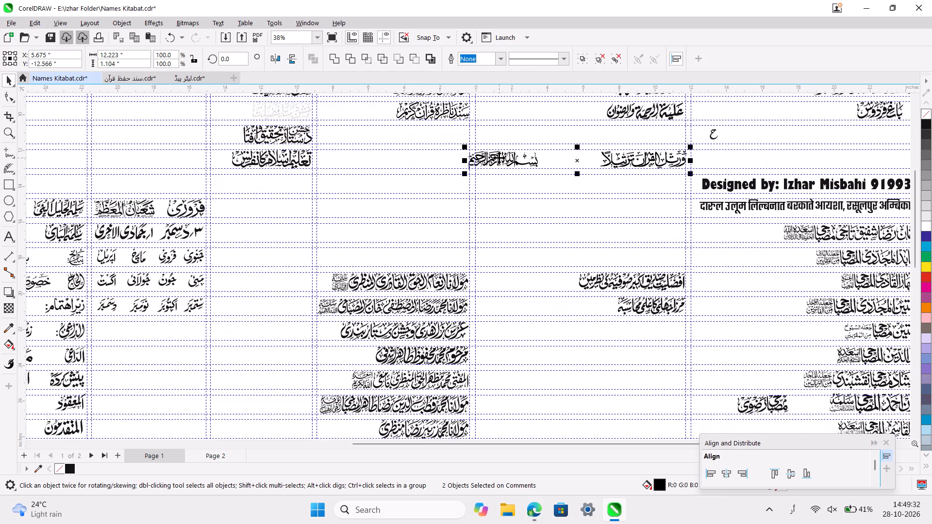
scroll(499, 158, up, 3)
ctrl+scroll(564, 282, up, 3)
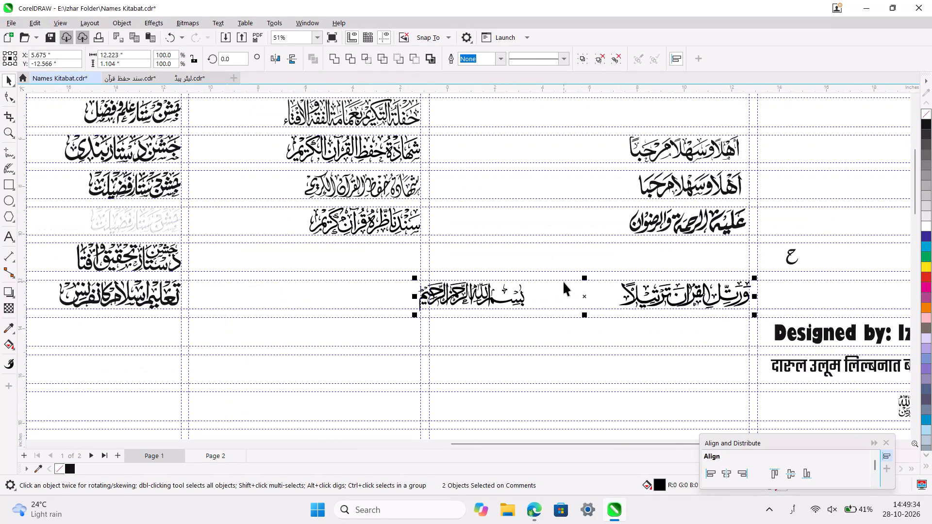
Move the Bismillah group out of the verse's row to just above the top row of the same column, at about X 9.2 in.
click(573, 254)
click(516, 302)
ctrl+scroll(516, 302, down, 3)
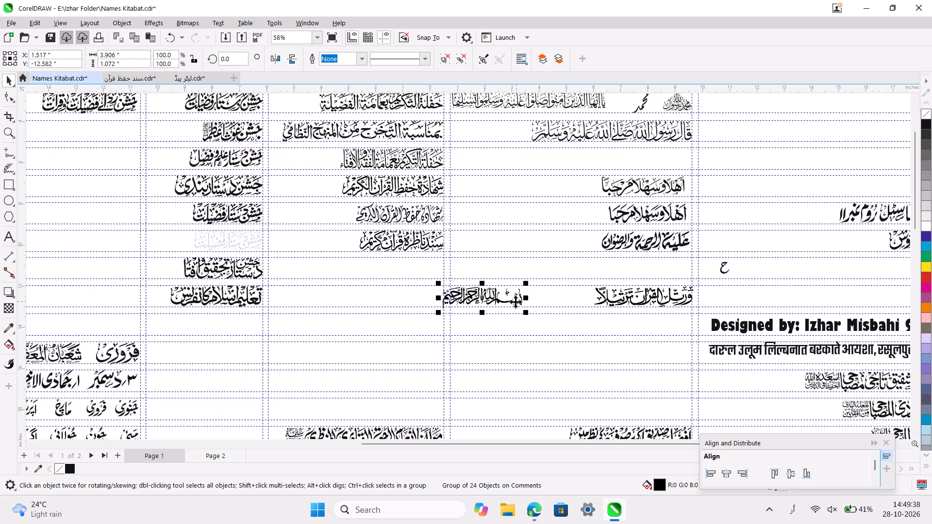
ctrl+scroll(516, 302, down, 2)
scroll(516, 302, left, 1)
drag(474, 303, 578, 122)
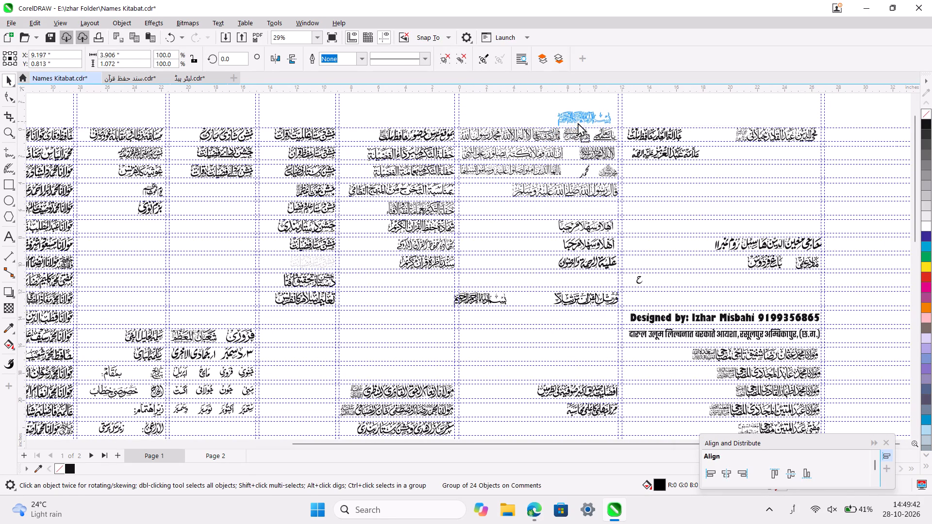
drag(578, 122, 578, 123)
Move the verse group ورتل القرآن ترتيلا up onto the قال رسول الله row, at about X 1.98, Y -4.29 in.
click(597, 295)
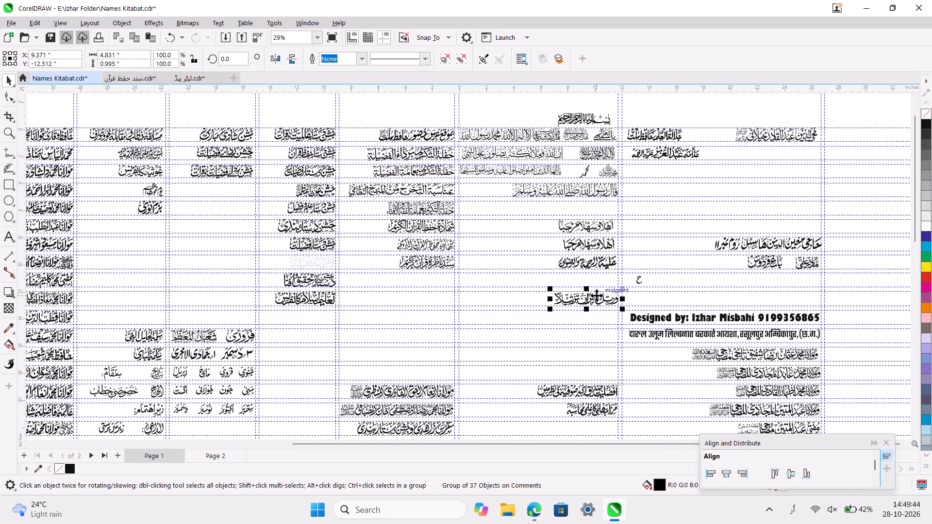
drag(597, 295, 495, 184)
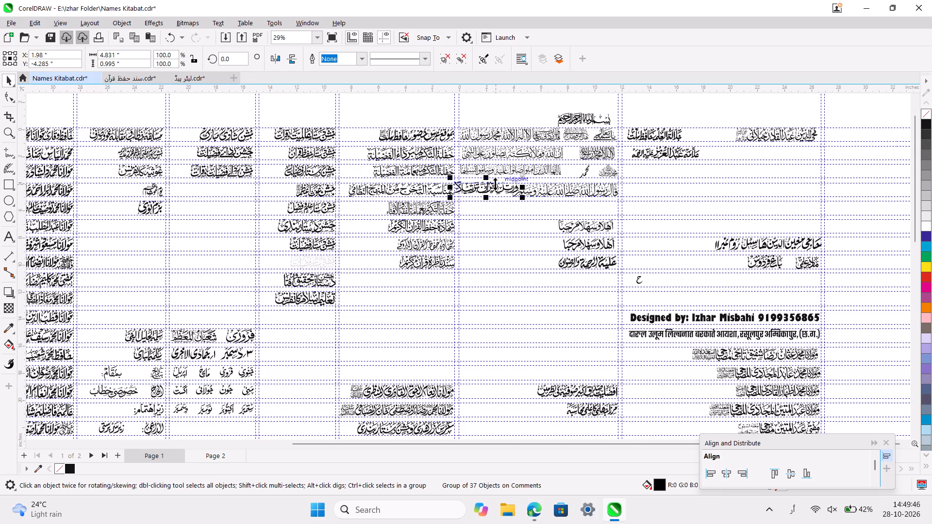
Move the قال رسول الله calligraphy down into the empty row beneath it, centred at about X 3.93, Y -5.79 in.
ctrl+scroll(495, 184, up, 3)
ctrl+scroll(605, 200, up, 3)
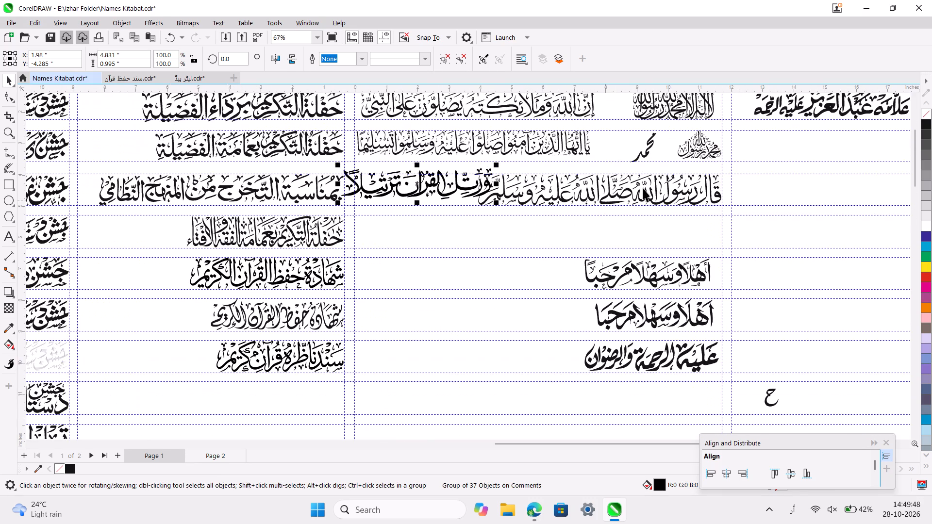
click(634, 195)
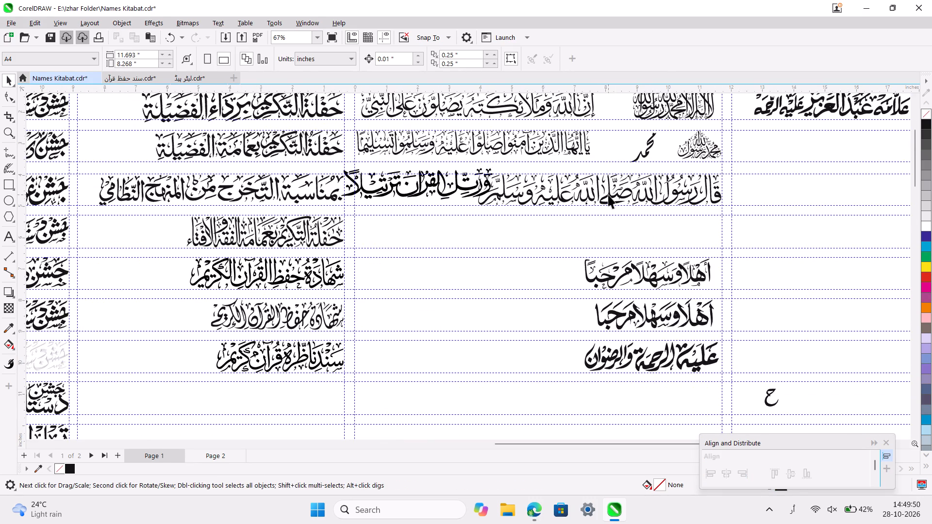
click(609, 192)
drag(609, 192, 524, 236)
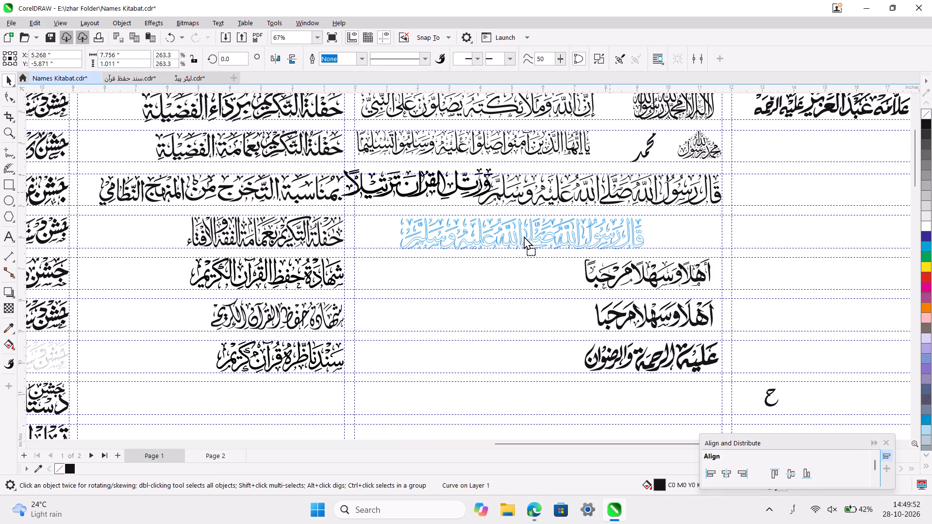
drag(524, 236, 488, 232)
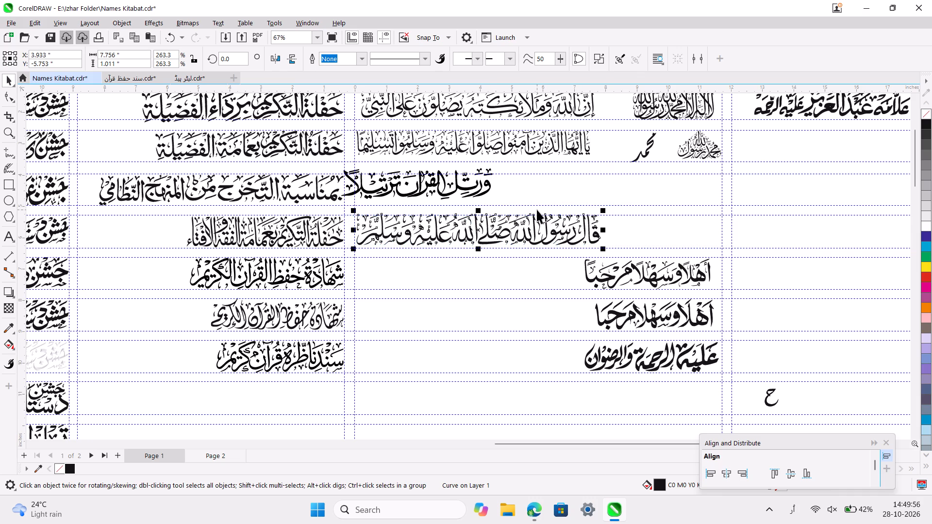
key(Down)
key(Down)
key(Down)
key(Down)
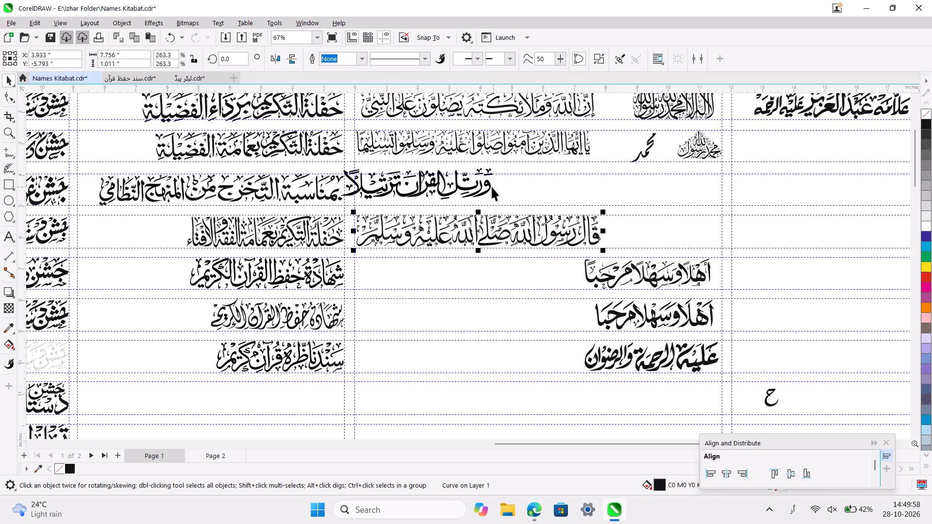
Move the verse group to the far end of the vacated row below محمد, at about X 9.04, Y -4.51 in.
click(490, 185)
drag(490, 185, 715, 193)
ctrl+scroll(715, 193, up, 5)
ctrl+scroll(715, 193, down, 2)
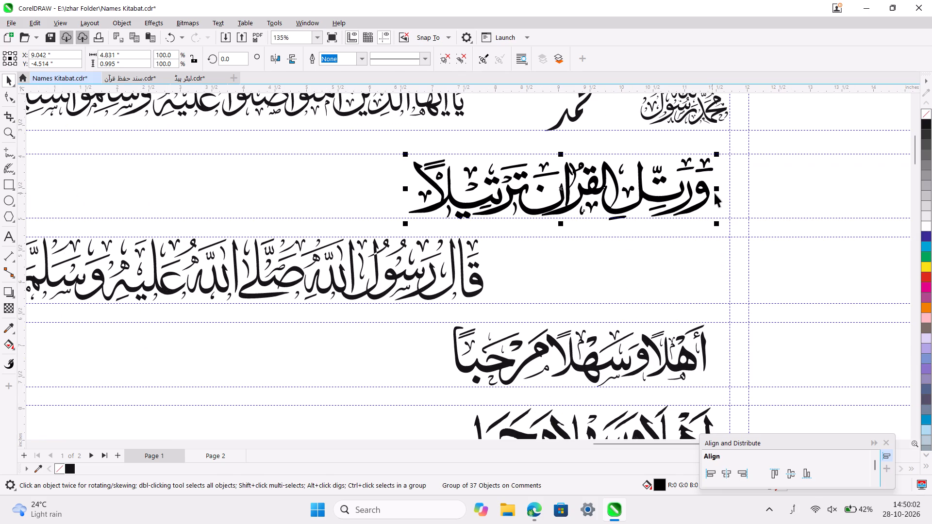
Save Names Kitabat.cdr with the calligraphy in its new rows.
ctrl+scroll(715, 193, down, 10)
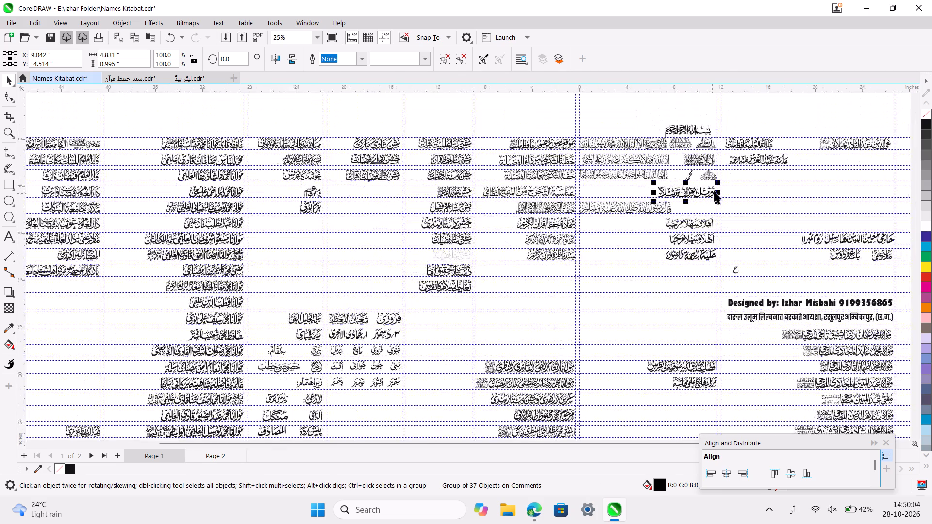
shift+click(692, 132)
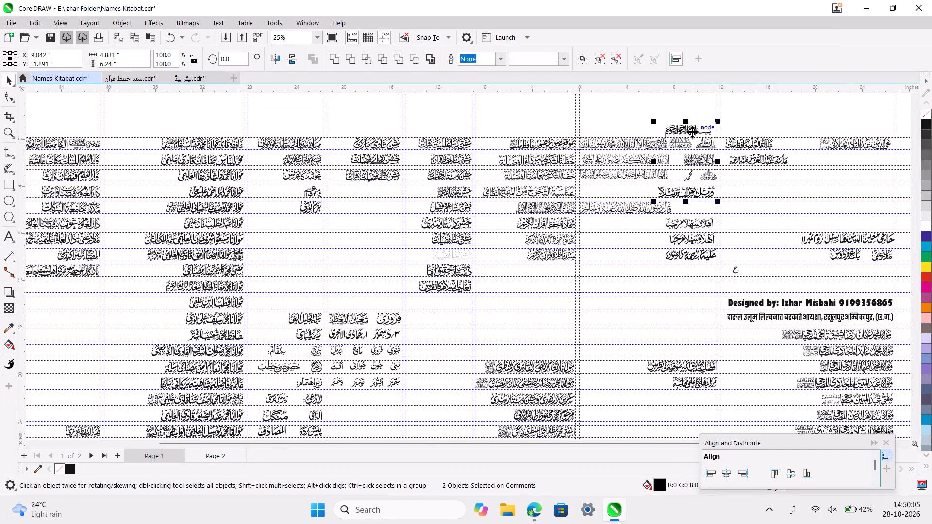
click(608, 101)
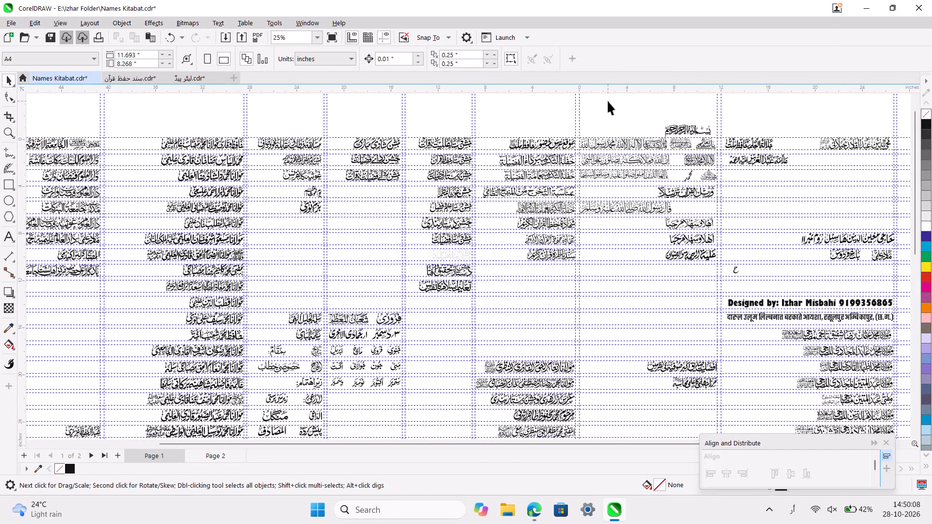
key(ctrl+s)
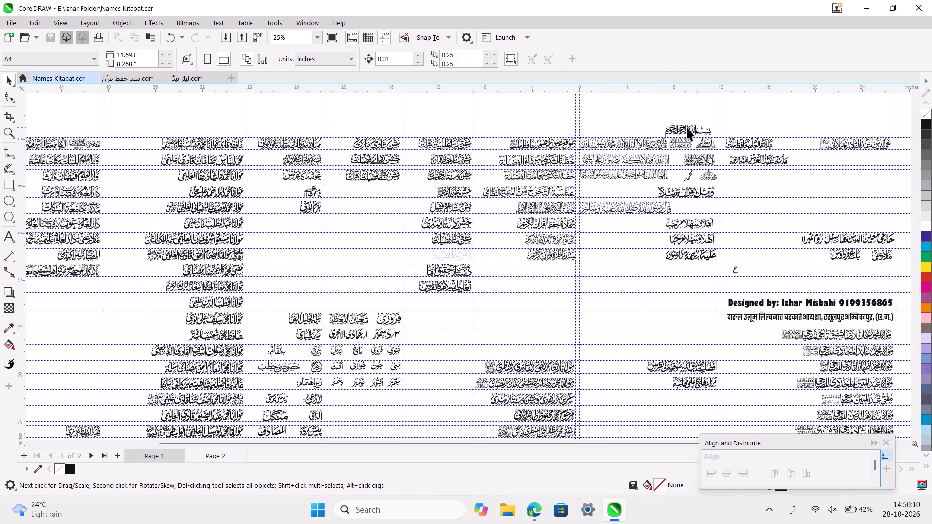
Copy the Bismillah and verse groups together and paste them into سند حفظ قرآن.cdr.
click(687, 127)
shift+click(705, 191)
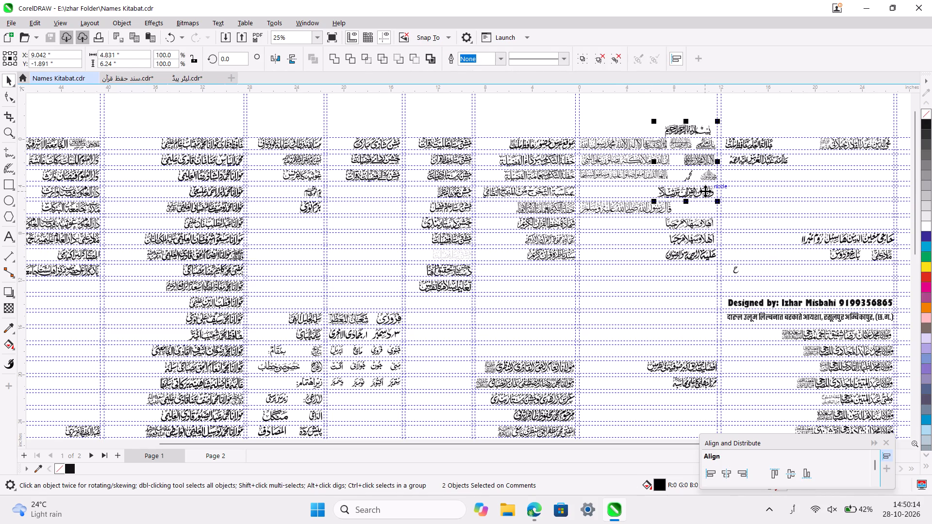
key(ctrl+c)
click(133, 82)
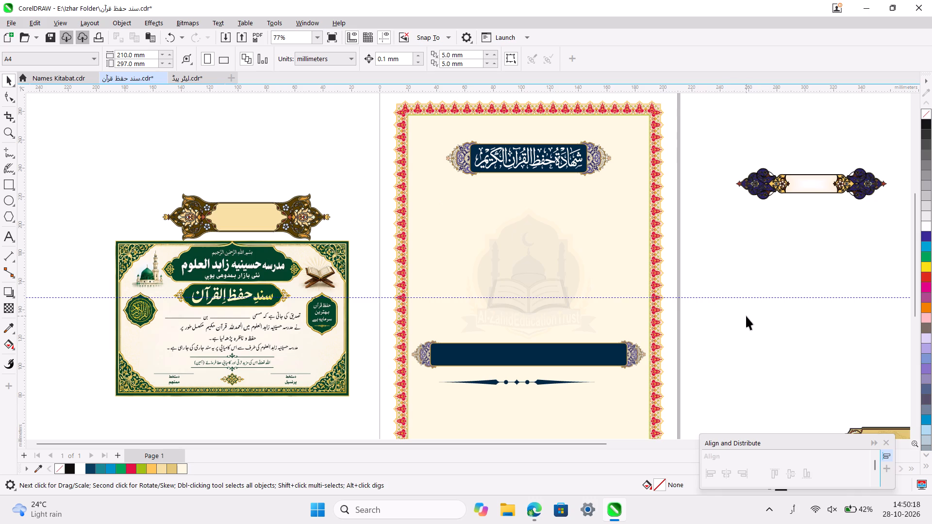
click(746, 316)
key(ctrl+v)
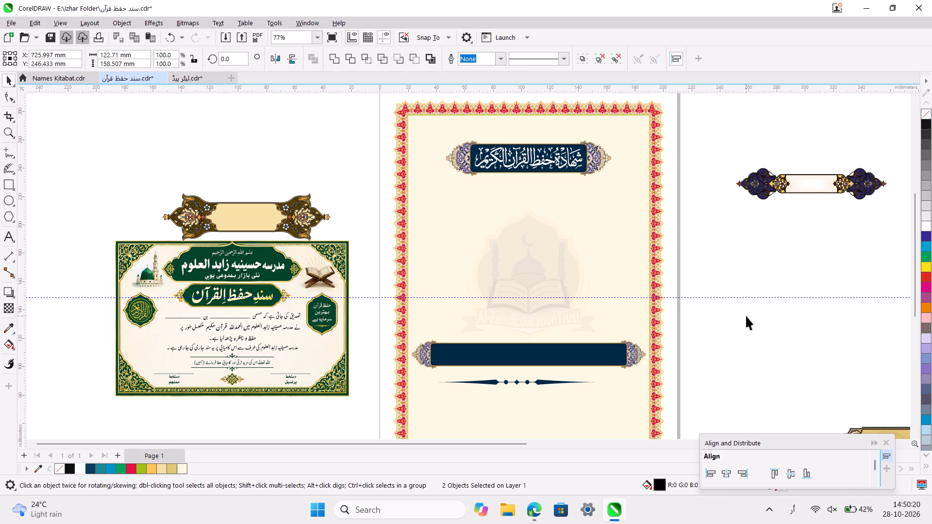
Move the pasted Bismillah and verse next to the certificate's upper edge, centred at about X 262, Y 339 mm.
ctrl+scroll(746, 316, down, 7)
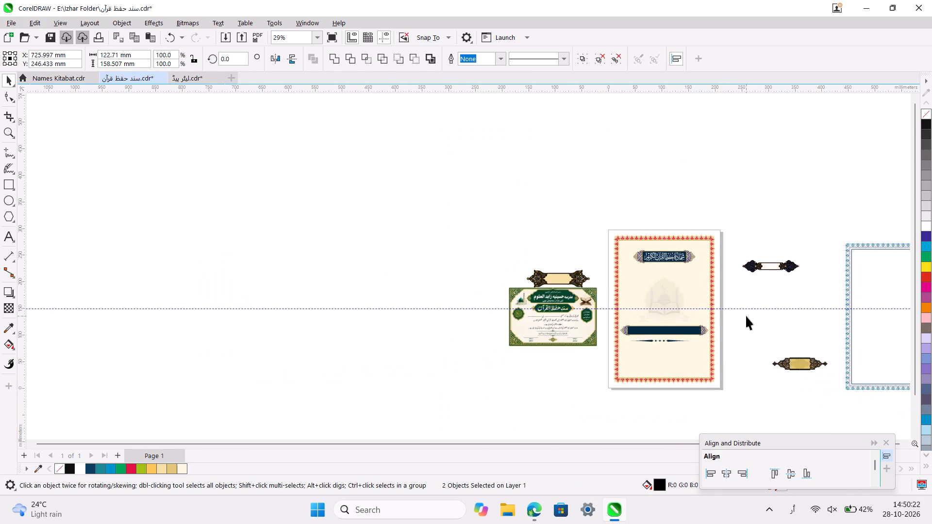
scroll(746, 316, left, 2)
drag(697, 233, 454, 184)
ctrl+scroll(454, 184, up, 3)
click(592, 175)
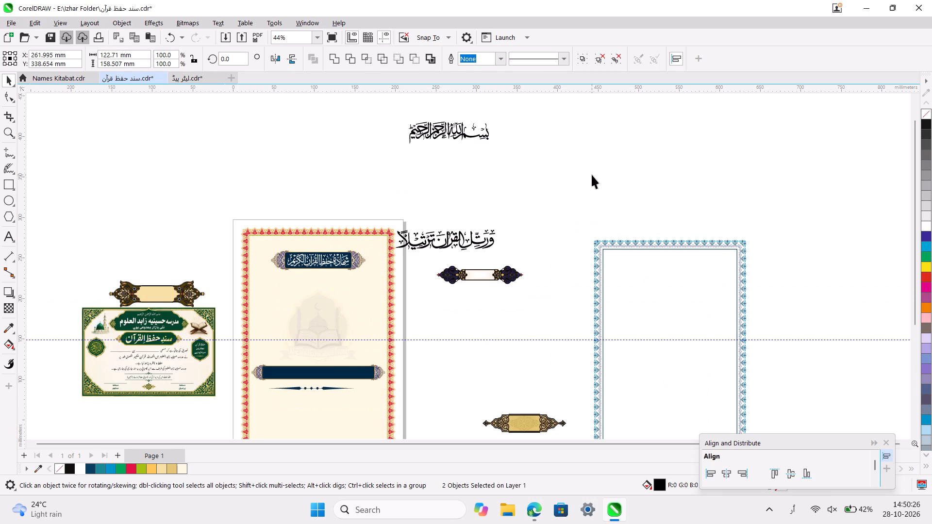
Scale the verse to 50% (about 61.4 × 12.6 mm) and place it under the title banner at about X 133, Y 224 mm.
ctrl+scroll(592, 175, up, 2)
click(427, 259)
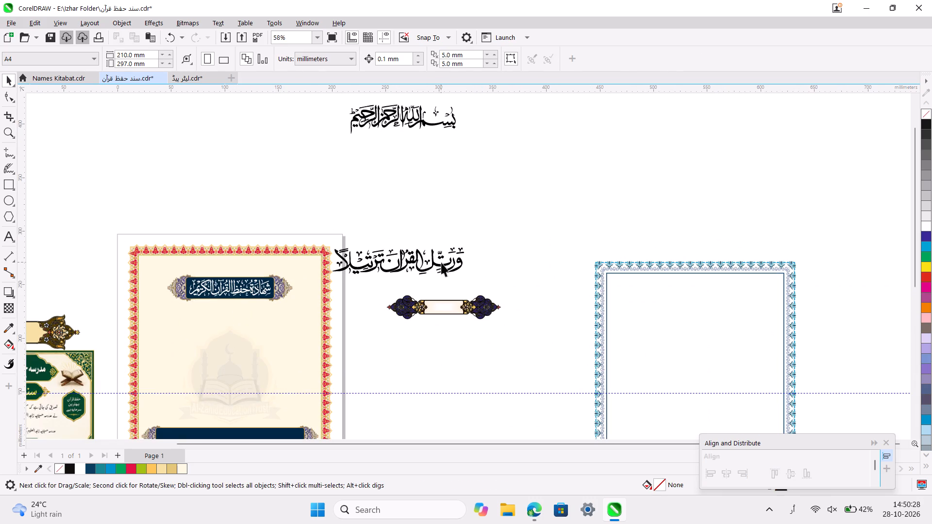
click(442, 263)
drag(468, 240, 400, 232)
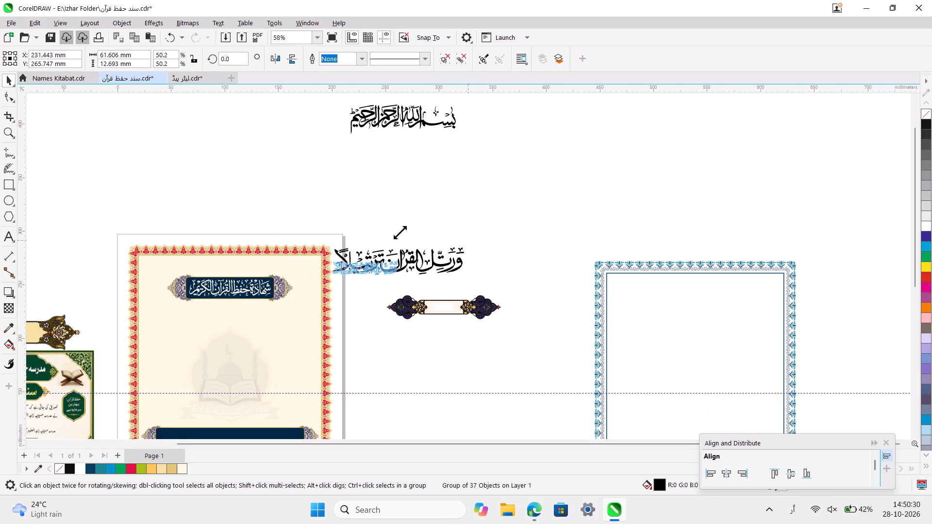
drag(400, 232, 399, 230)
drag(371, 267, 267, 311)
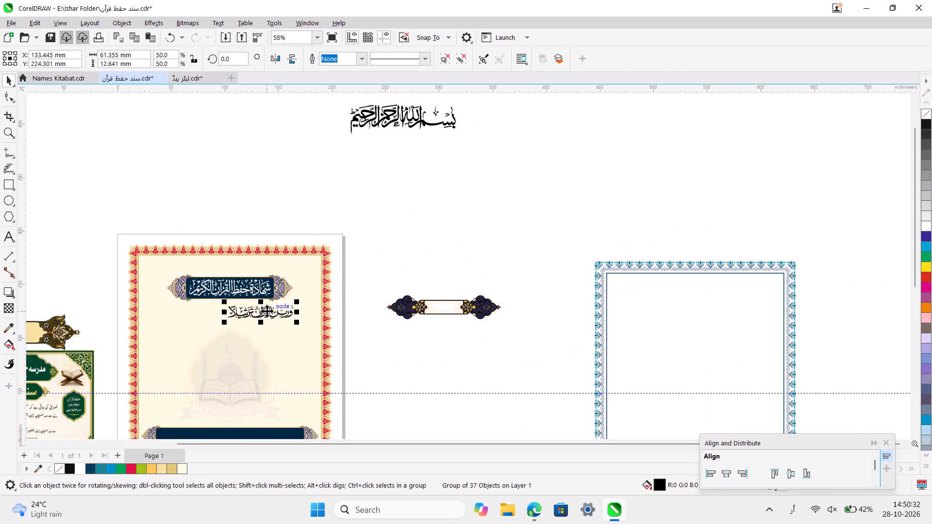
Scale the Bismillah to about 50.6% (50.2 × 13.8 mm) and place it above the title banner, centred at X 105 mm.
ctrl+scroll(267, 311, up, 3)
scroll(267, 311, up, 2)
click(438, 123)
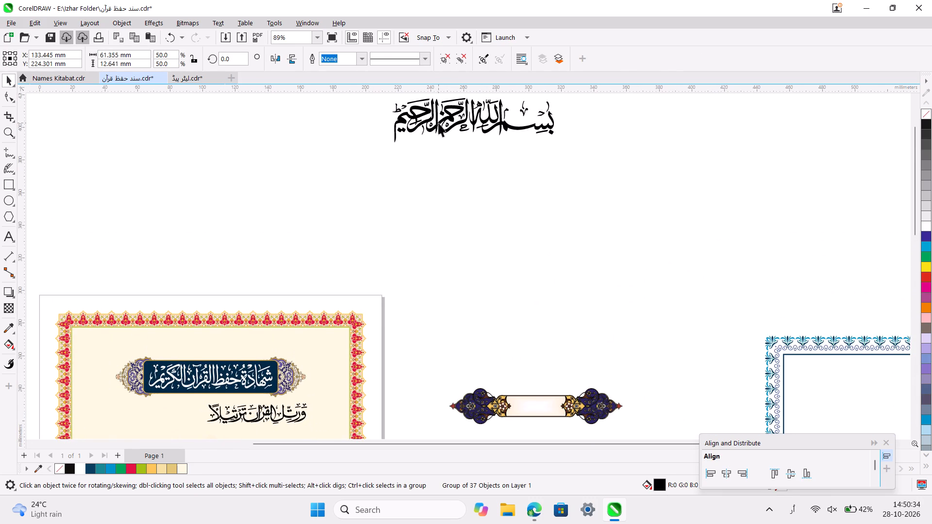
drag(438, 123, 197, 354)
ctrl+scroll(197, 354, up, 2)
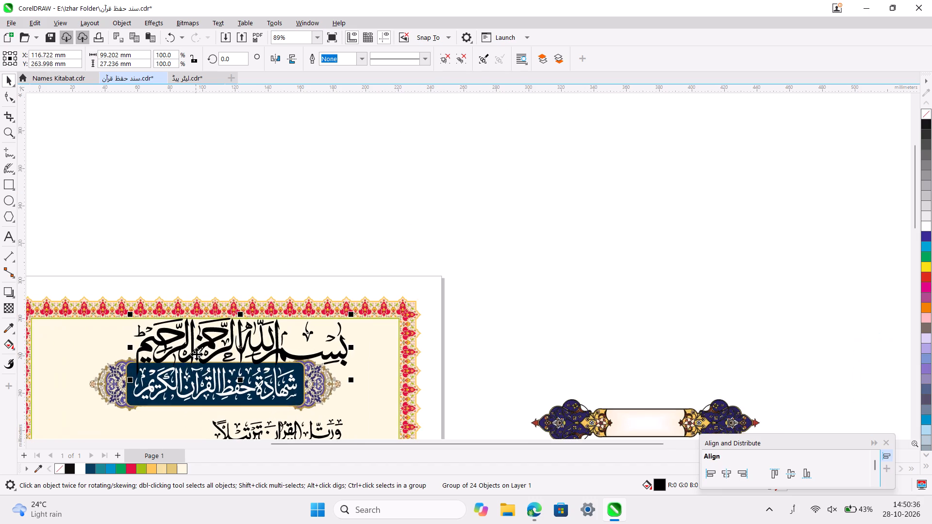
scroll(197, 354, right, 2)
drag(471, 383, 397, 382)
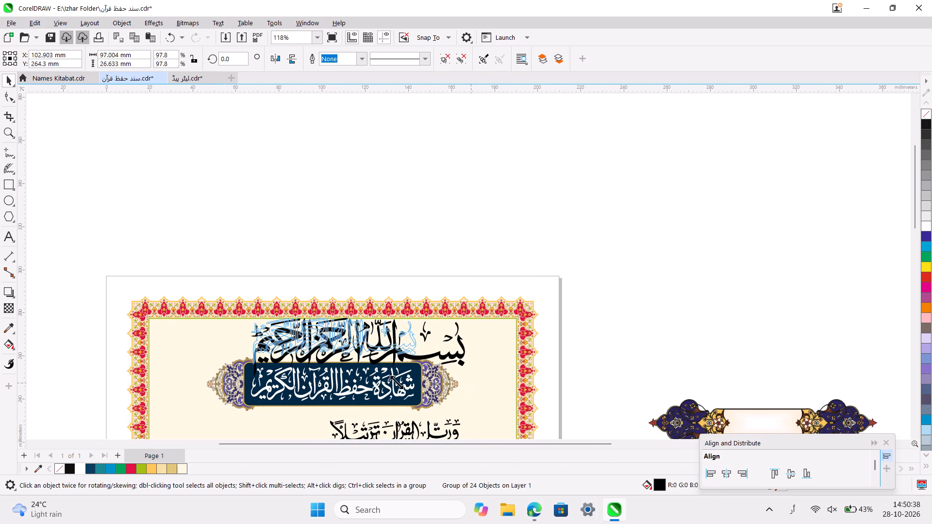
drag(397, 382, 366, 380)
drag(304, 334, 335, 351)
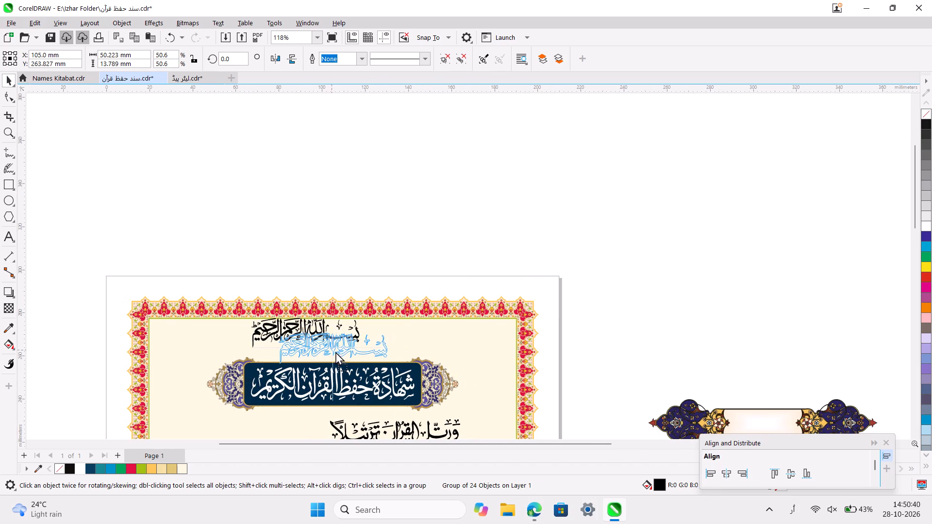
drag(335, 351, 336, 345)
click(686, 269)
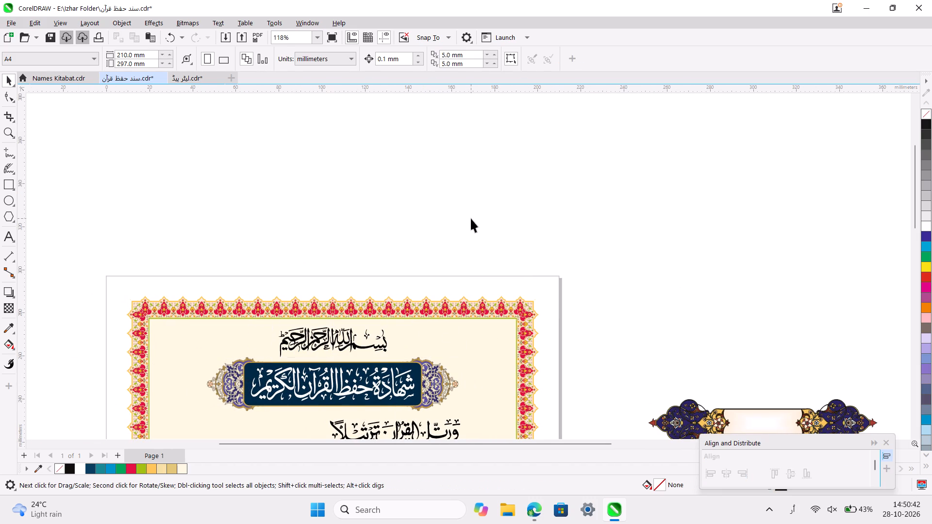
Close Align and Distribute.
ctrl+scroll(471, 218, down, 5)
click(503, 185)
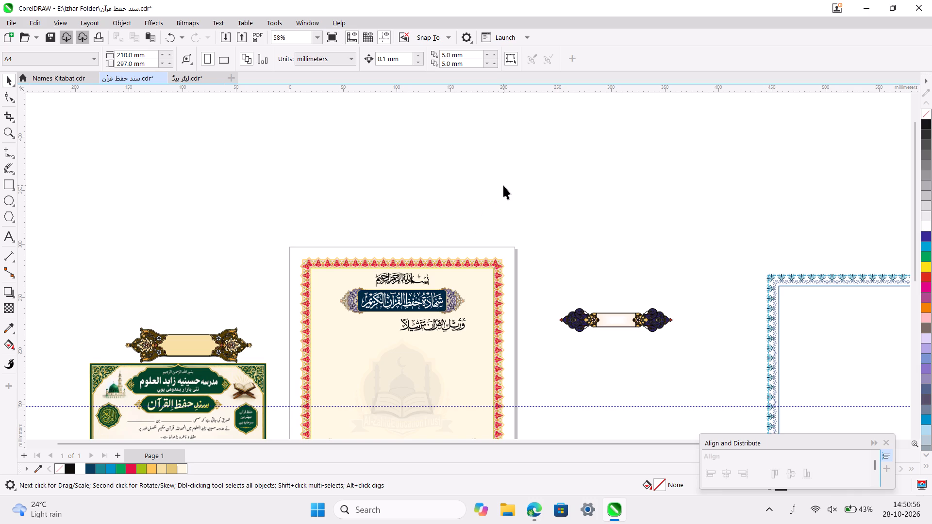
key(ctrl+shift+a)
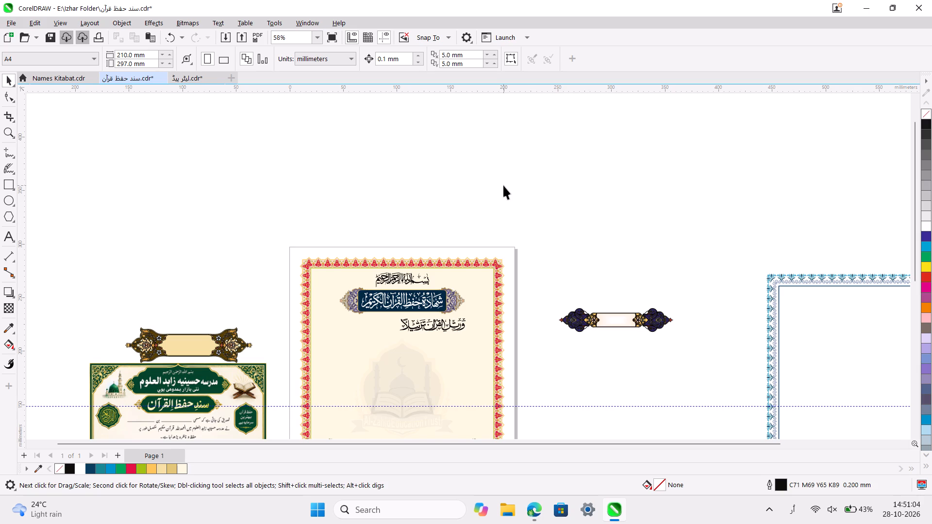
click(32, 21)
click(346, 179)
Insert the one-line Bismillah glyph from the recent glyphs as 24 pt Urdu Symbol text above the page, at about X 153, Y 365 mm.
click(7, 231)
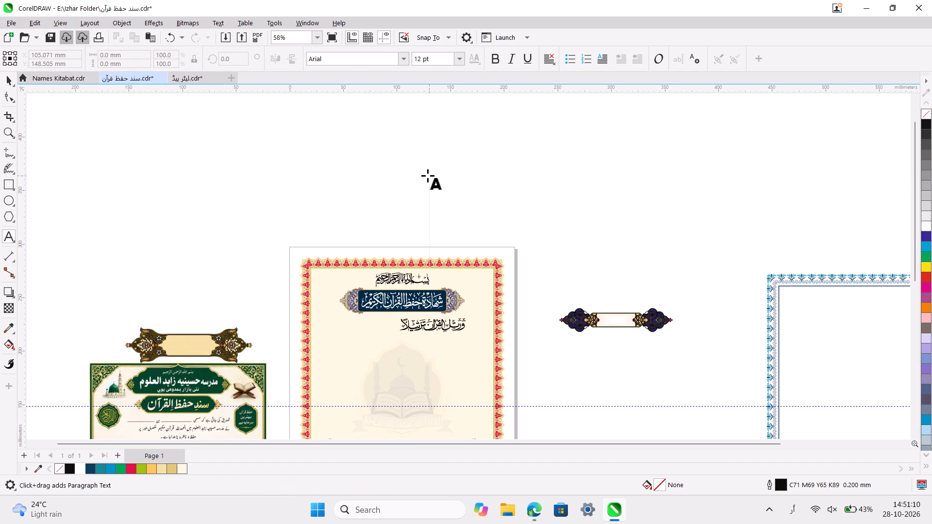
click(428, 176)
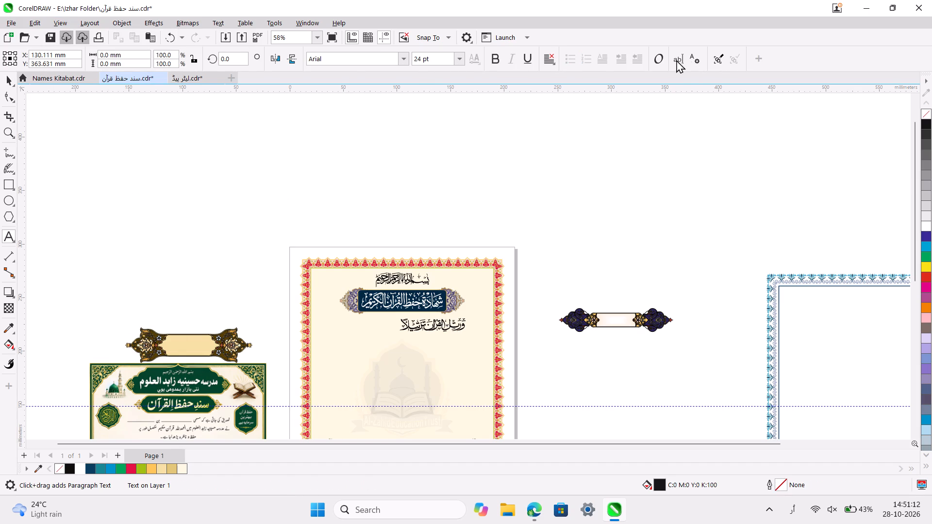
double_click(693, 60)
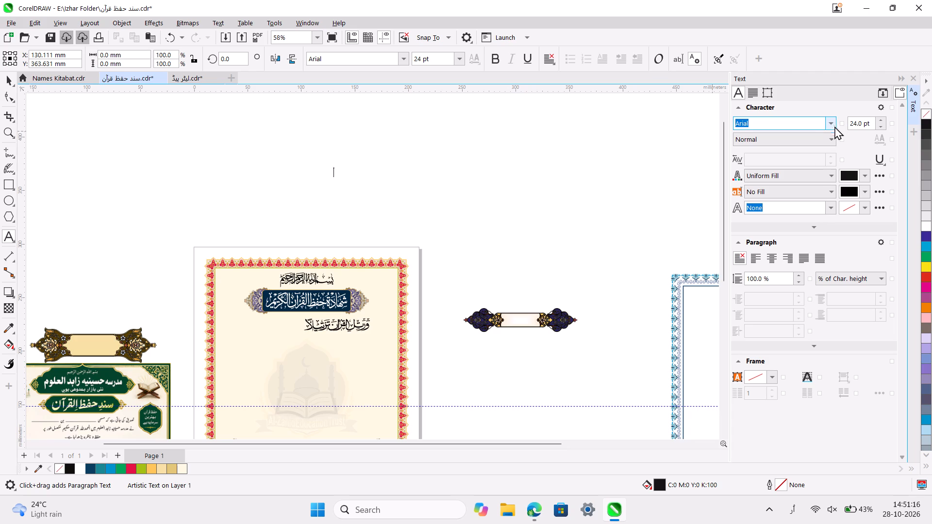
click(913, 130)
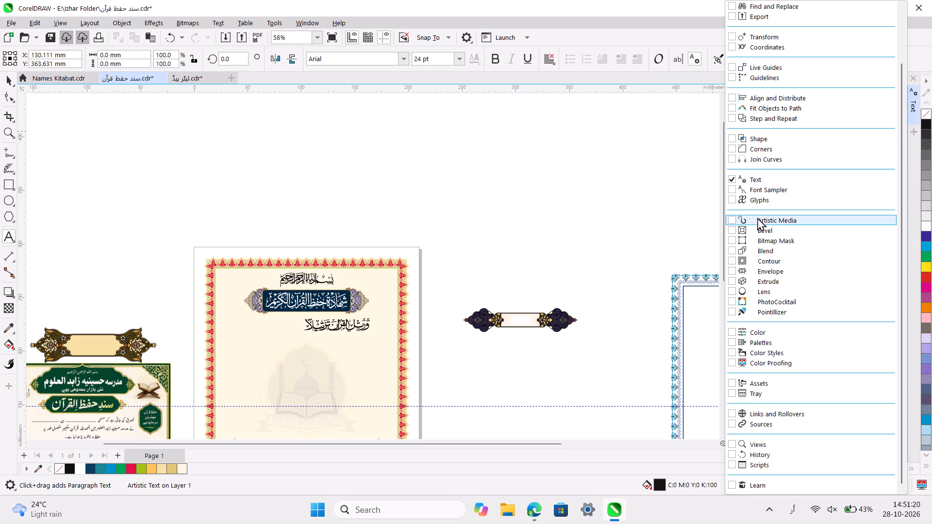
click(744, 204)
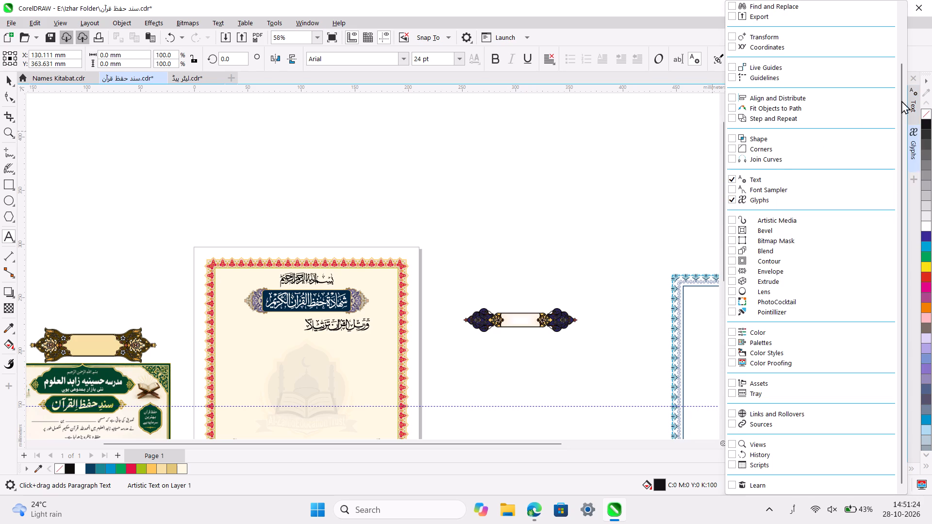
click(913, 150)
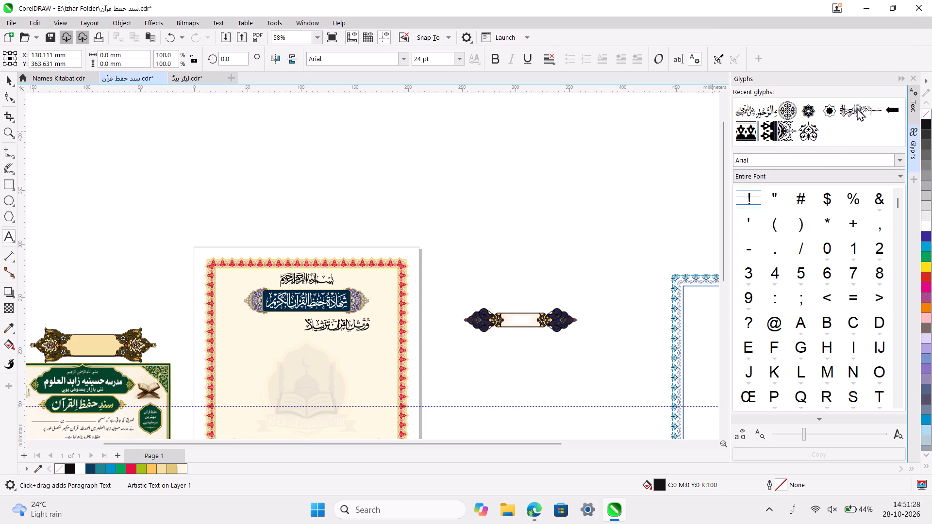
double_click(765, 111)
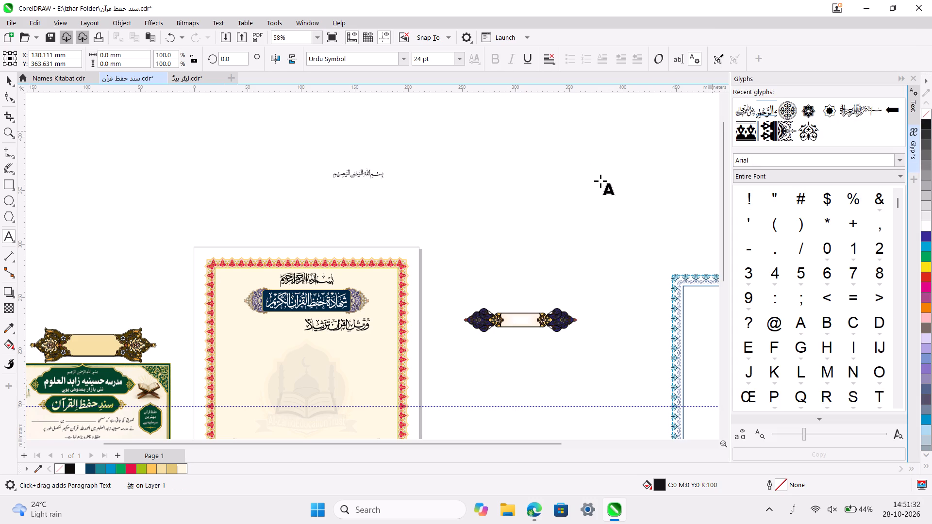
key(ctrl+space)
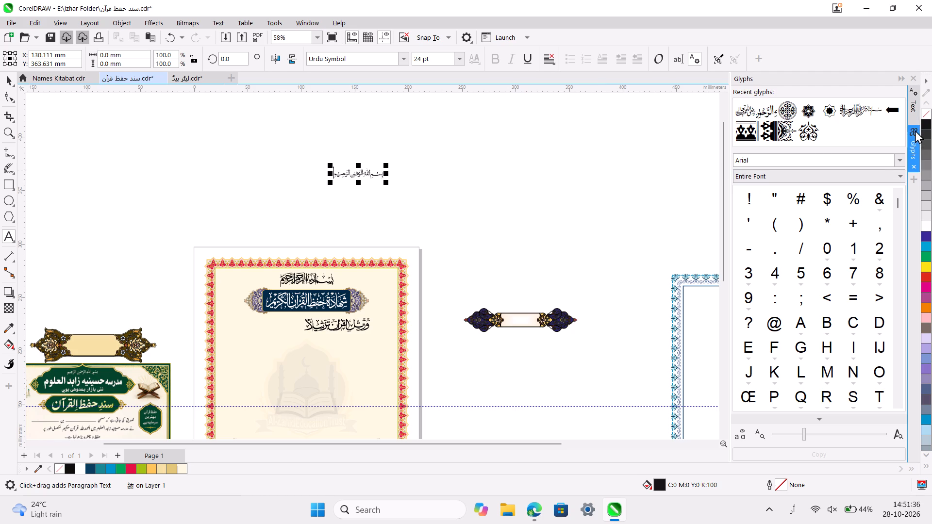
click(913, 147)
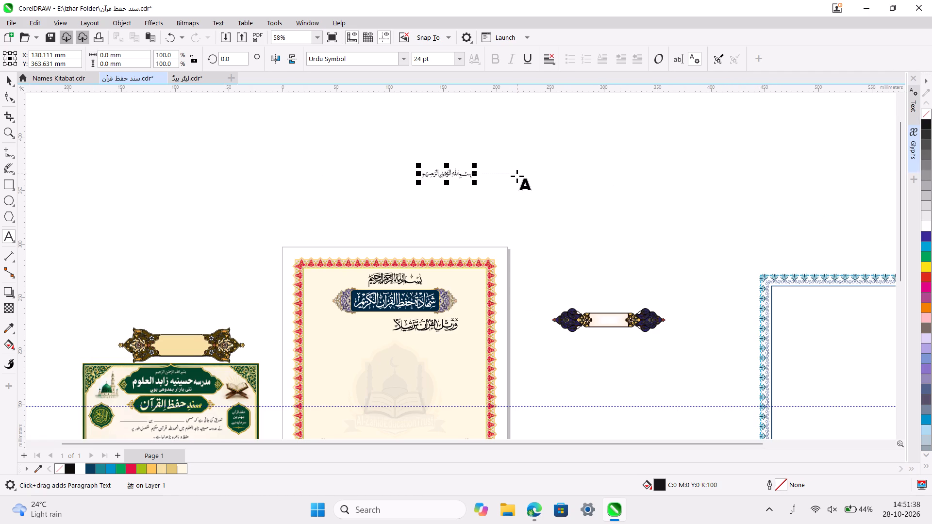
key(ctrl+space)
key(ctrl+space)
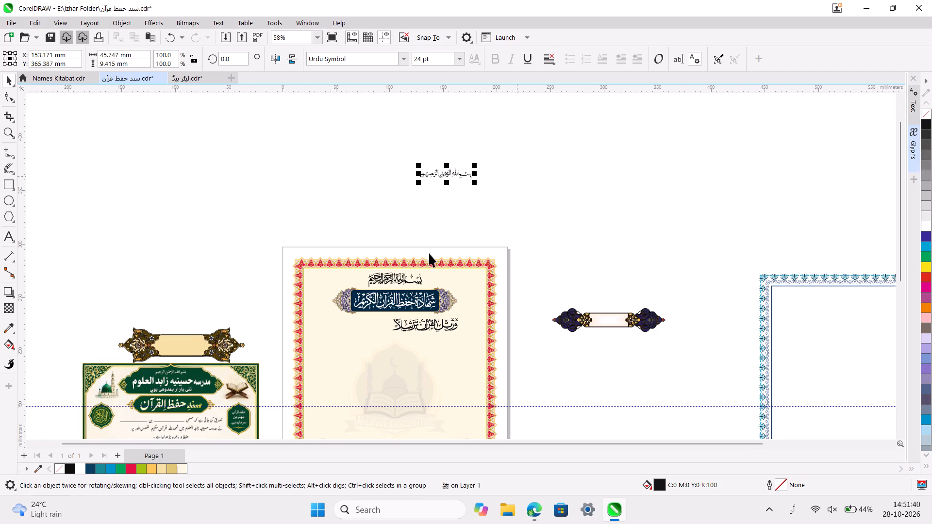
Delete the old Bismillah calligraphy above the title banner.
click(390, 282)
key(Delete)
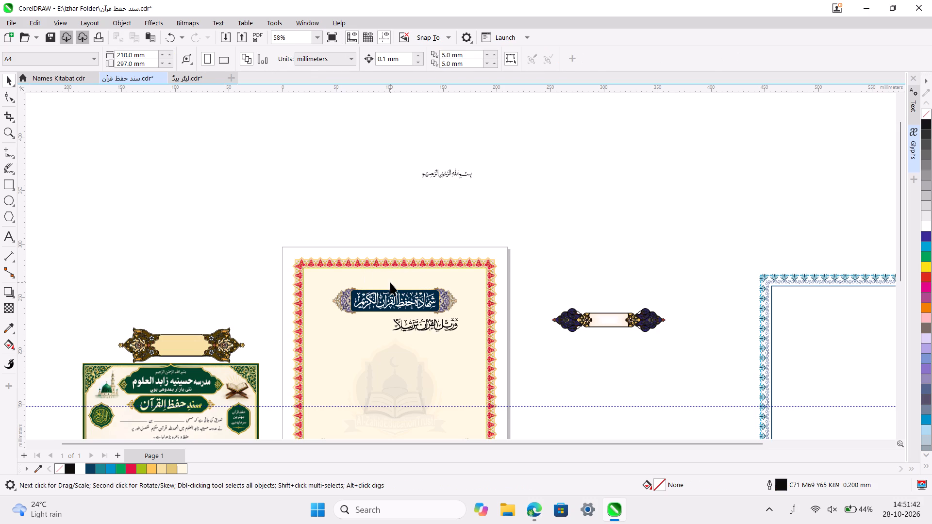
Place the new Bismillah above the title banner, scaled to 112% (about 51.2 × 10.5 mm) and centred at X 105, Y about 264.7 mm.
click(452, 173)
drag(452, 173, 410, 269)
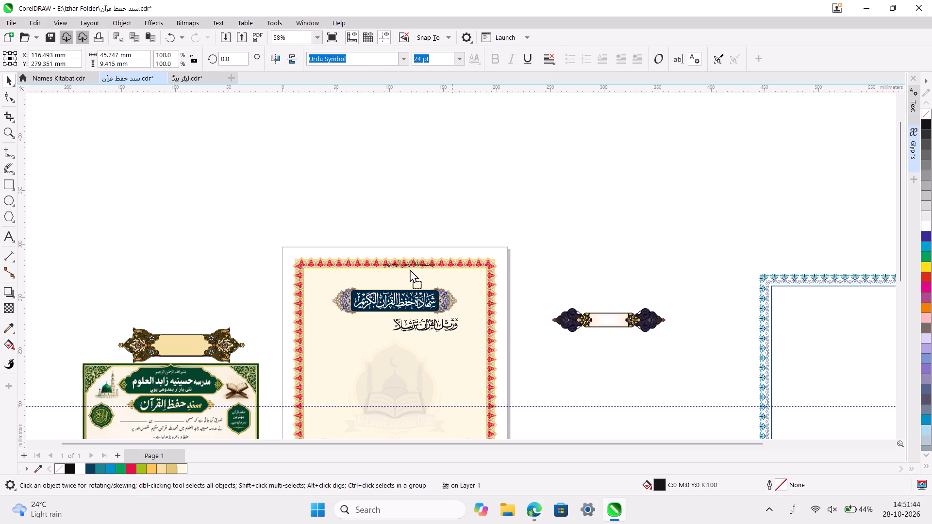
drag(410, 269, 404, 274)
ctrl+scroll(404, 274, up, 8)
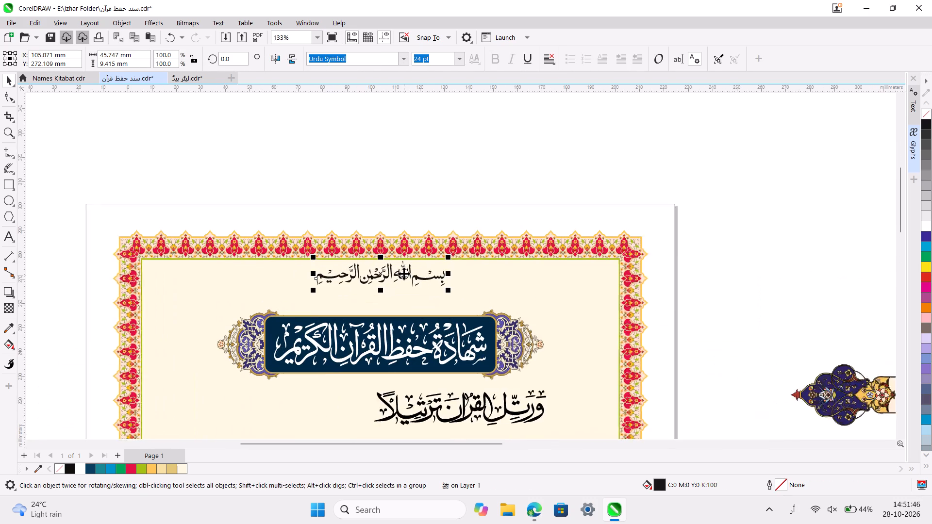
drag(455, 294, 476, 300)
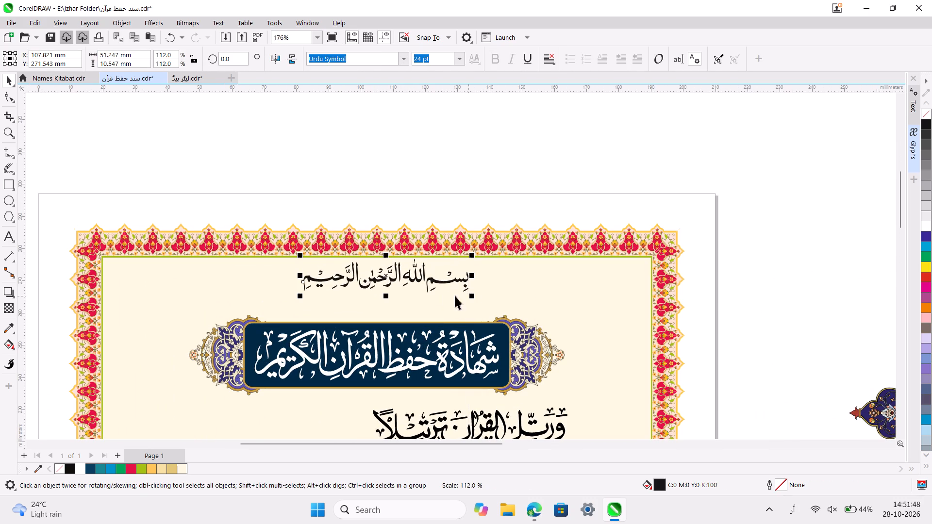
drag(385, 278, 376, 302)
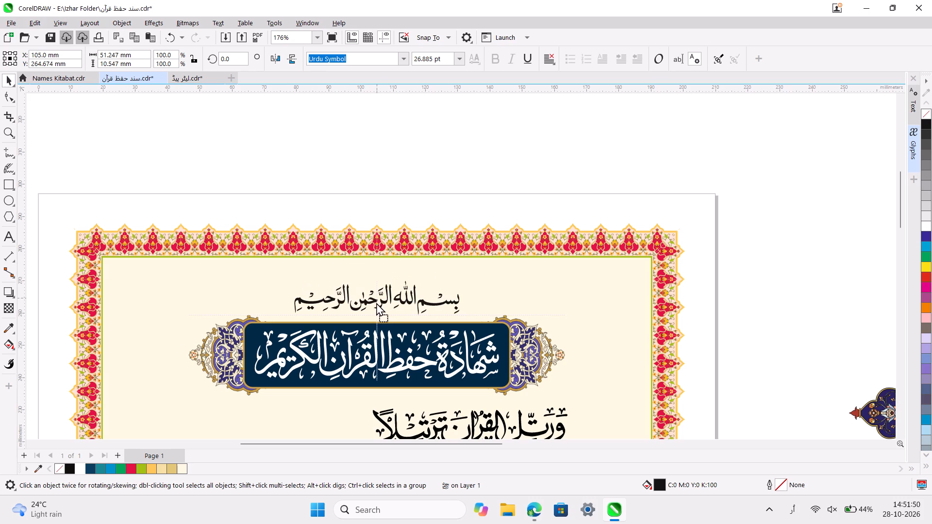
drag(376, 302, 376, 302)
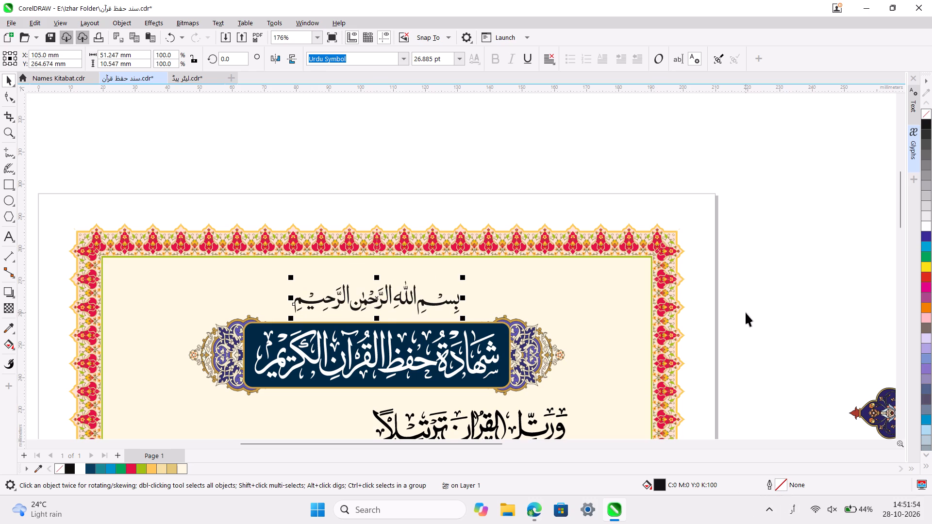
key(ctrl+shift+a)
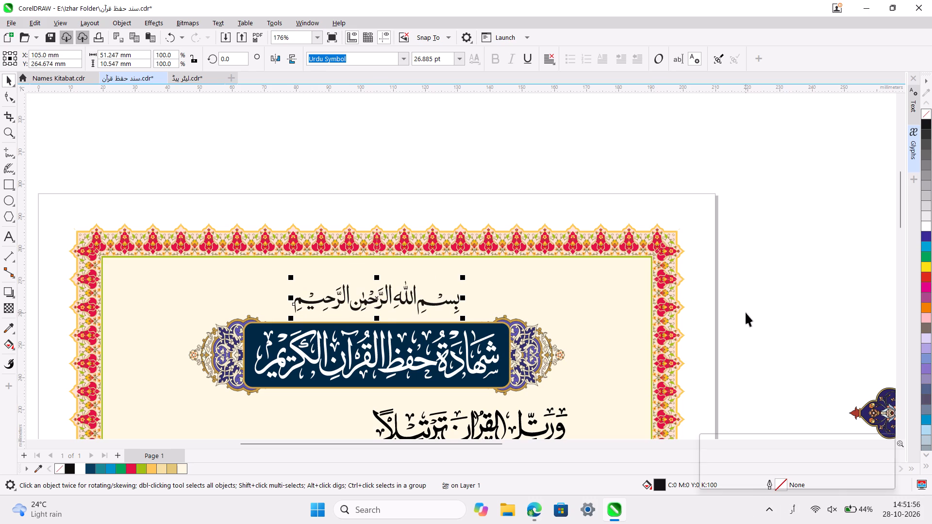
click(726, 477)
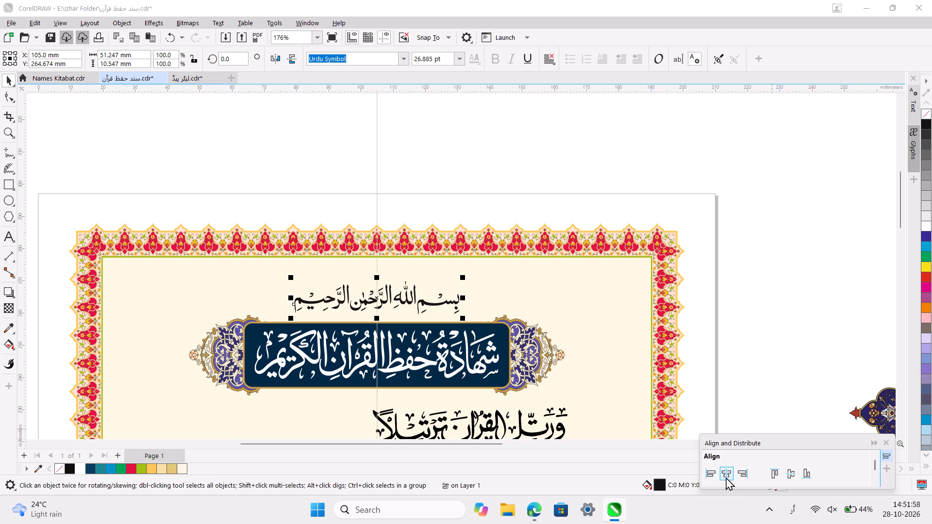
click(782, 267)
Scale the verse to 43.9% (about 53.9 × 11.1 mm) and centre it horizontally under the title banner at Y about 225 mm.
scroll(605, 276, down, 1)
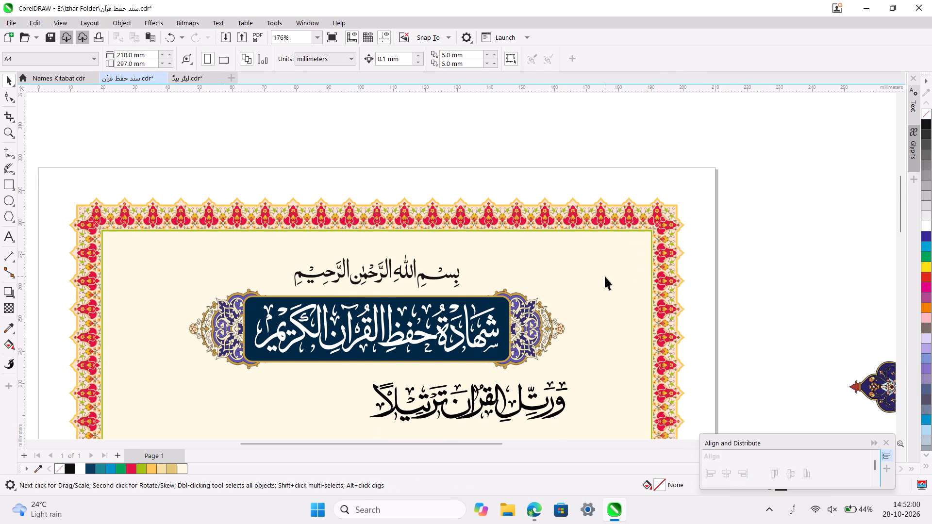
ctrl+scroll(777, 259, down, 3)
scroll(777, 259, left, 2)
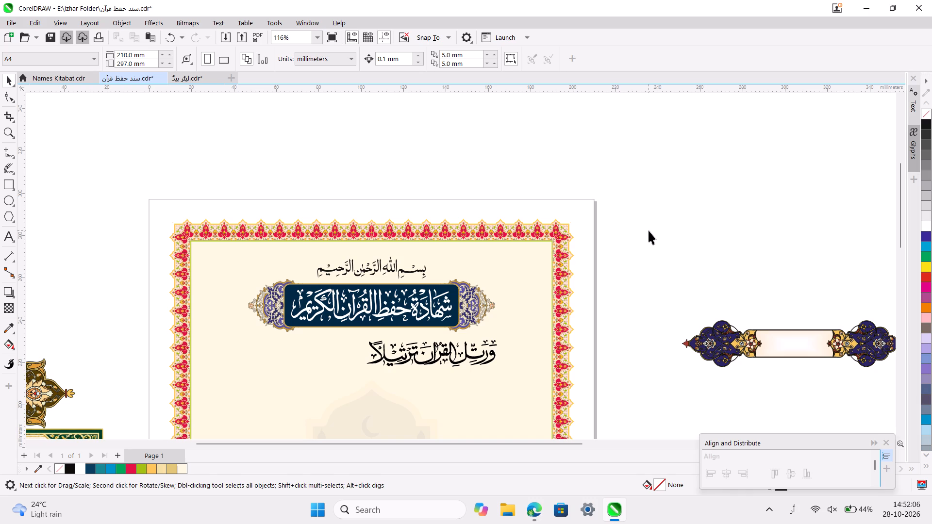
scroll(649, 230, down, 1)
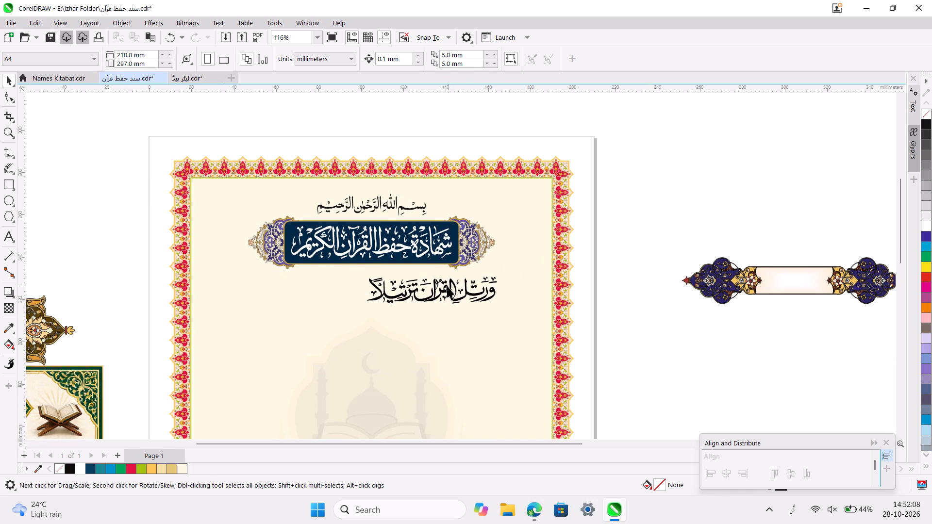
click(446, 286)
drag(446, 286, 390, 292)
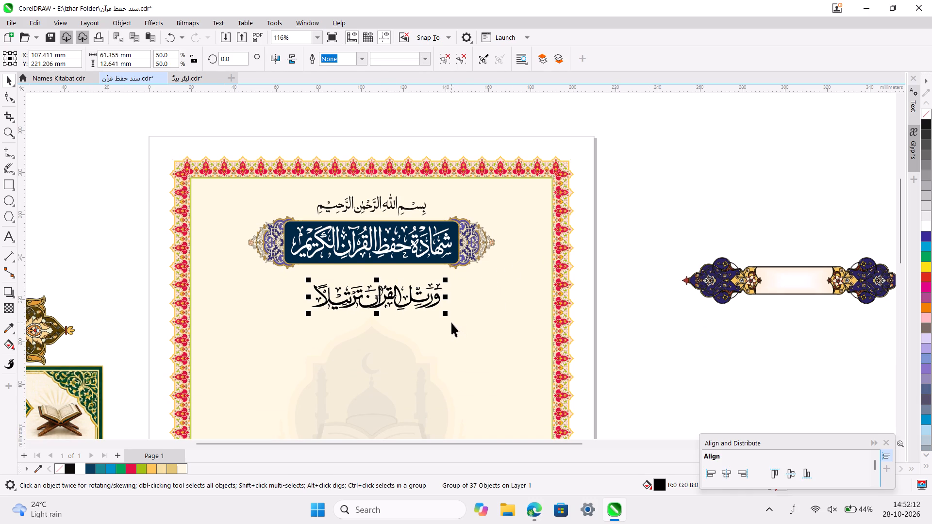
drag(448, 318, 432, 326)
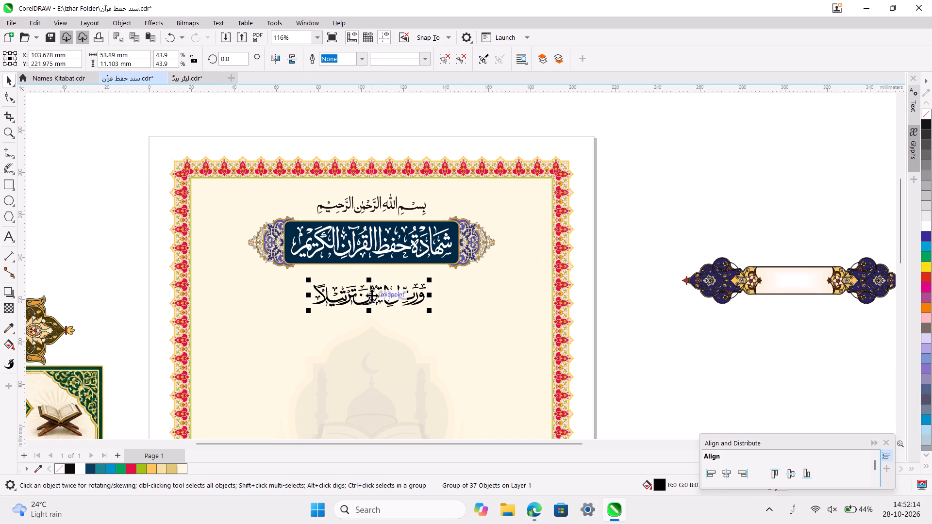
drag(371, 295, 370, 288)
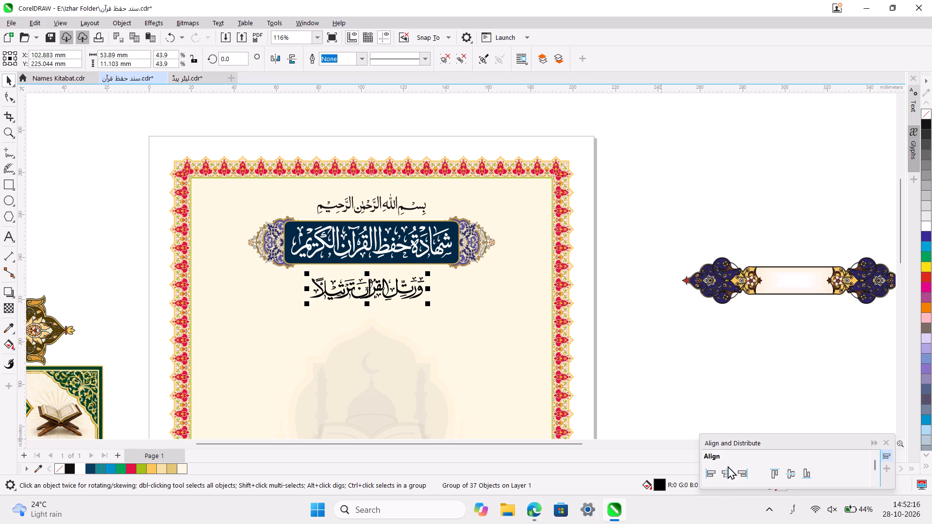
click(726, 469)
click(696, 401)
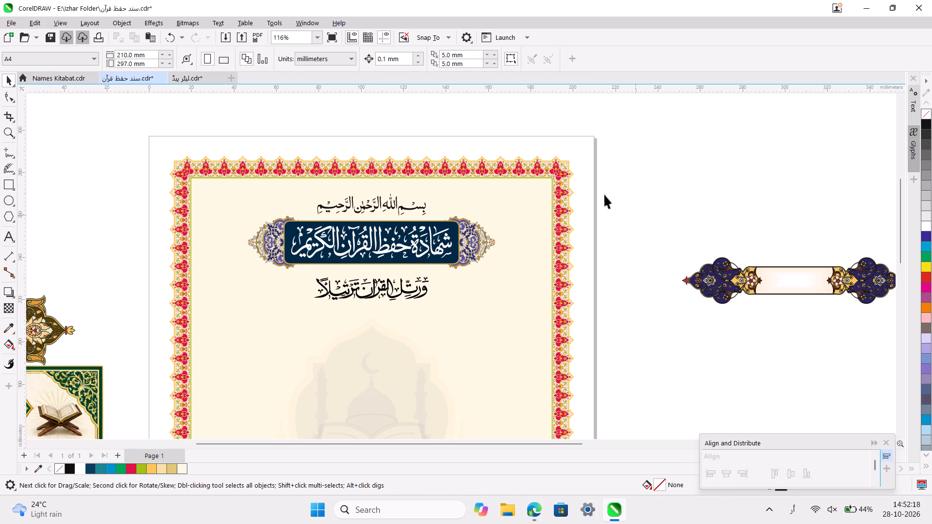
Raise the Bismillah to Y about 268.4 mm and centre it horizontally above the title banner at X 105 mm.
click(384, 203)
drag(384, 203, 379, 197)
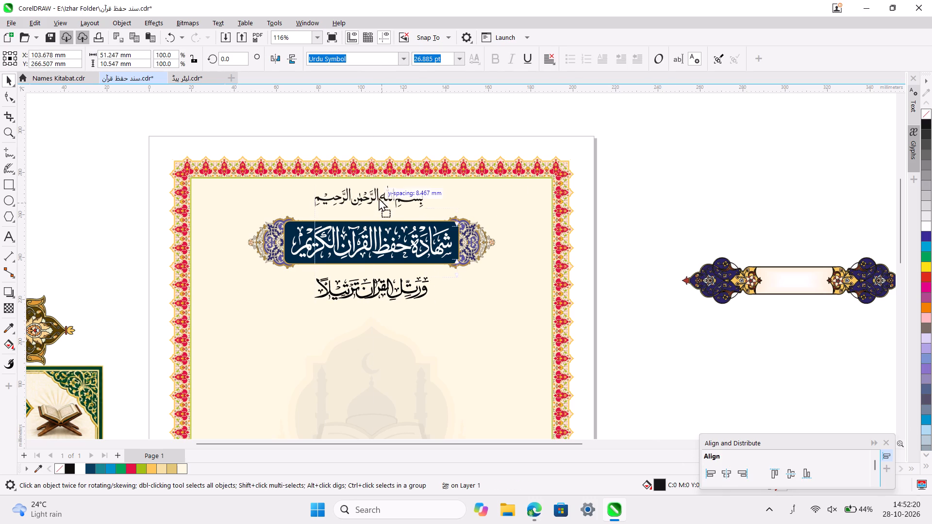
drag(379, 197, 376, 198)
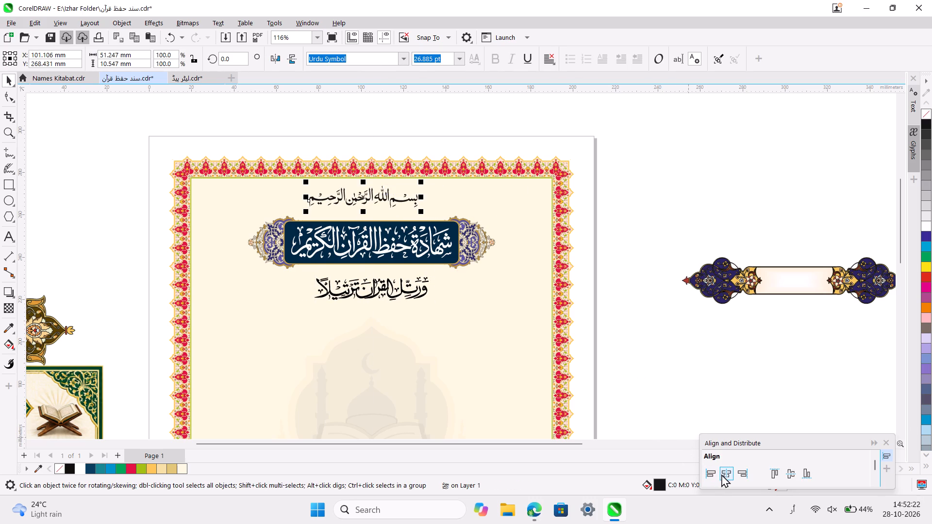
click(723, 474)
click(666, 314)
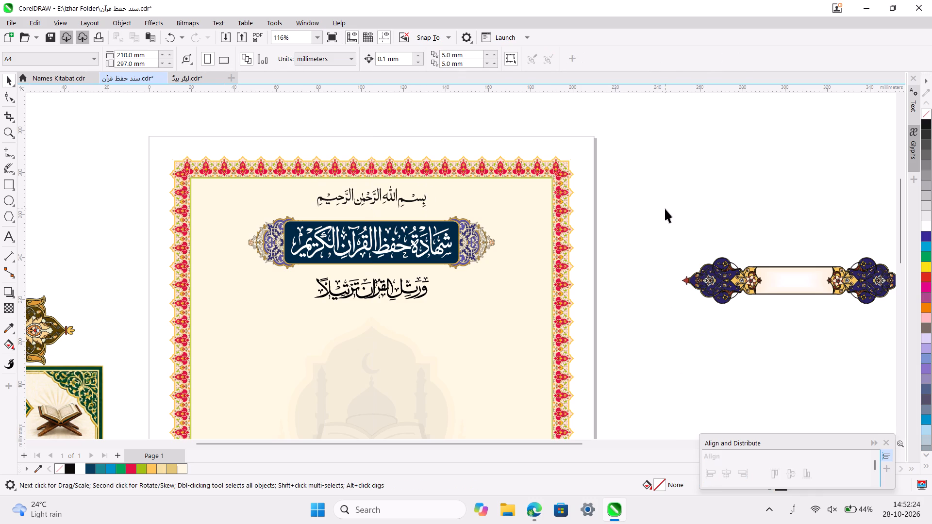
click(665, 209)
Save the certificate document.
key(ctrl+s)
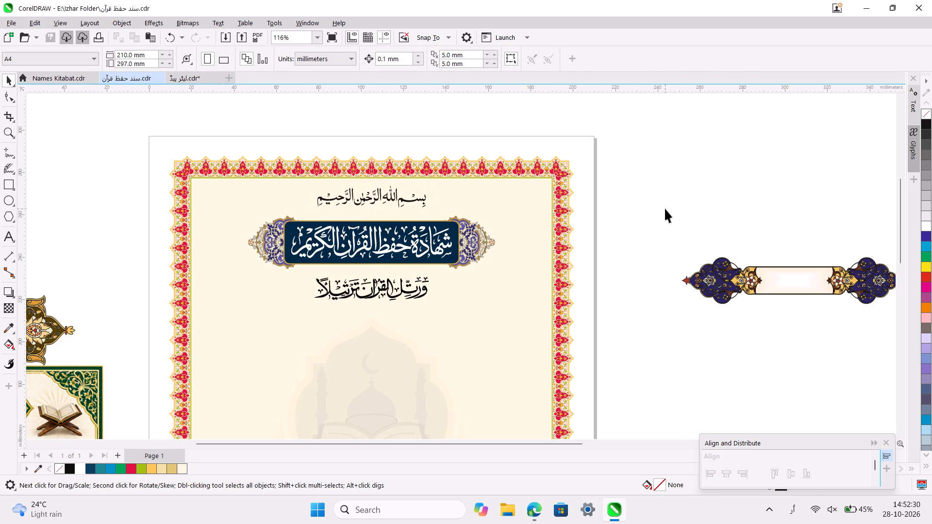
Reapply horizontal centre alignment to the Bismillah.
click(392, 199)
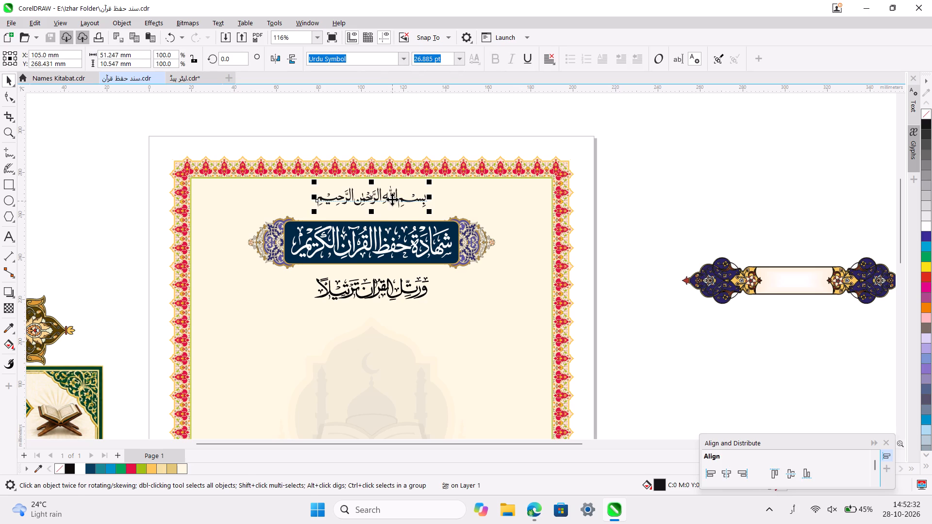
click(727, 473)
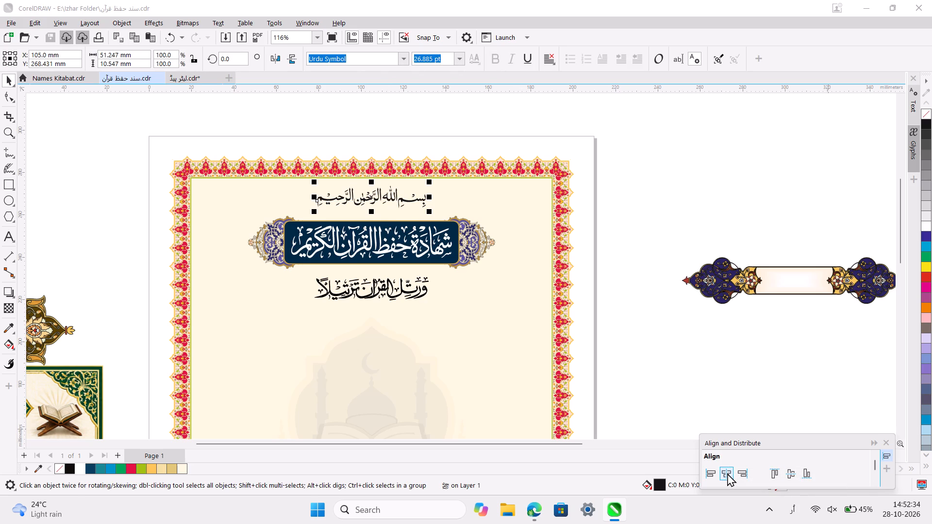
click(680, 235)
Lower the Bismillah to Y about 266.9 mm and keep it centred horizontally above the title banner at X 105 mm.
scroll(680, 235, down, 1)
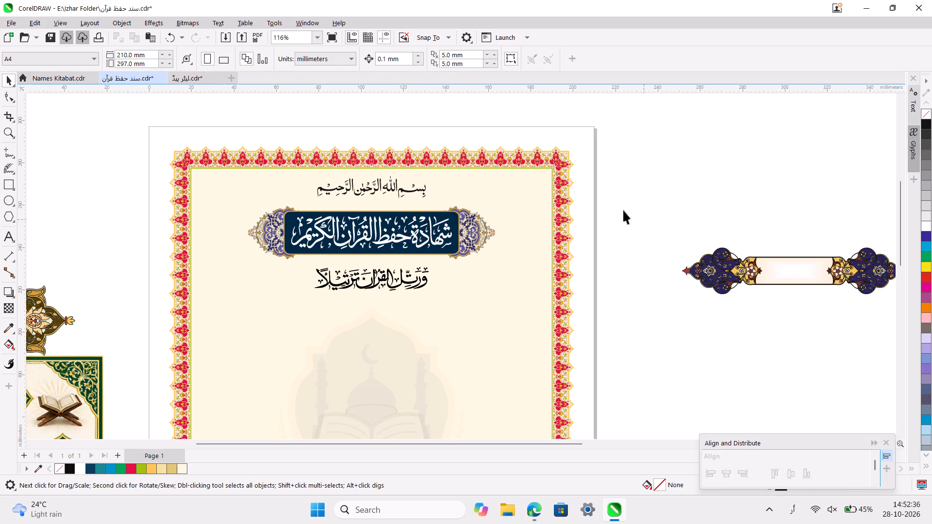
ctrl+scroll(427, 181, up, 3)
scroll(427, 181, right, 1)
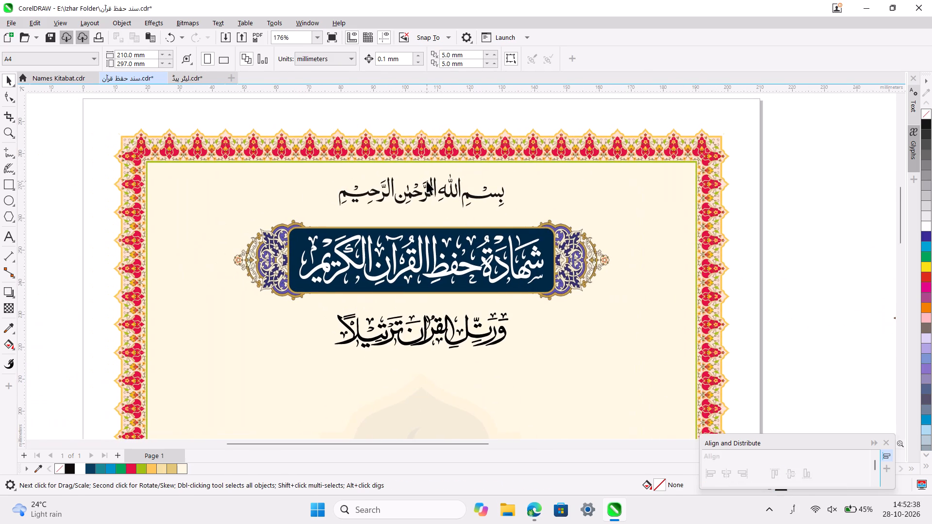
click(429, 196)
ctrl+scroll(429, 196, up, 3)
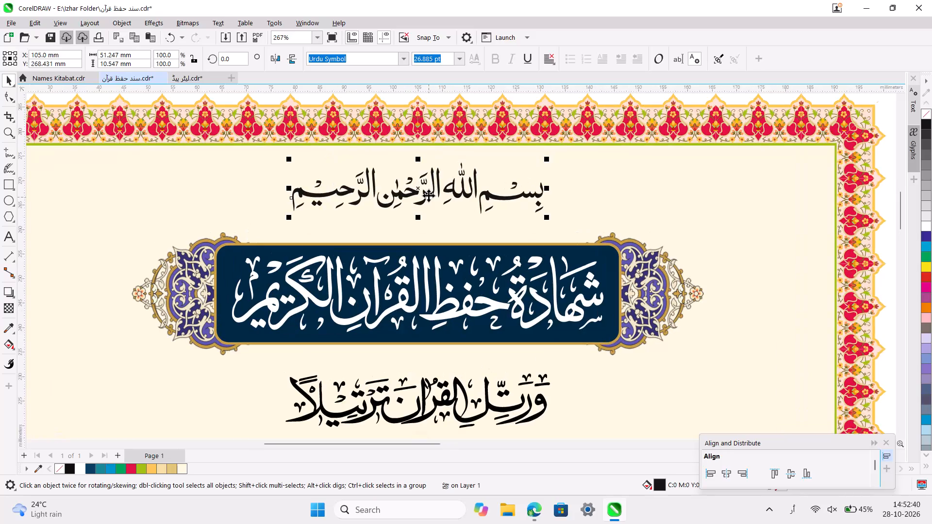
key(Down)
key(Down)
key(Down)
key(Down)
key(Down)
key(Down)
key(Down)
key(Down)
key(Down)
key(Down)
key(Down)
key(Down)
key(Down)
key(Down)
key(Down)
key(Down)
key(Down)
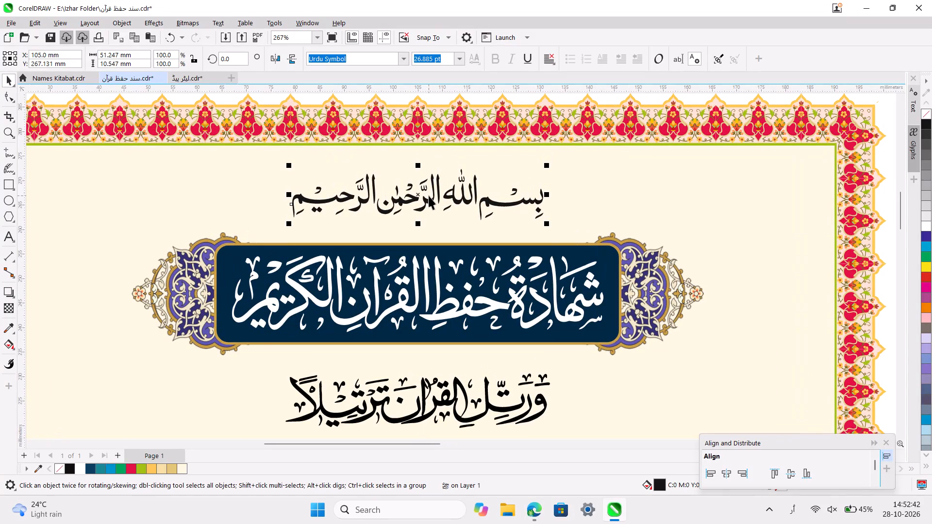
key(Down)
key(Down)
click(728, 477)
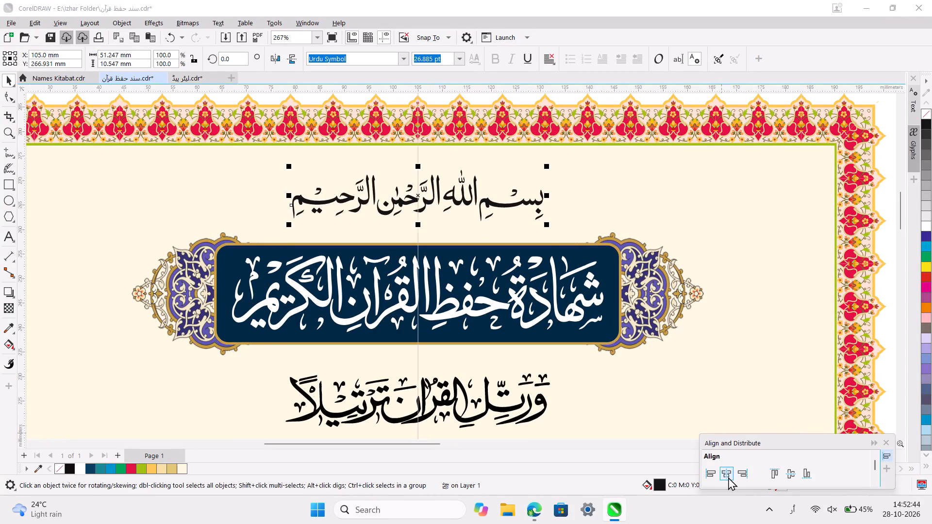
ctrl+scroll(641, 277, down, 4)
click(756, 129)
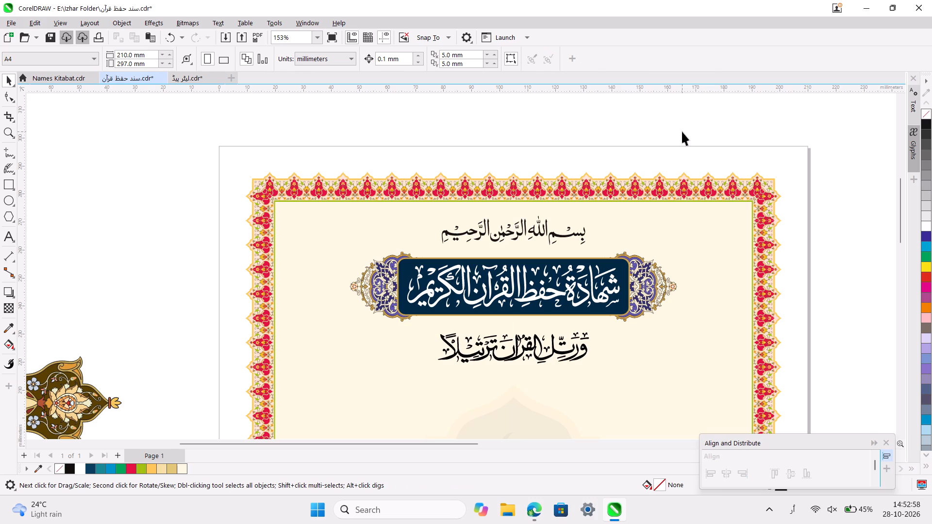
Import the reference certificate "WhatsApp Image 2026-10-28 at 12.45.44 PM" from Downloads and place it above the green certificate, overlapping the page's upper-left edge.
scroll(438, 183, left, 2)
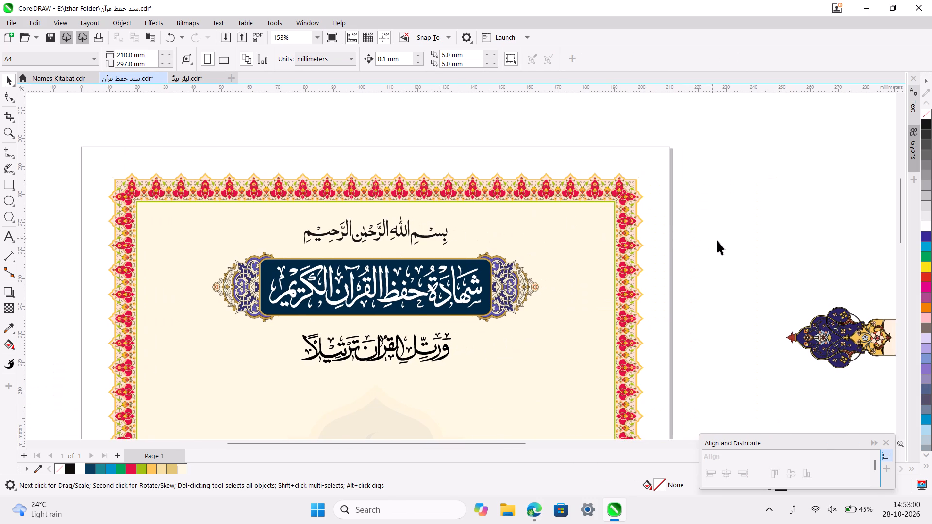
click(722, 241)
scroll(722, 241, down, 1)
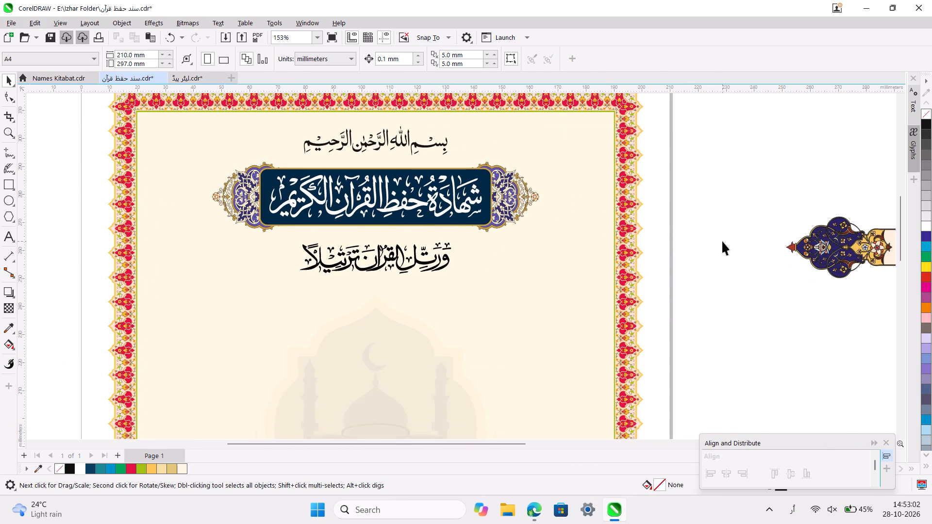
scroll(722, 241, down, 1)
ctrl+scroll(722, 241, down, 4)
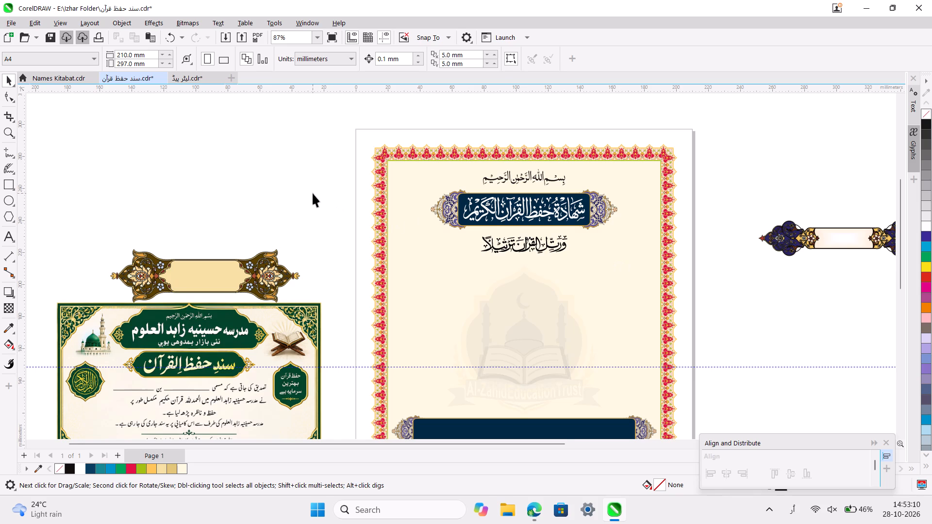
scroll(313, 193, down, 1)
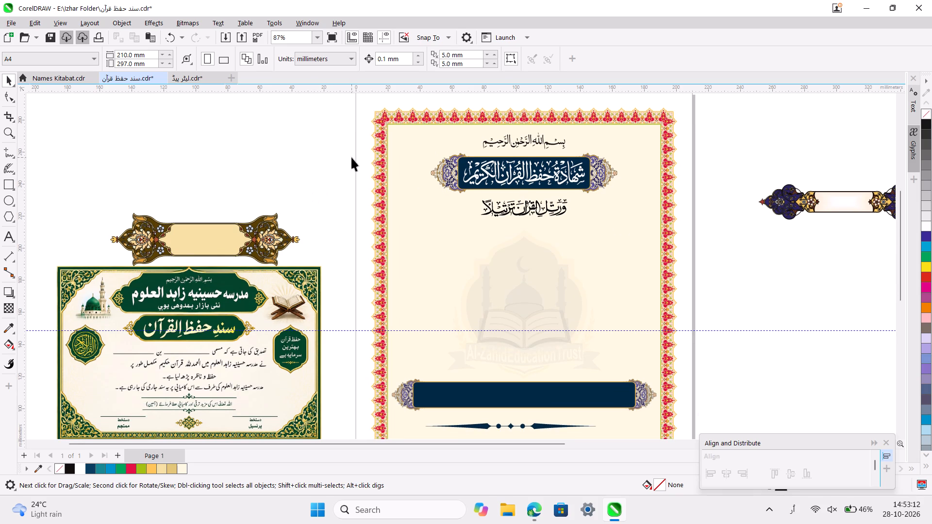
key(ctrl+i)
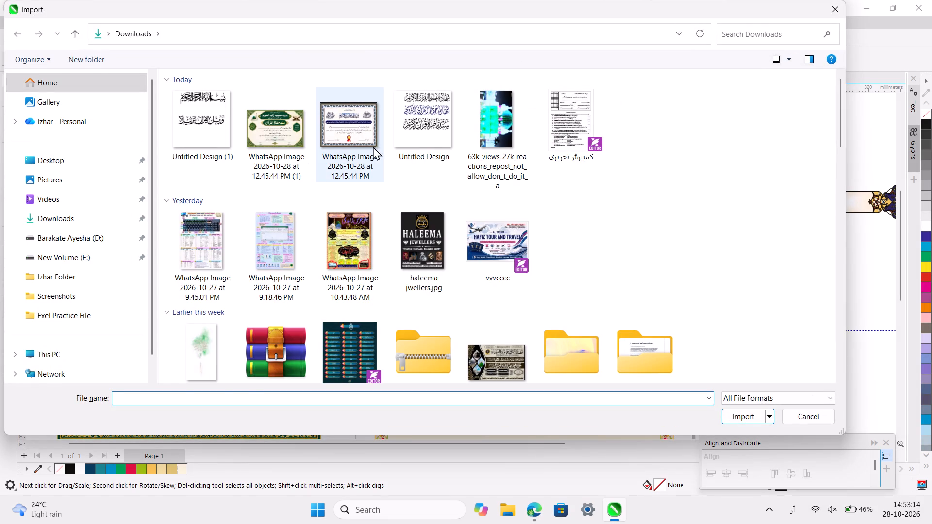
double_click(363, 137)
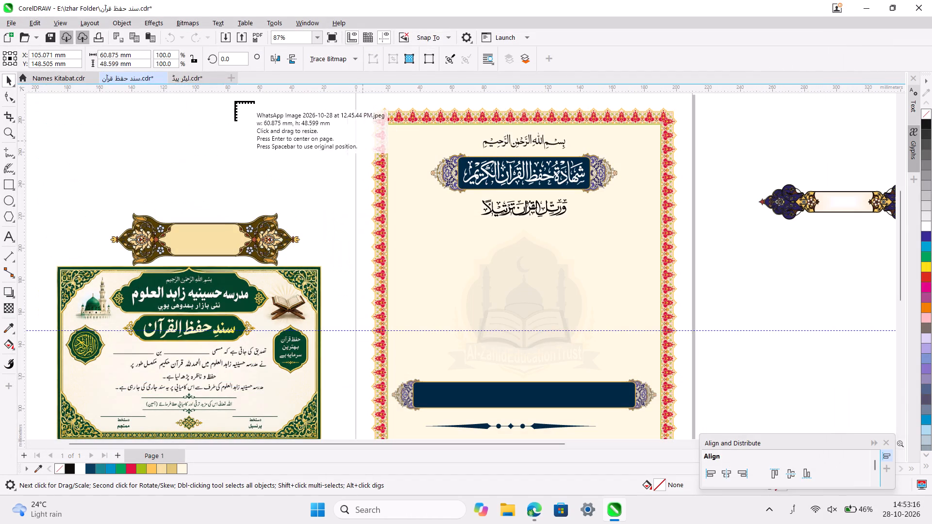
drag(224, 99, 442, 243)
ctrl+scroll(307, 167, up, 3)
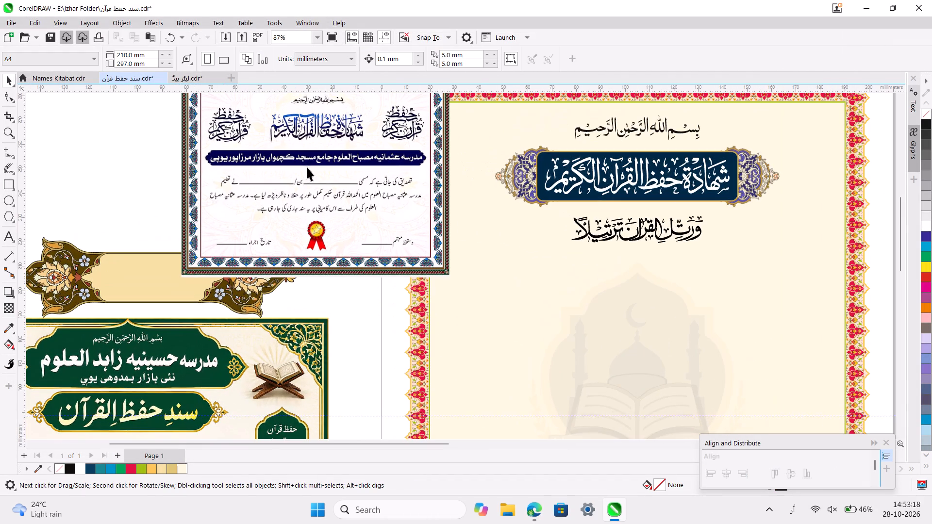
click(121, 161)
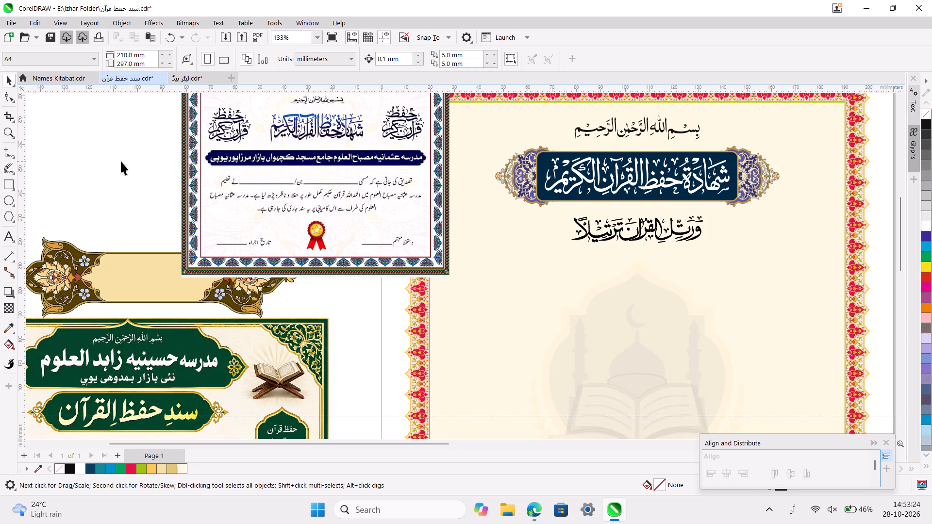
ctrl+scroll(121, 161, down, 3)
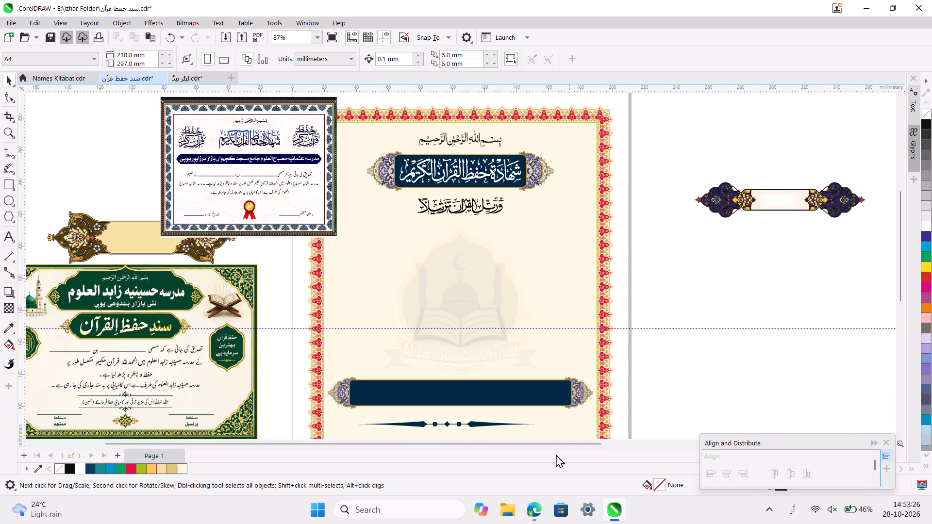
Switch to the Creaxe design editor in the browser, where the Bismillah and verse calligraphy design is open.
click(537, 513)
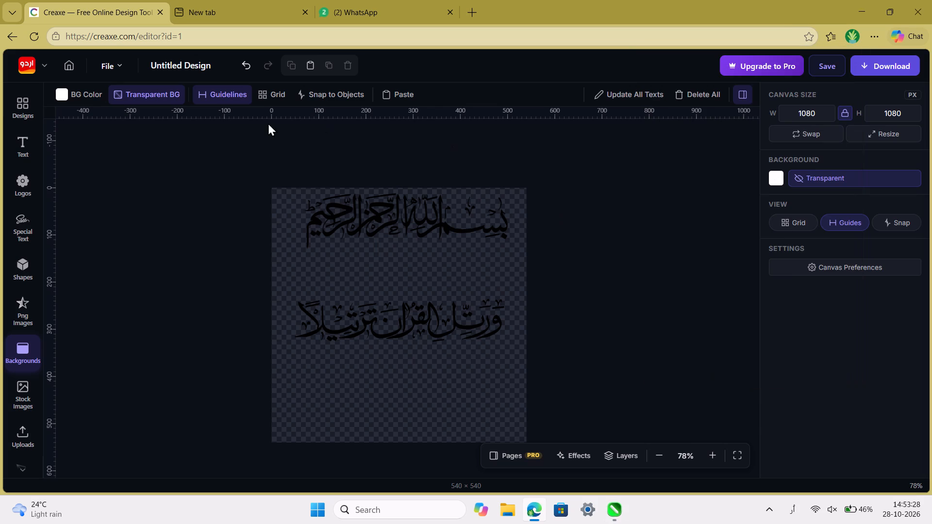